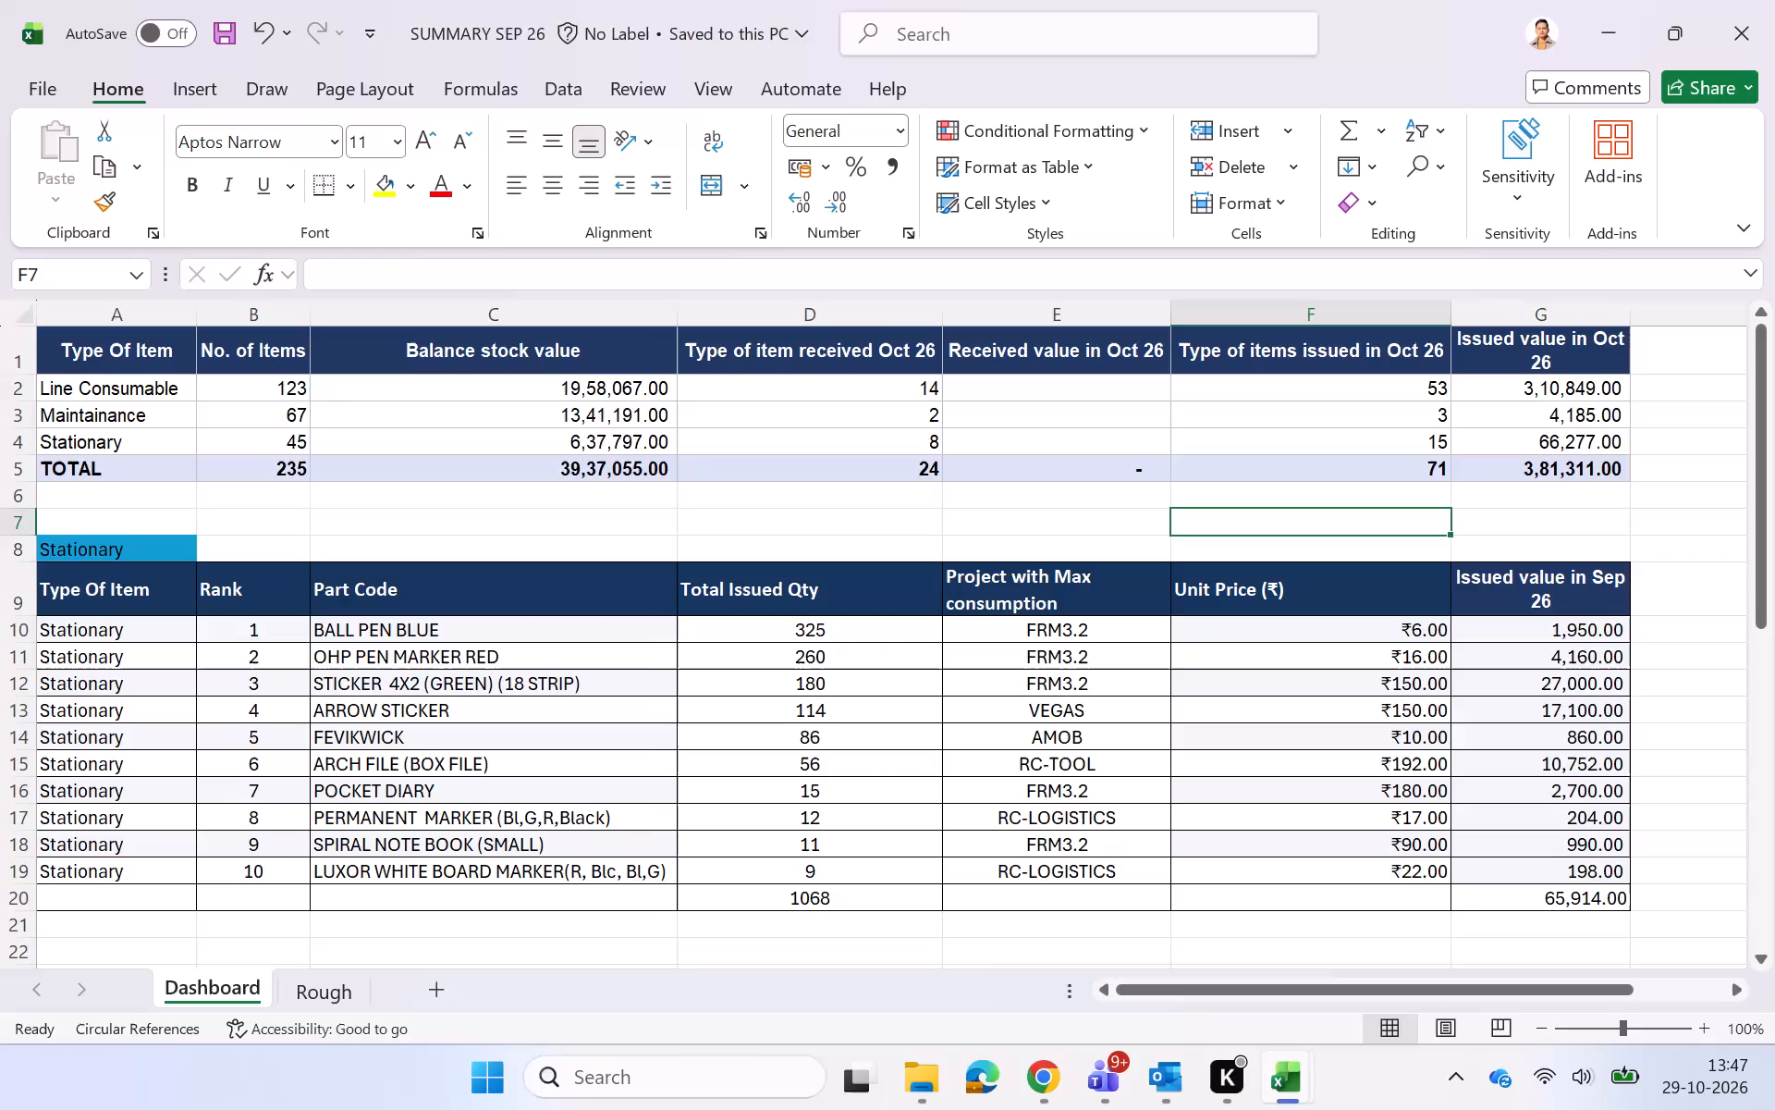
# Clear the October issued item counts and issued values for Line Consumable, Maintainance and Stationary in the summary table.
pyautogui.click(1034, 511)
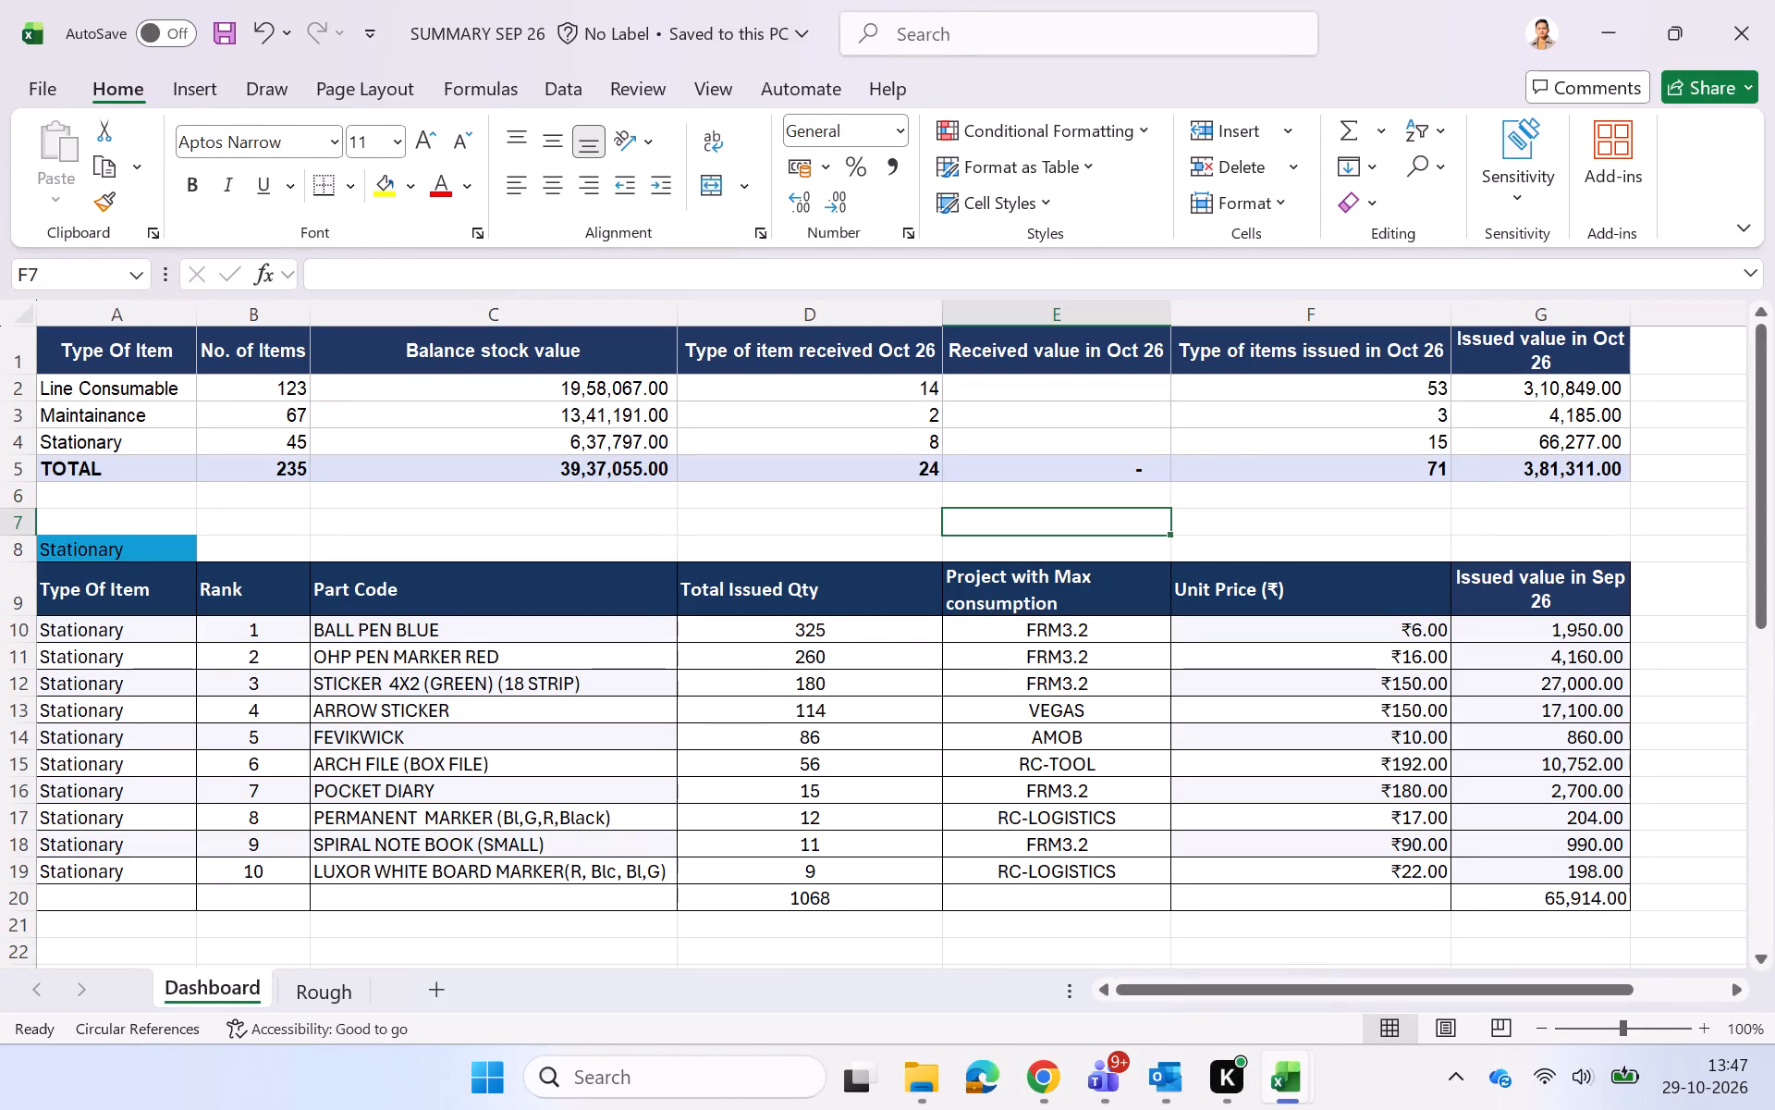
pyautogui.click(1320, 395)
pyautogui.hotkey('shift', 'Down')
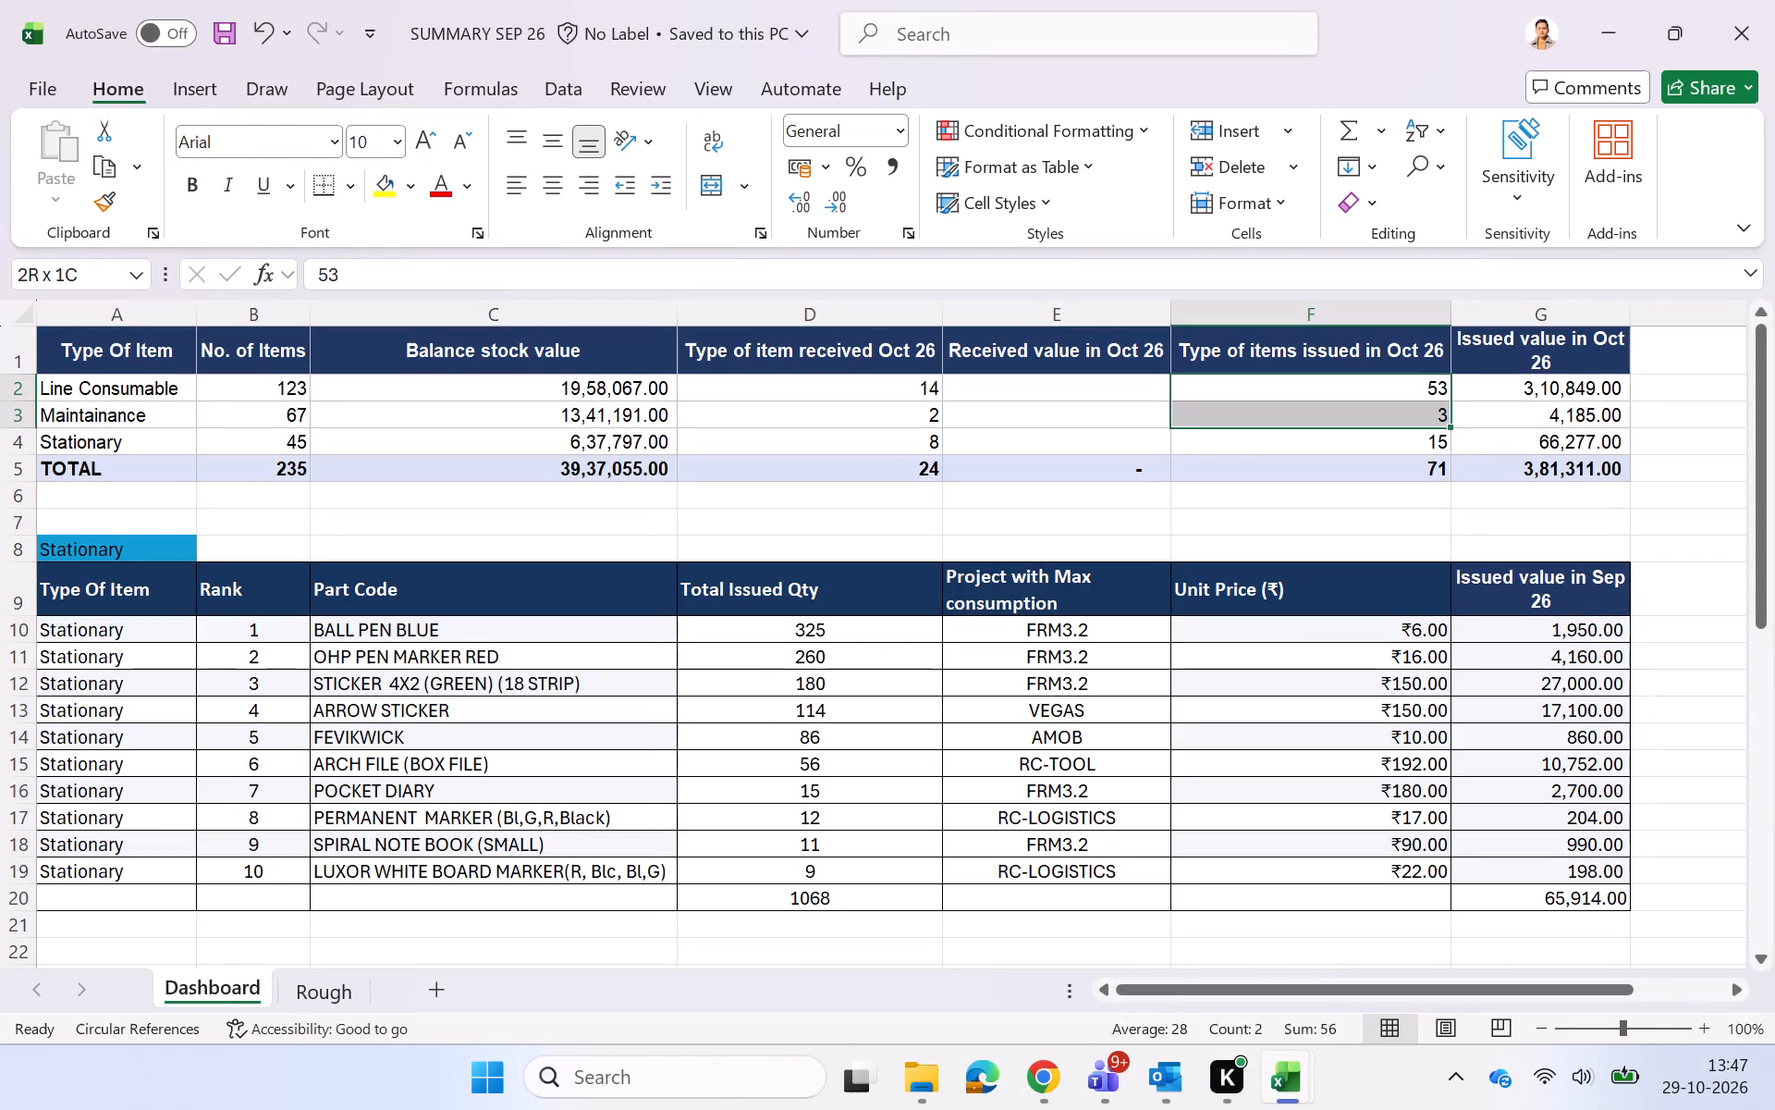
pyautogui.hotkey('shift', 'Down')
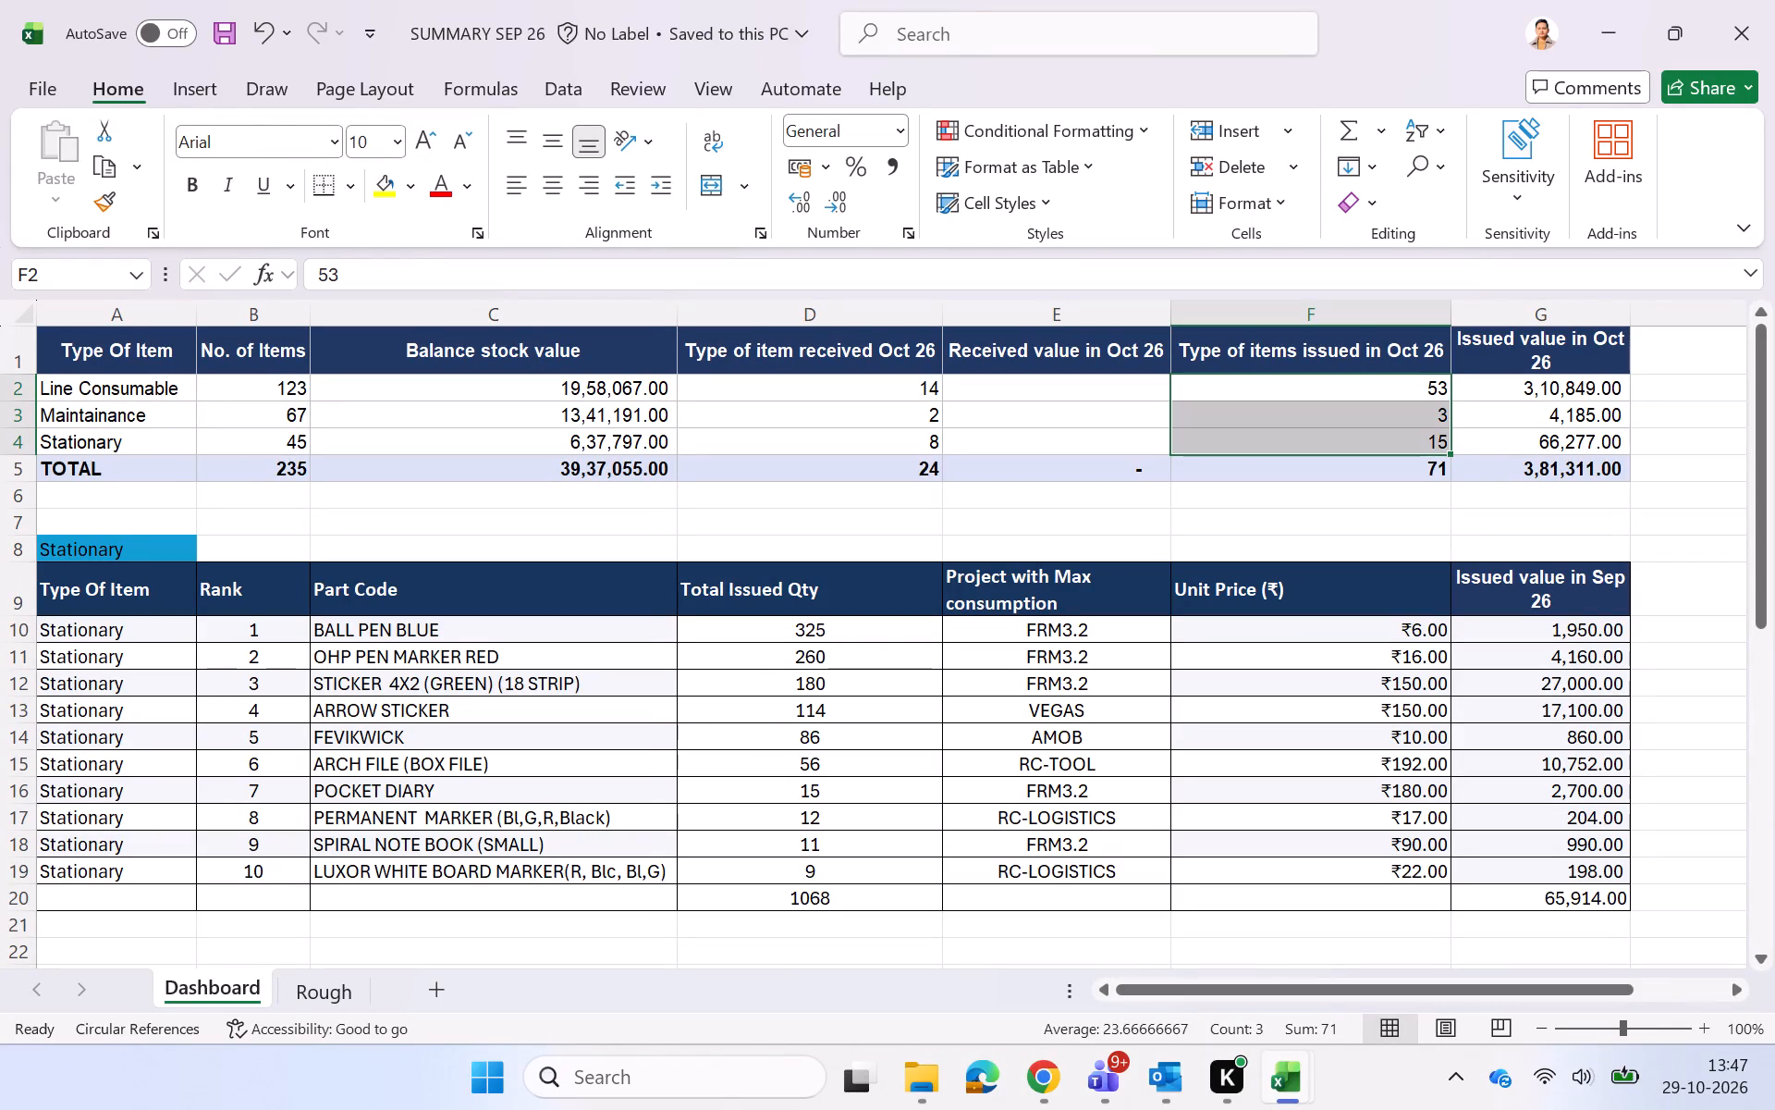
pyautogui.press('Delete')
pyautogui.press('Right')
pyautogui.hotkey('shift', 'Down')
pyautogui.hotkey('shift', 'Down')
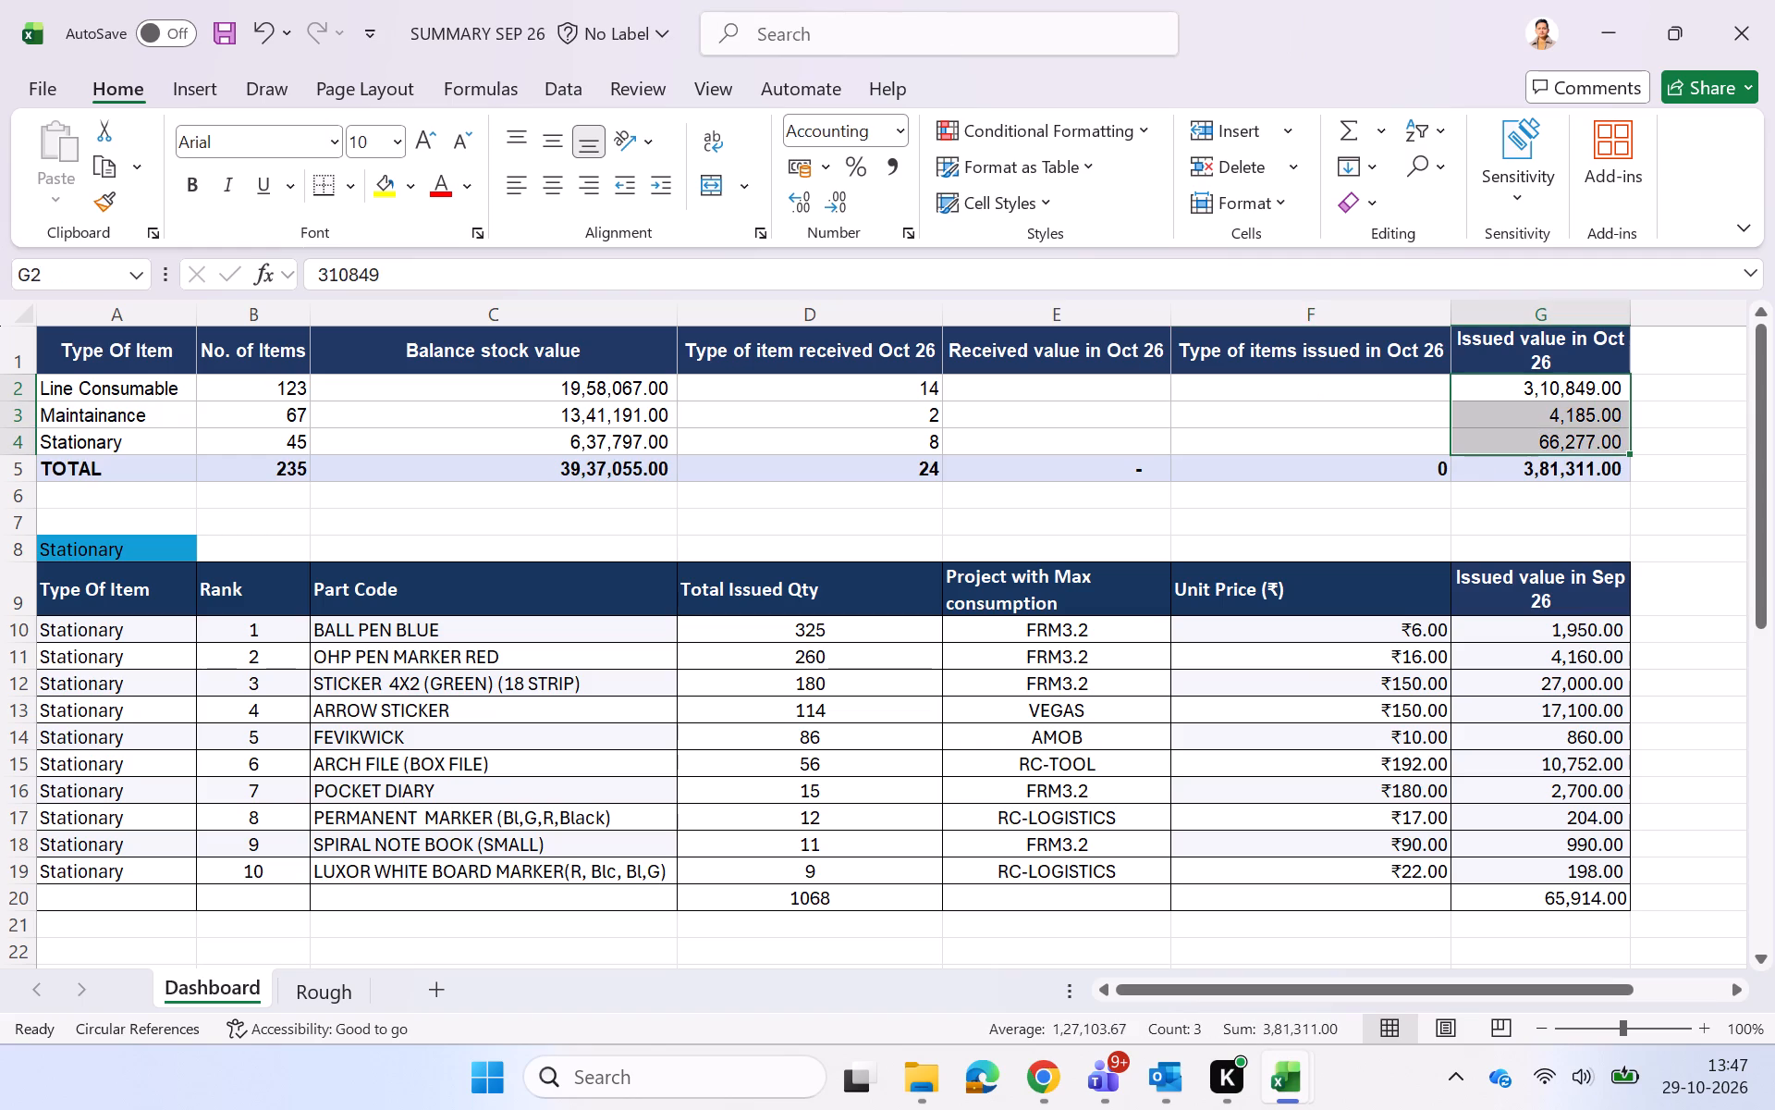
pyautogui.press('Delete')
# Clear the balance stock values of the three item types, leaving the TOTAL row in place.
pyautogui.press('Left')
pyautogui.press('Left')
pyautogui.press('Left')
pyautogui.press('Left')
pyautogui.press('Left')
pyautogui.press('Left')
pyautogui.press('Left')
pyautogui.press('Left')
pyautogui.press('Left')
pyautogui.press('Left')
pyautogui.press('Left')
pyautogui.press('Left')
pyautogui.press('Left')
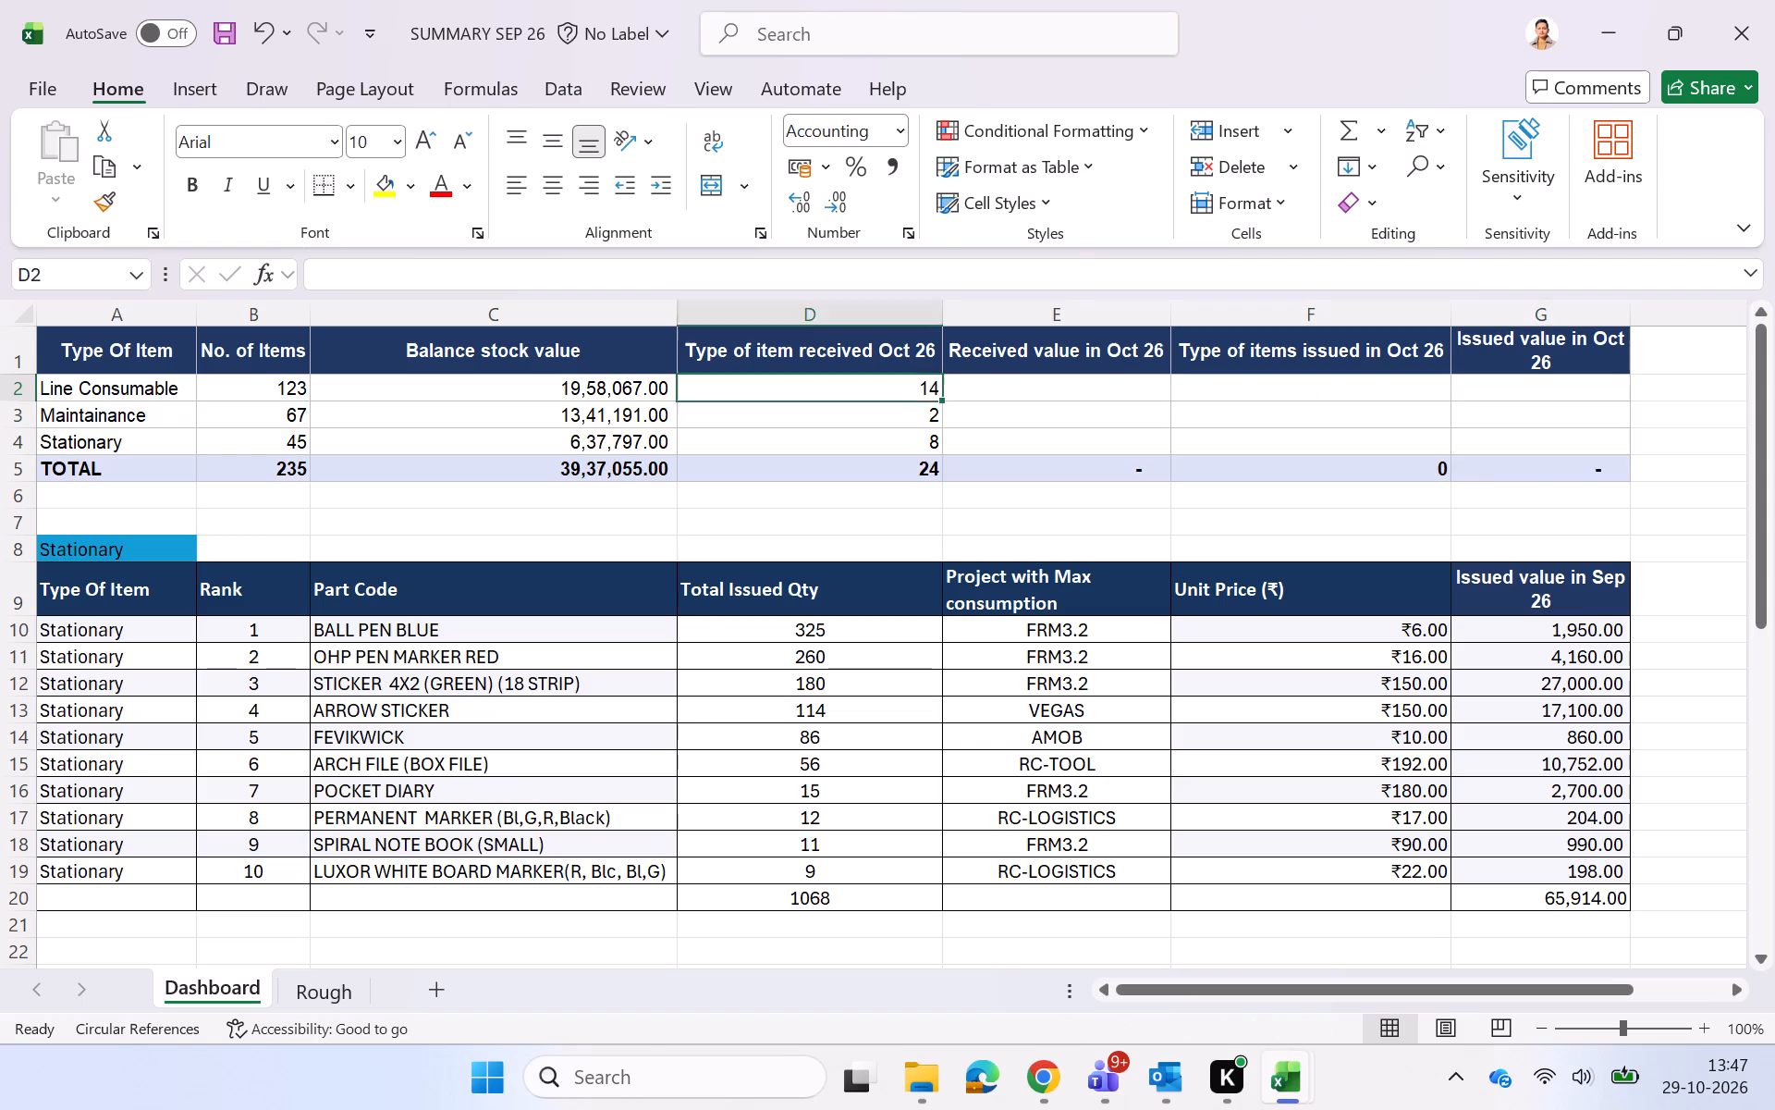
pyautogui.press('Right')
pyautogui.press('Right')
pyautogui.press('Right')
pyautogui.press('Left')
pyautogui.hotkey('shift', 'Down')
pyautogui.hotkey('shift', 'Down')
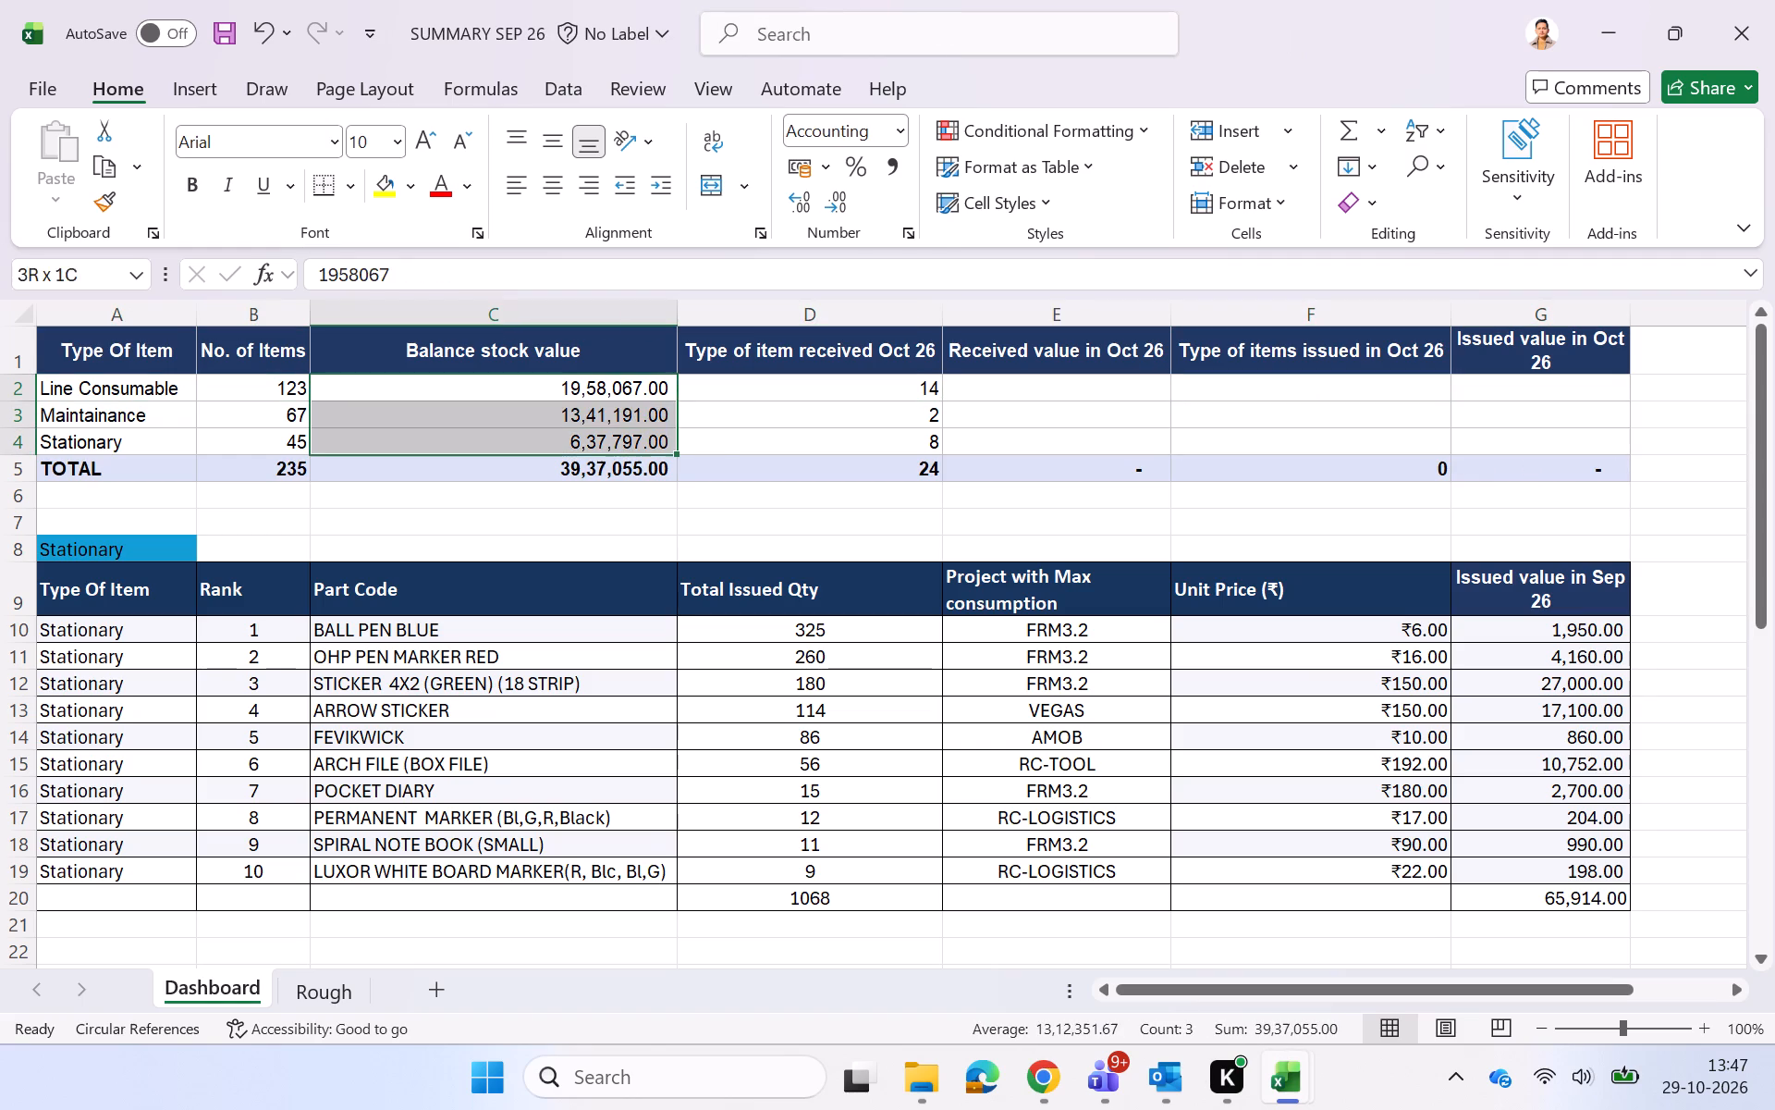
pyautogui.press('Delete')
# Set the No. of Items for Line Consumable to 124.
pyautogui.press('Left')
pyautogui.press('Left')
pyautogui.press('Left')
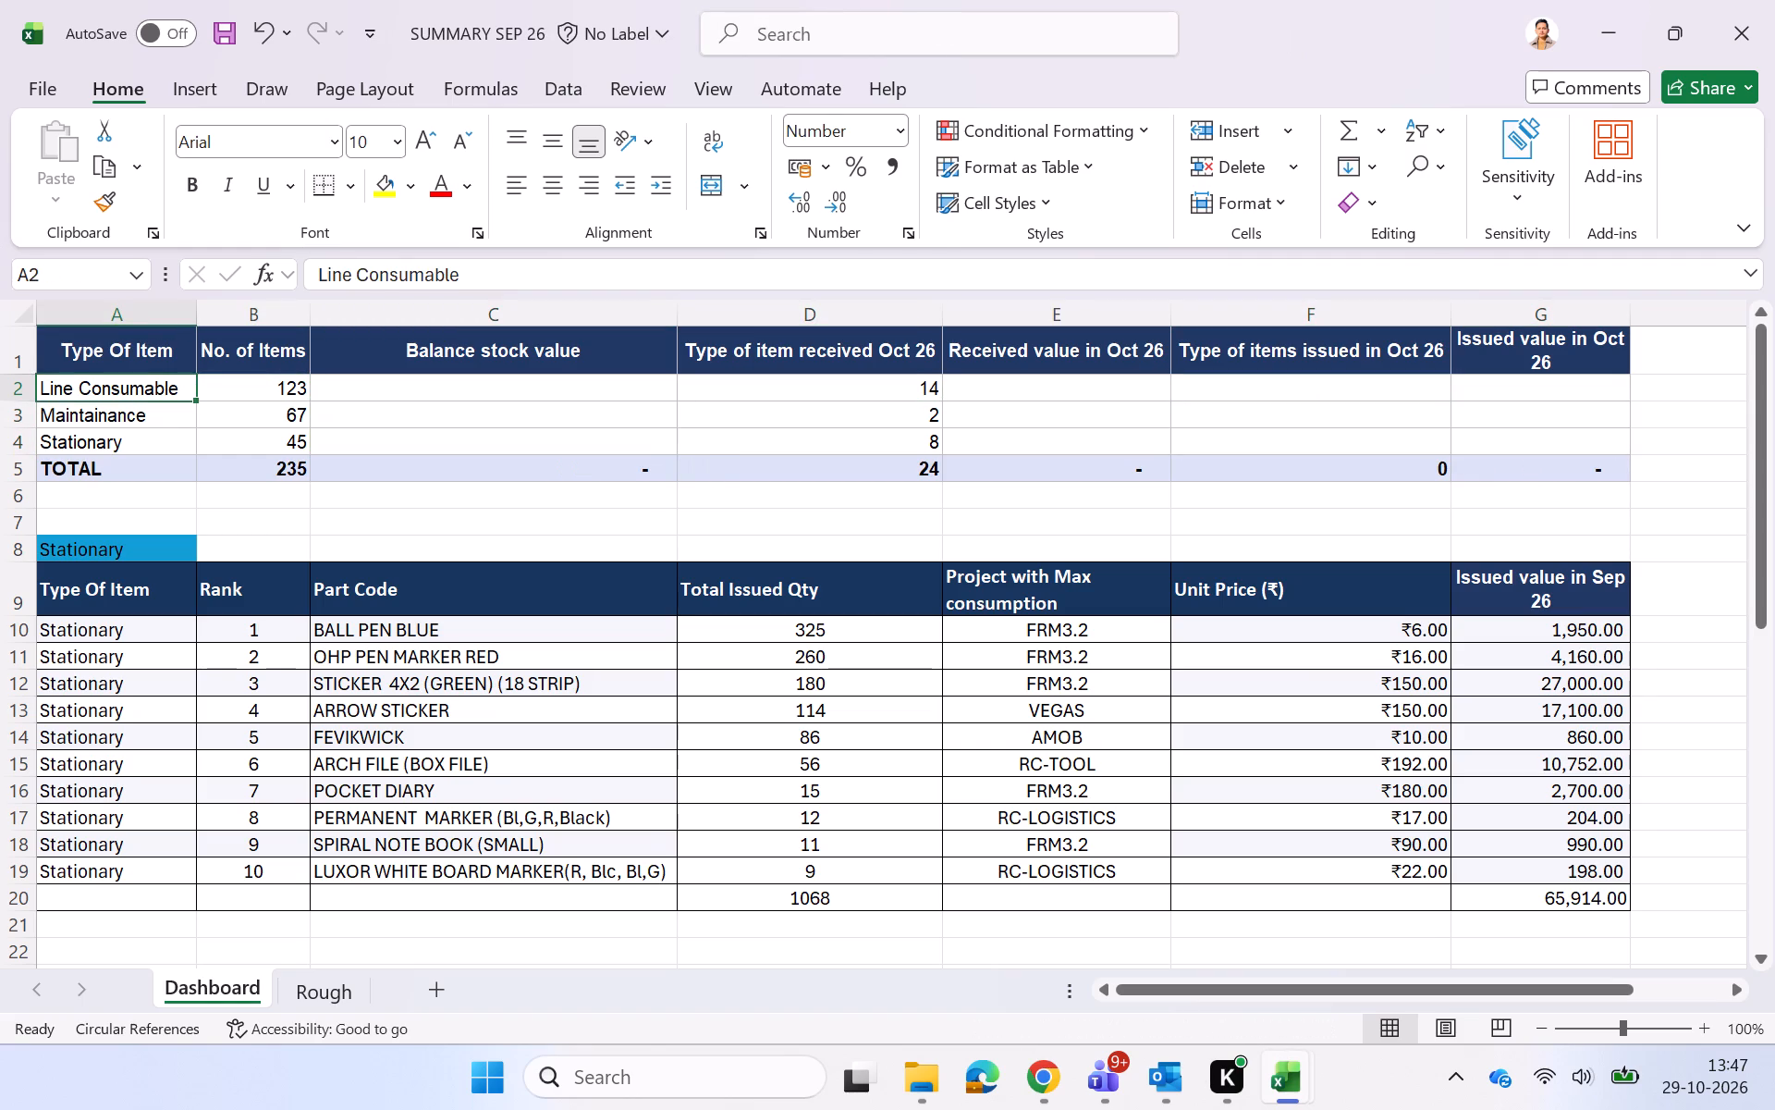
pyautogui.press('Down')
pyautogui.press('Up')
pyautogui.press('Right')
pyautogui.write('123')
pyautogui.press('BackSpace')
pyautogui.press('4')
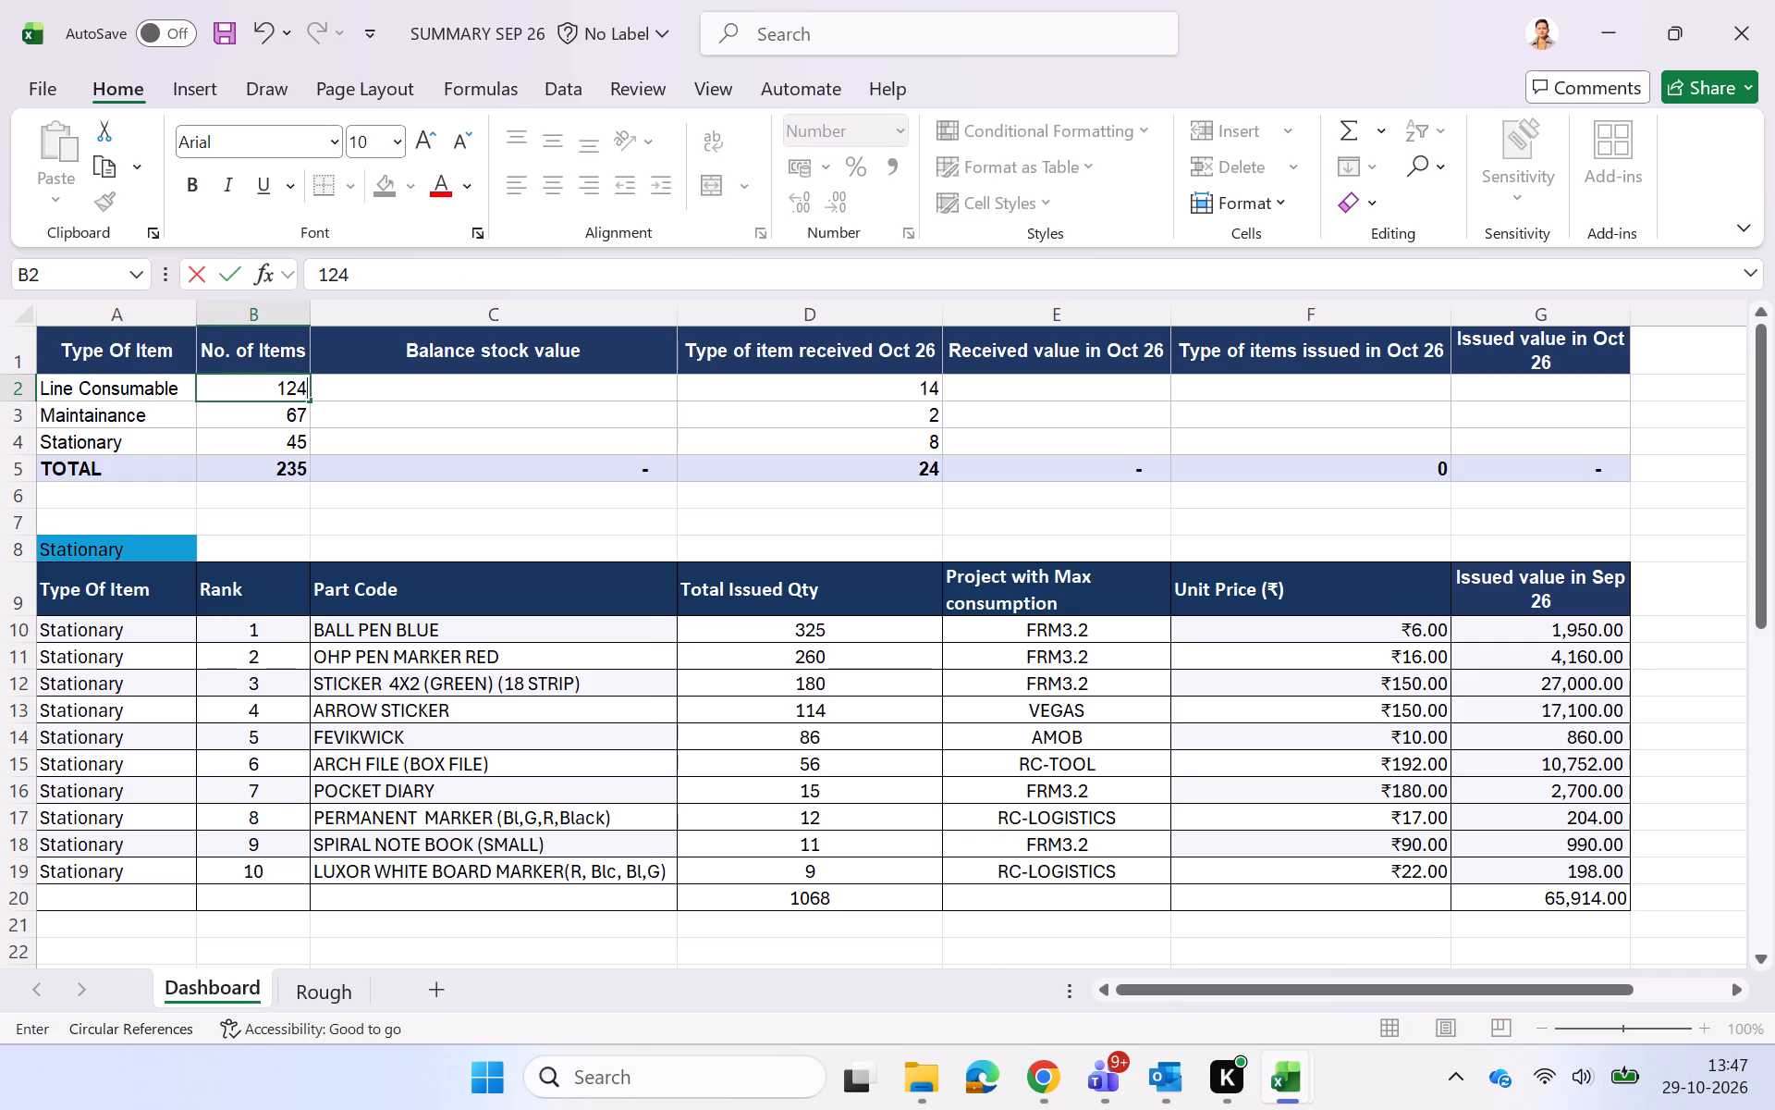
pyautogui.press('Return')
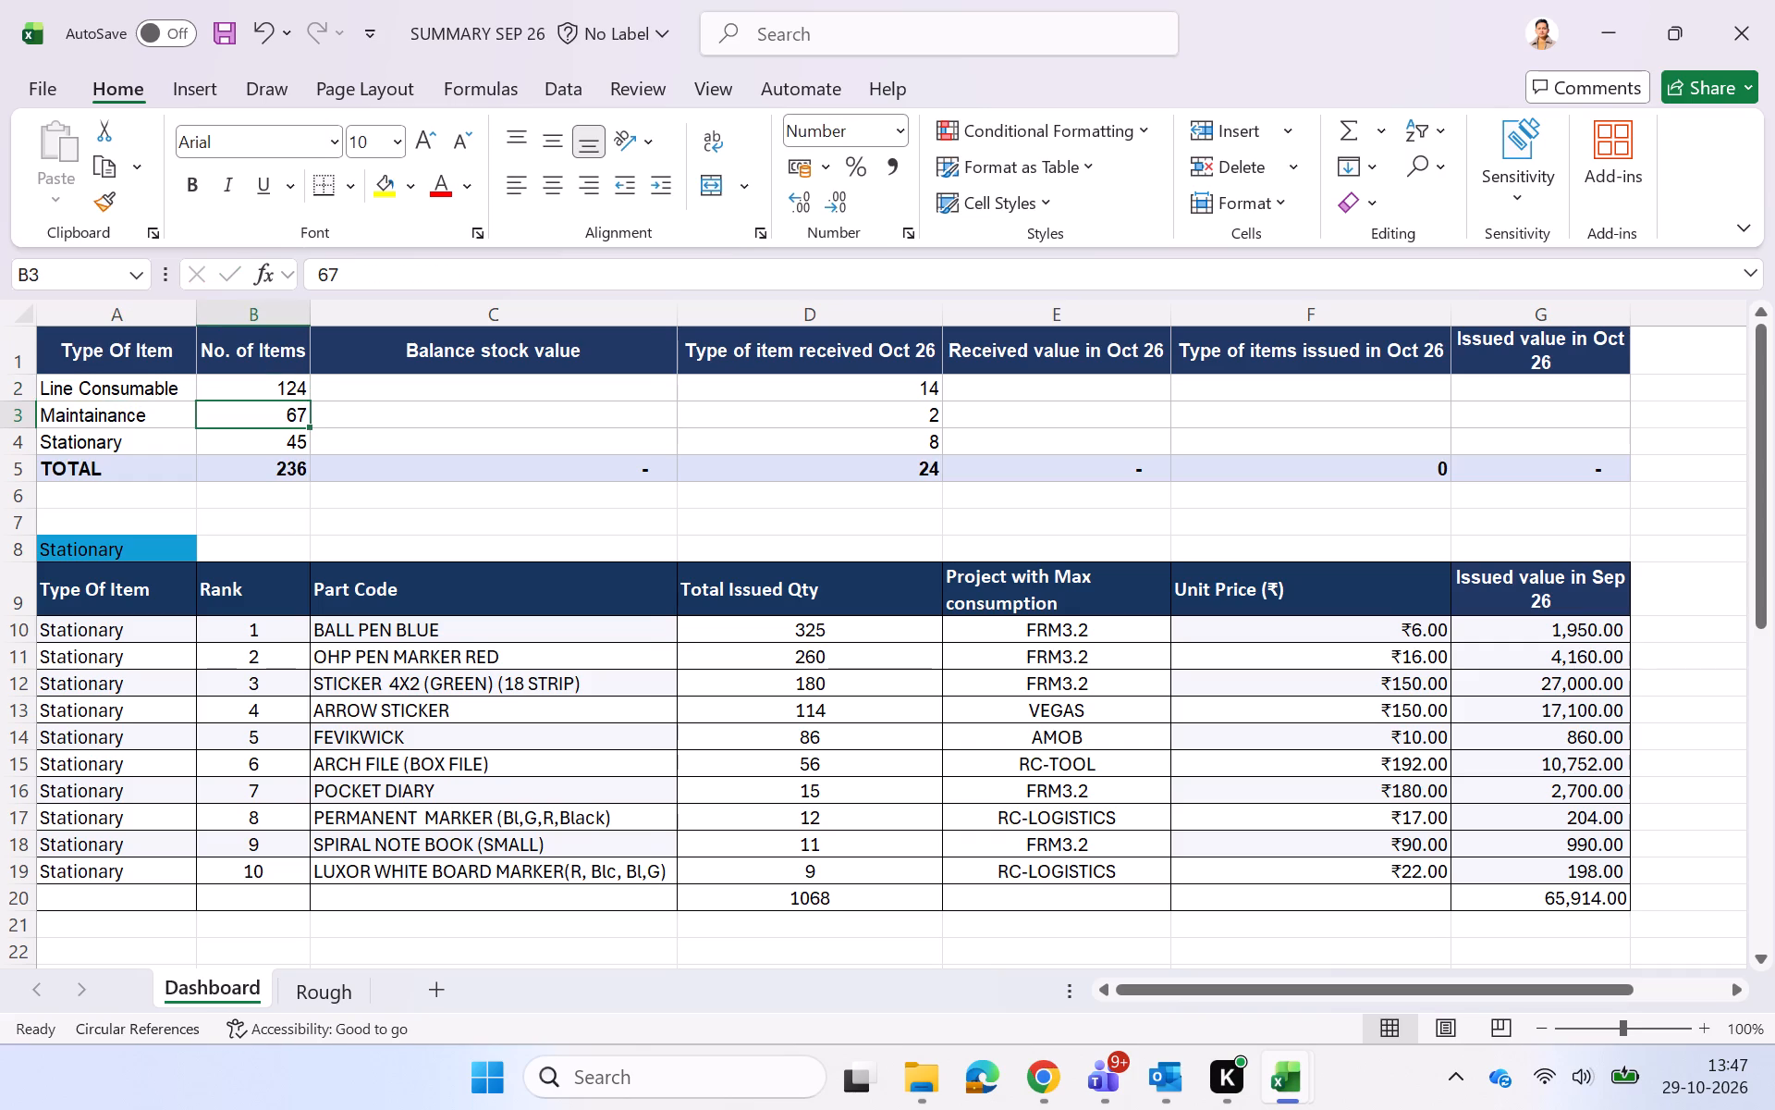
# Switch to the General Stationary items workbook and renumber the Master Inventory S.NO. column consecutively from 1.
pyautogui.click(959, 517)
pyautogui.hotkey('alt', 'Tab')
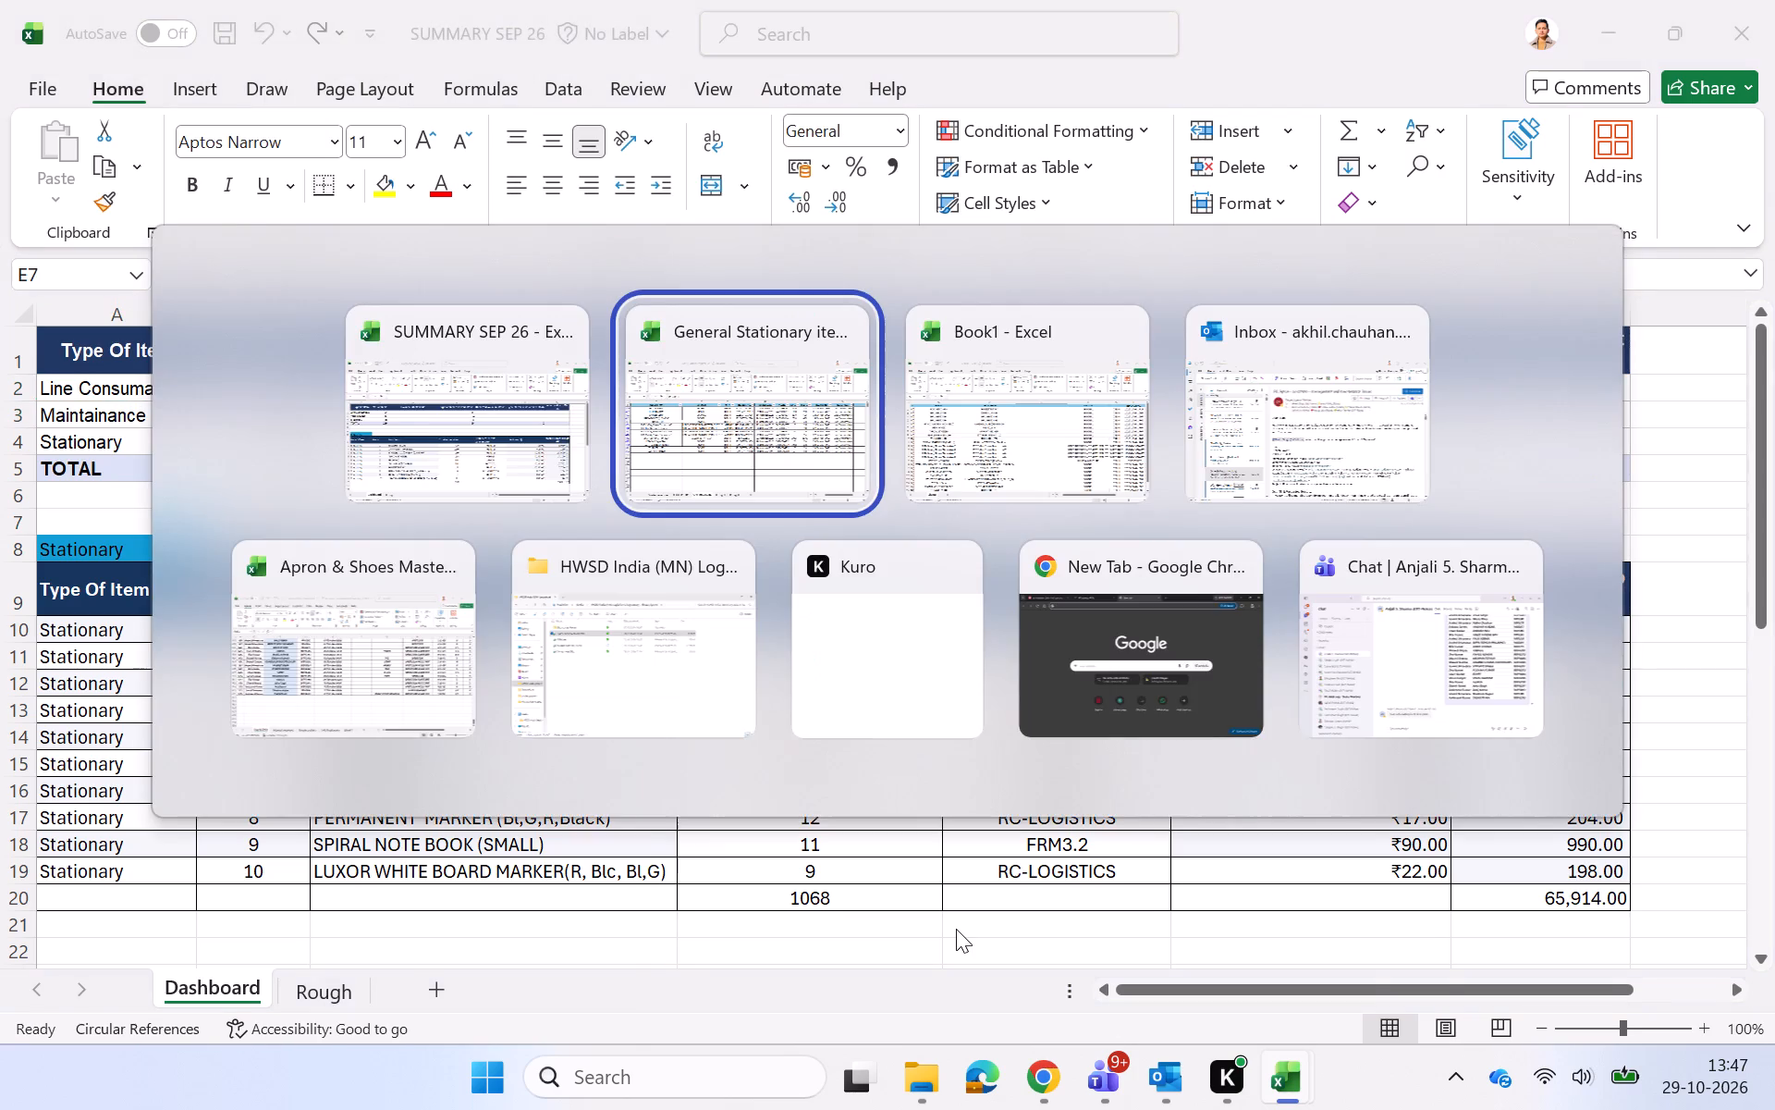
pyautogui.click(231, 1000)
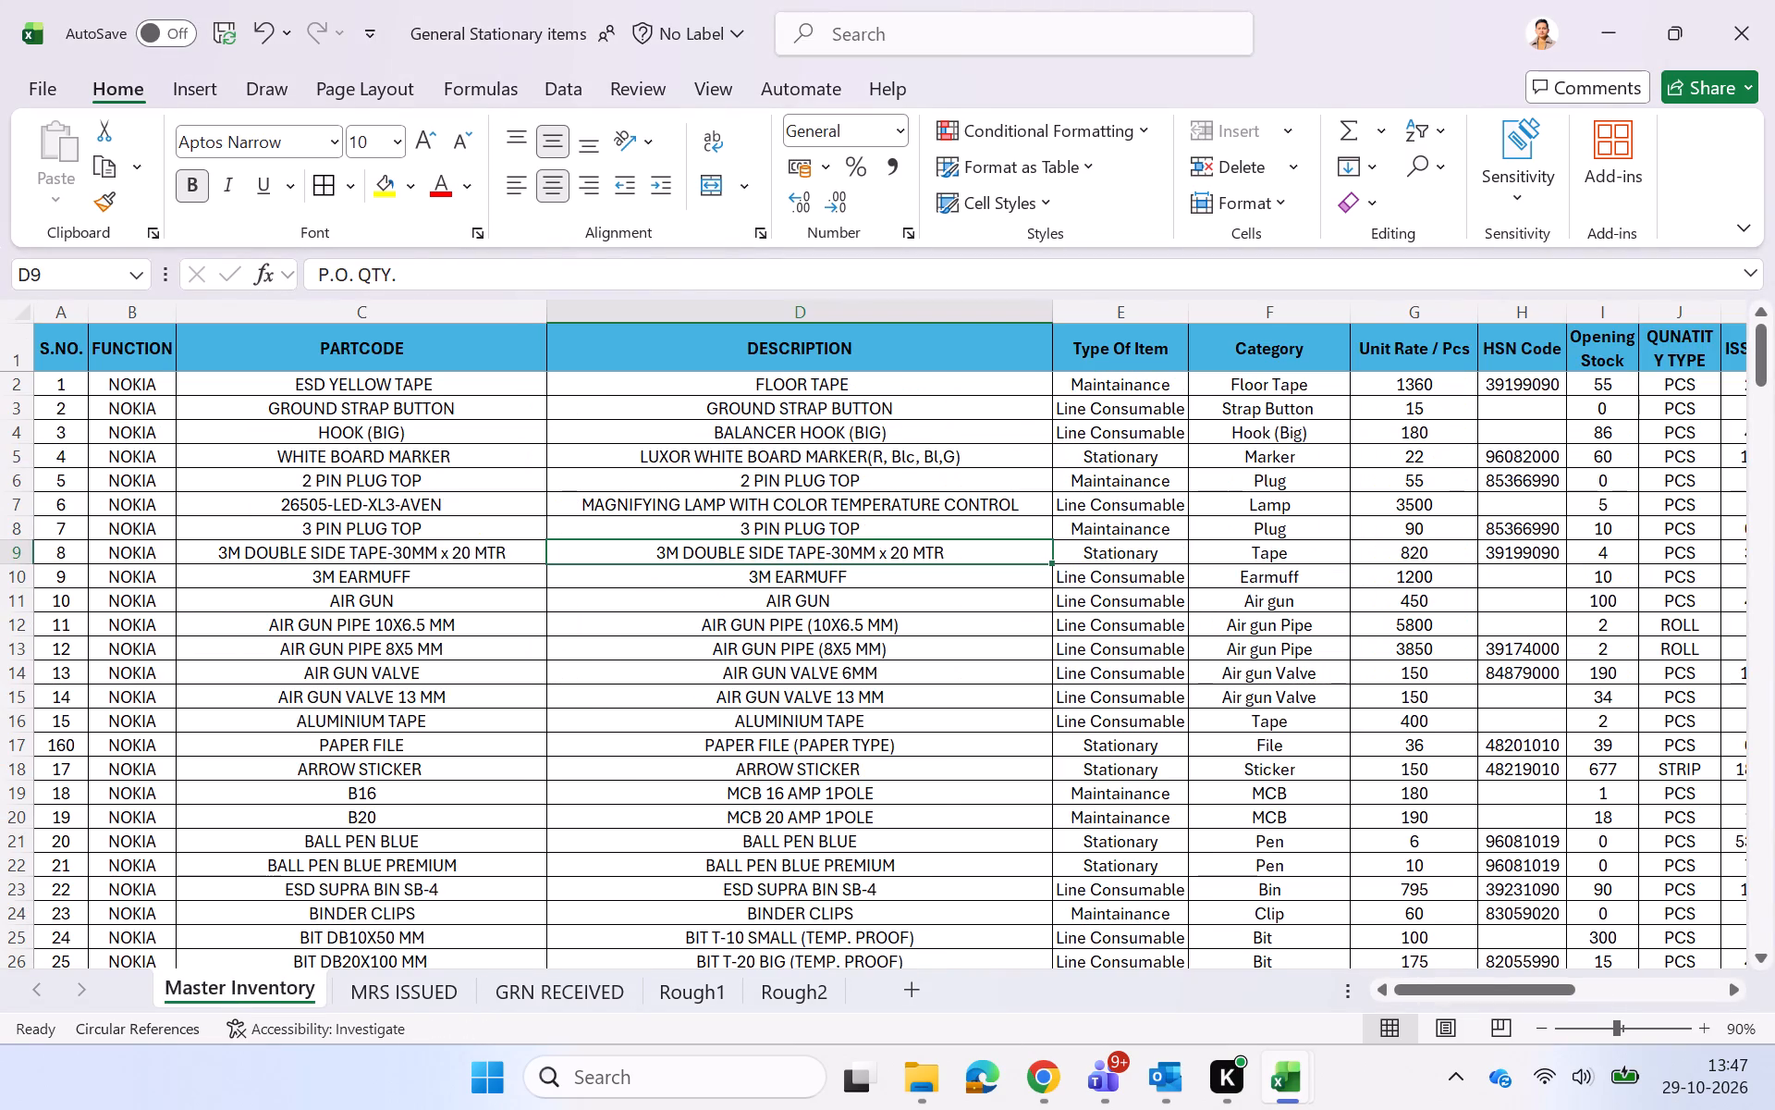
pyautogui.moveTo(61, 386); pyautogui.dragTo(61, 406)
pyautogui.doubleClick(87, 414)
# Enter serial number 235 for the ESD Grid Tape row at the end of the Master Inventory list.
pyautogui.scroll(-8, 233, 741)
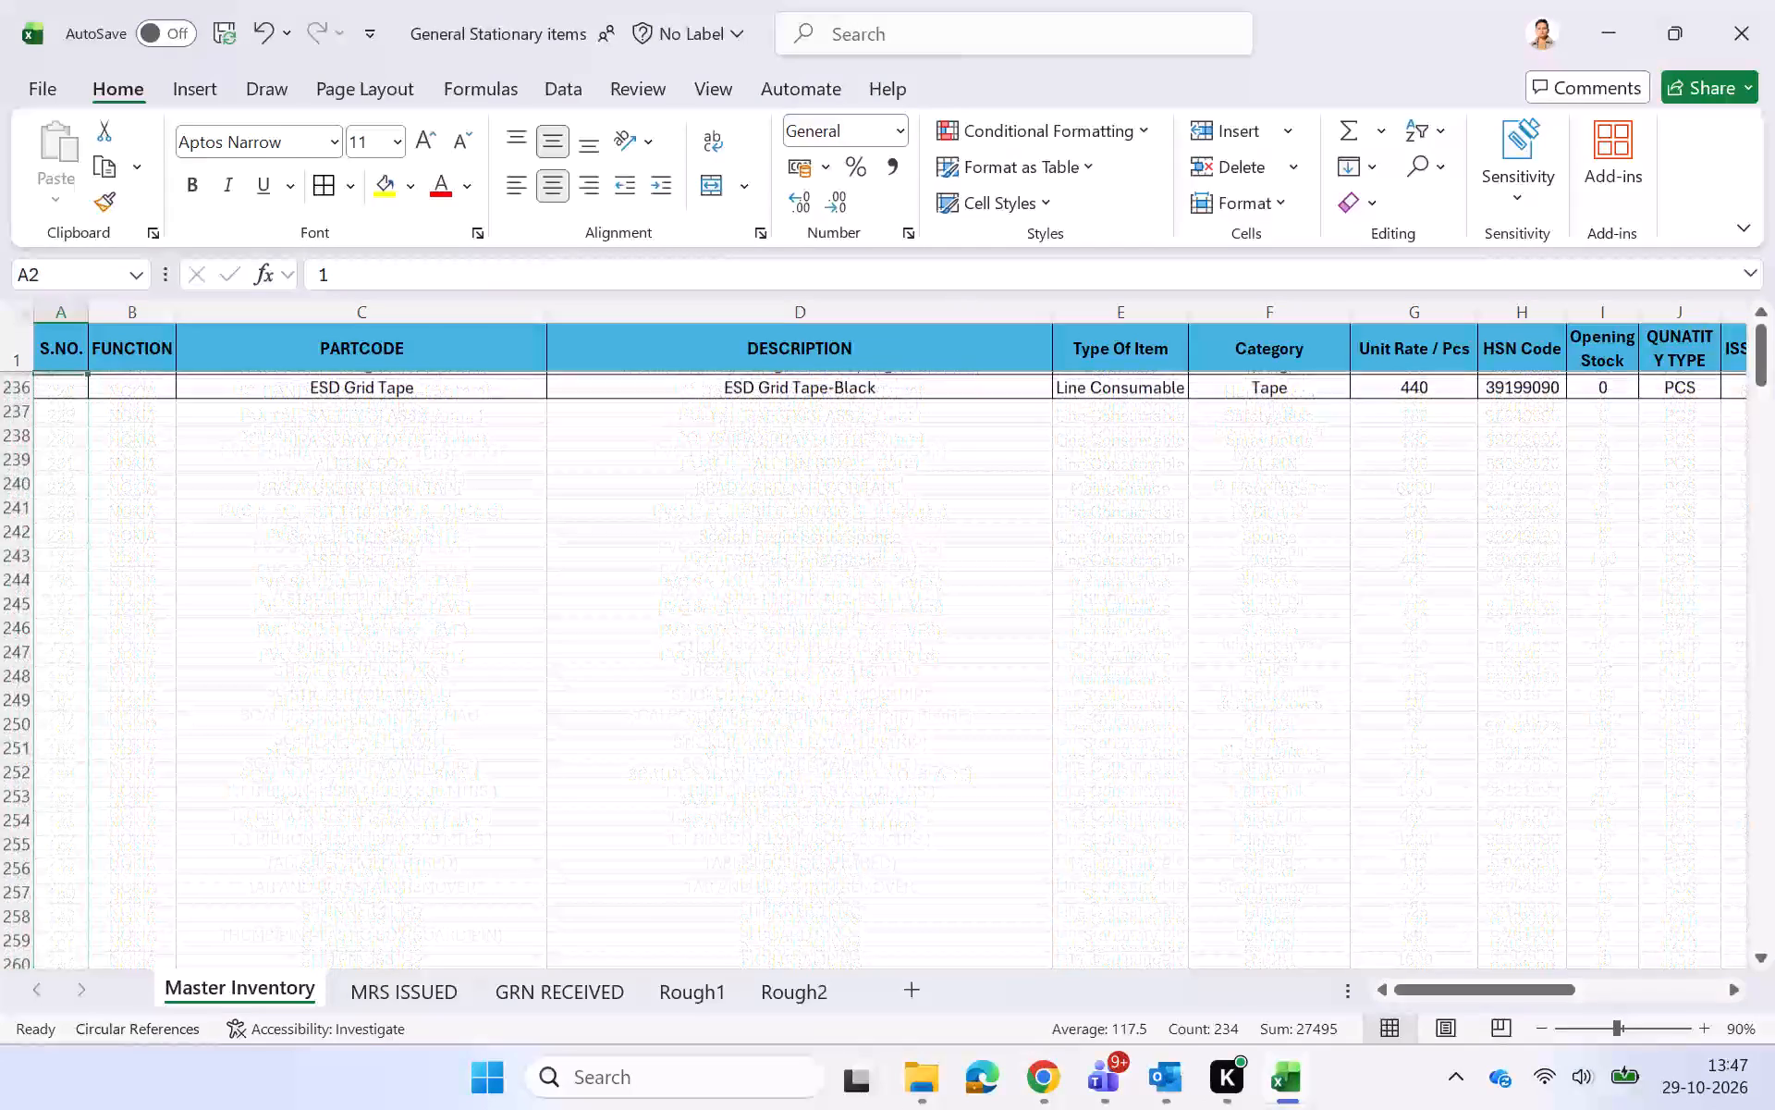
pyautogui.click(58, 786)
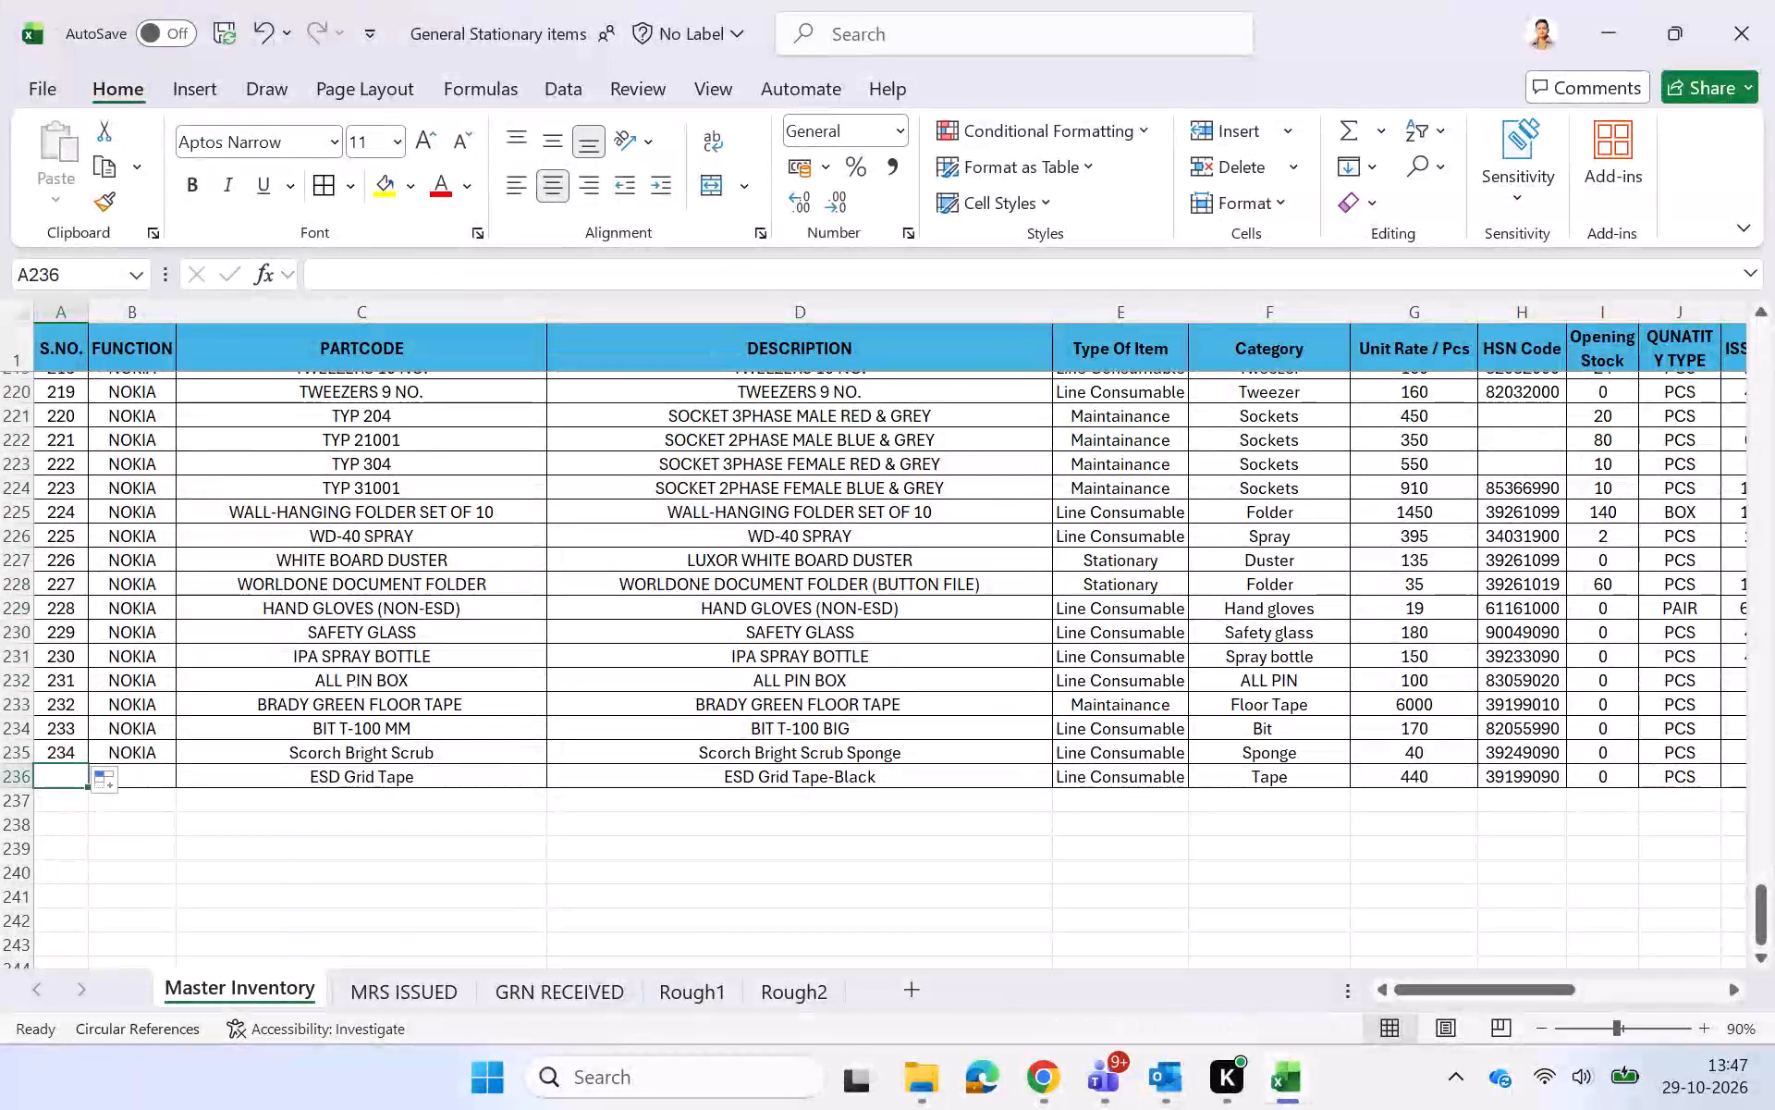
pyautogui.press('1')
pyautogui.press('BackSpace')
pyautogui.write('235')
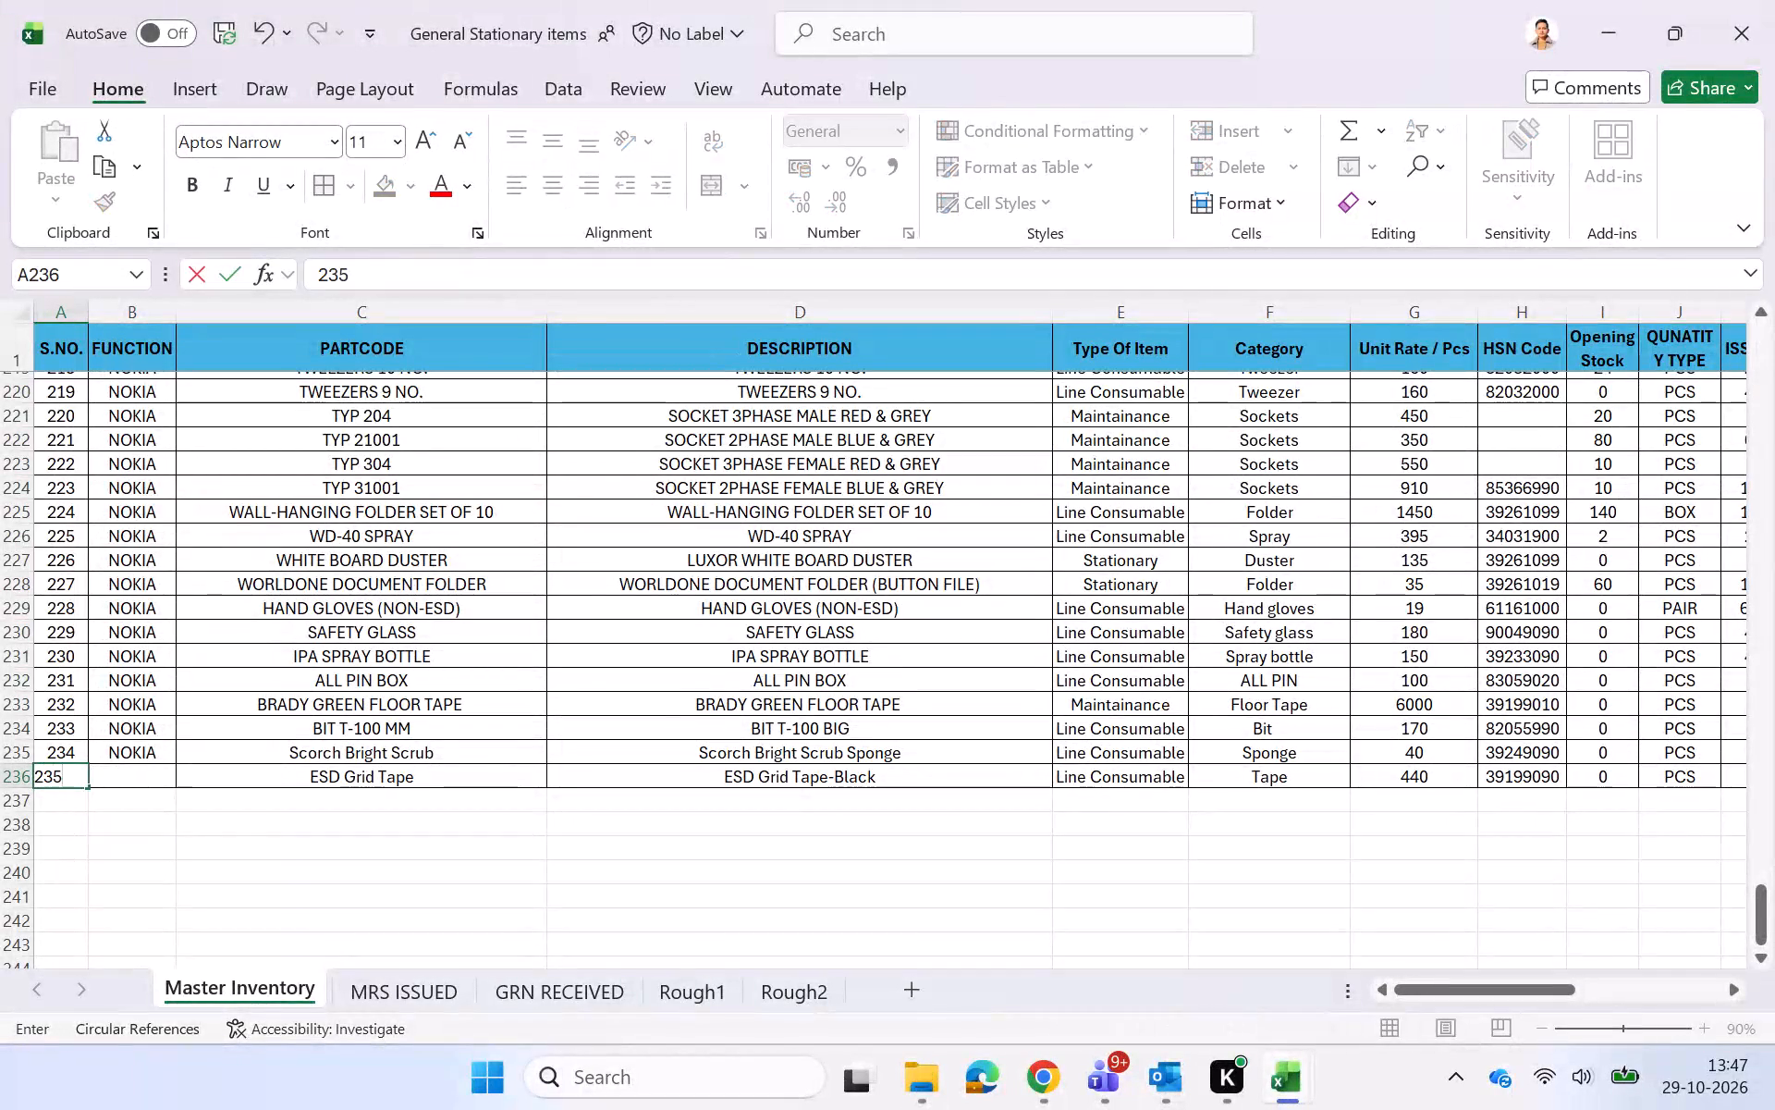
pyautogui.press('Return')
pyautogui.click(176, 848)
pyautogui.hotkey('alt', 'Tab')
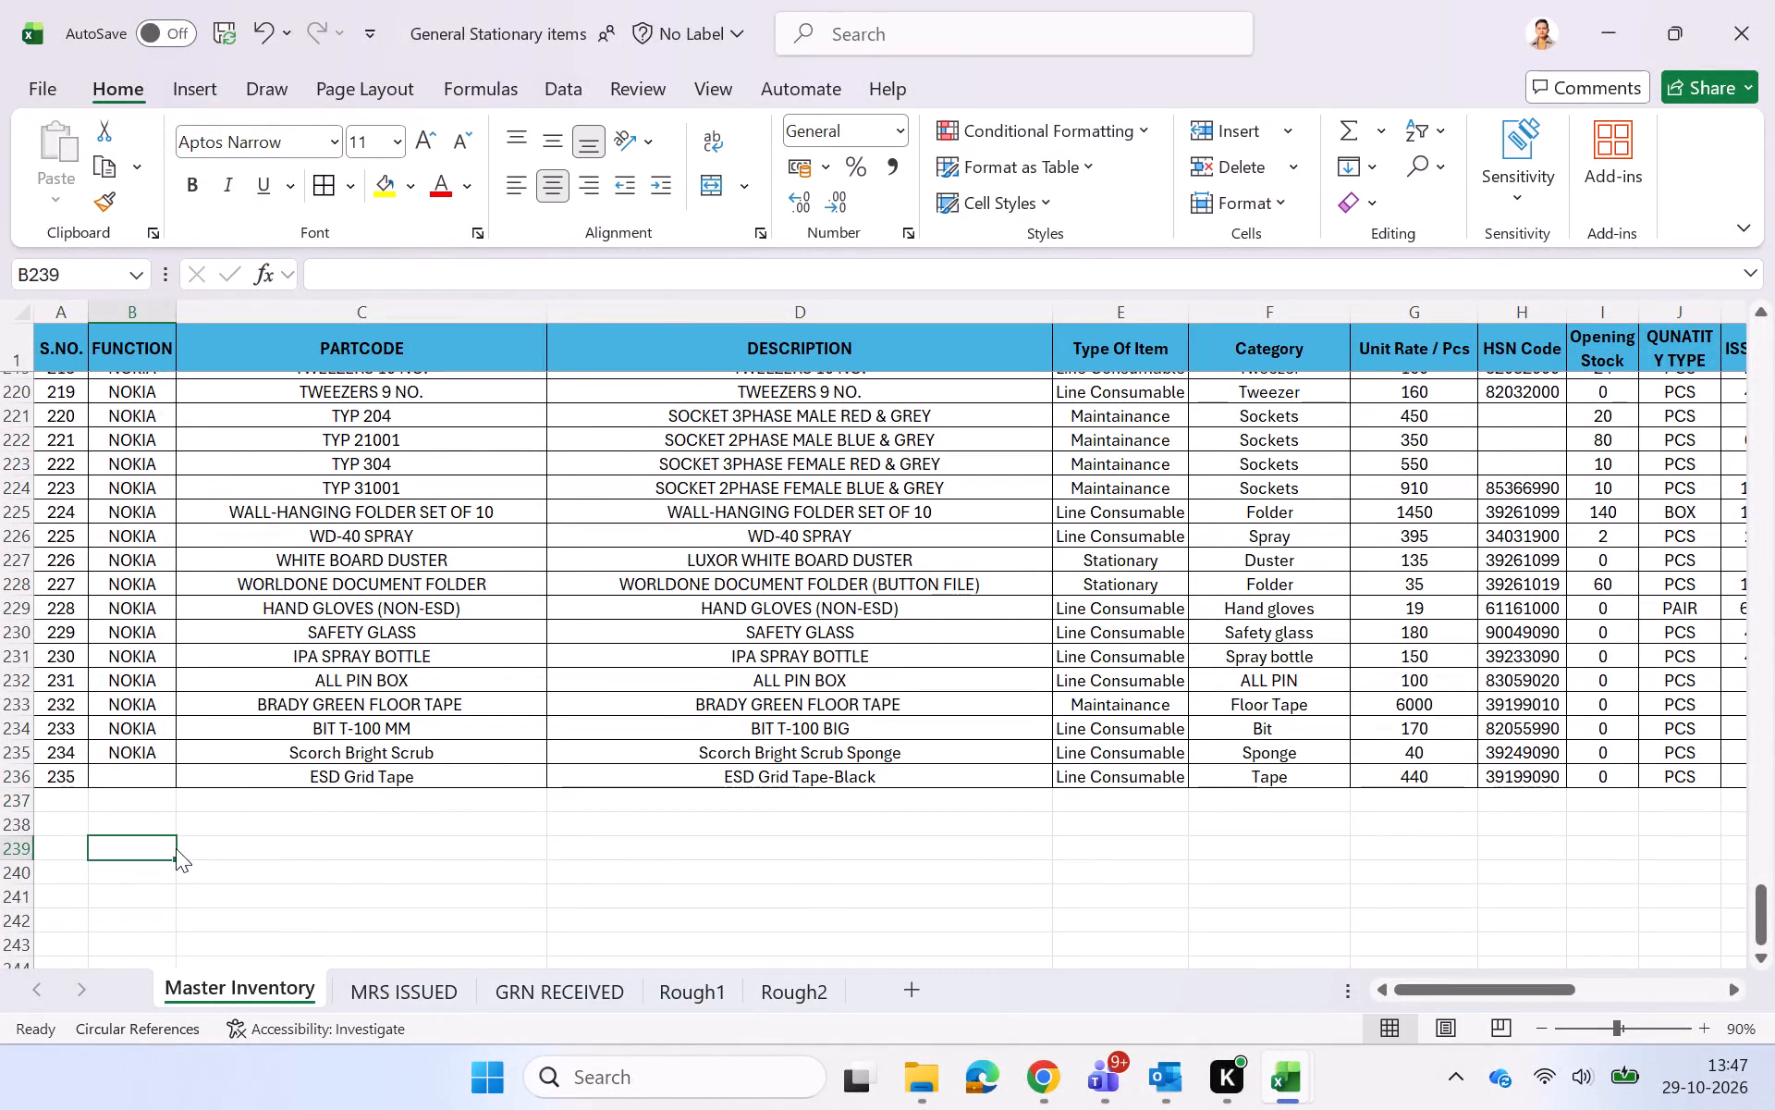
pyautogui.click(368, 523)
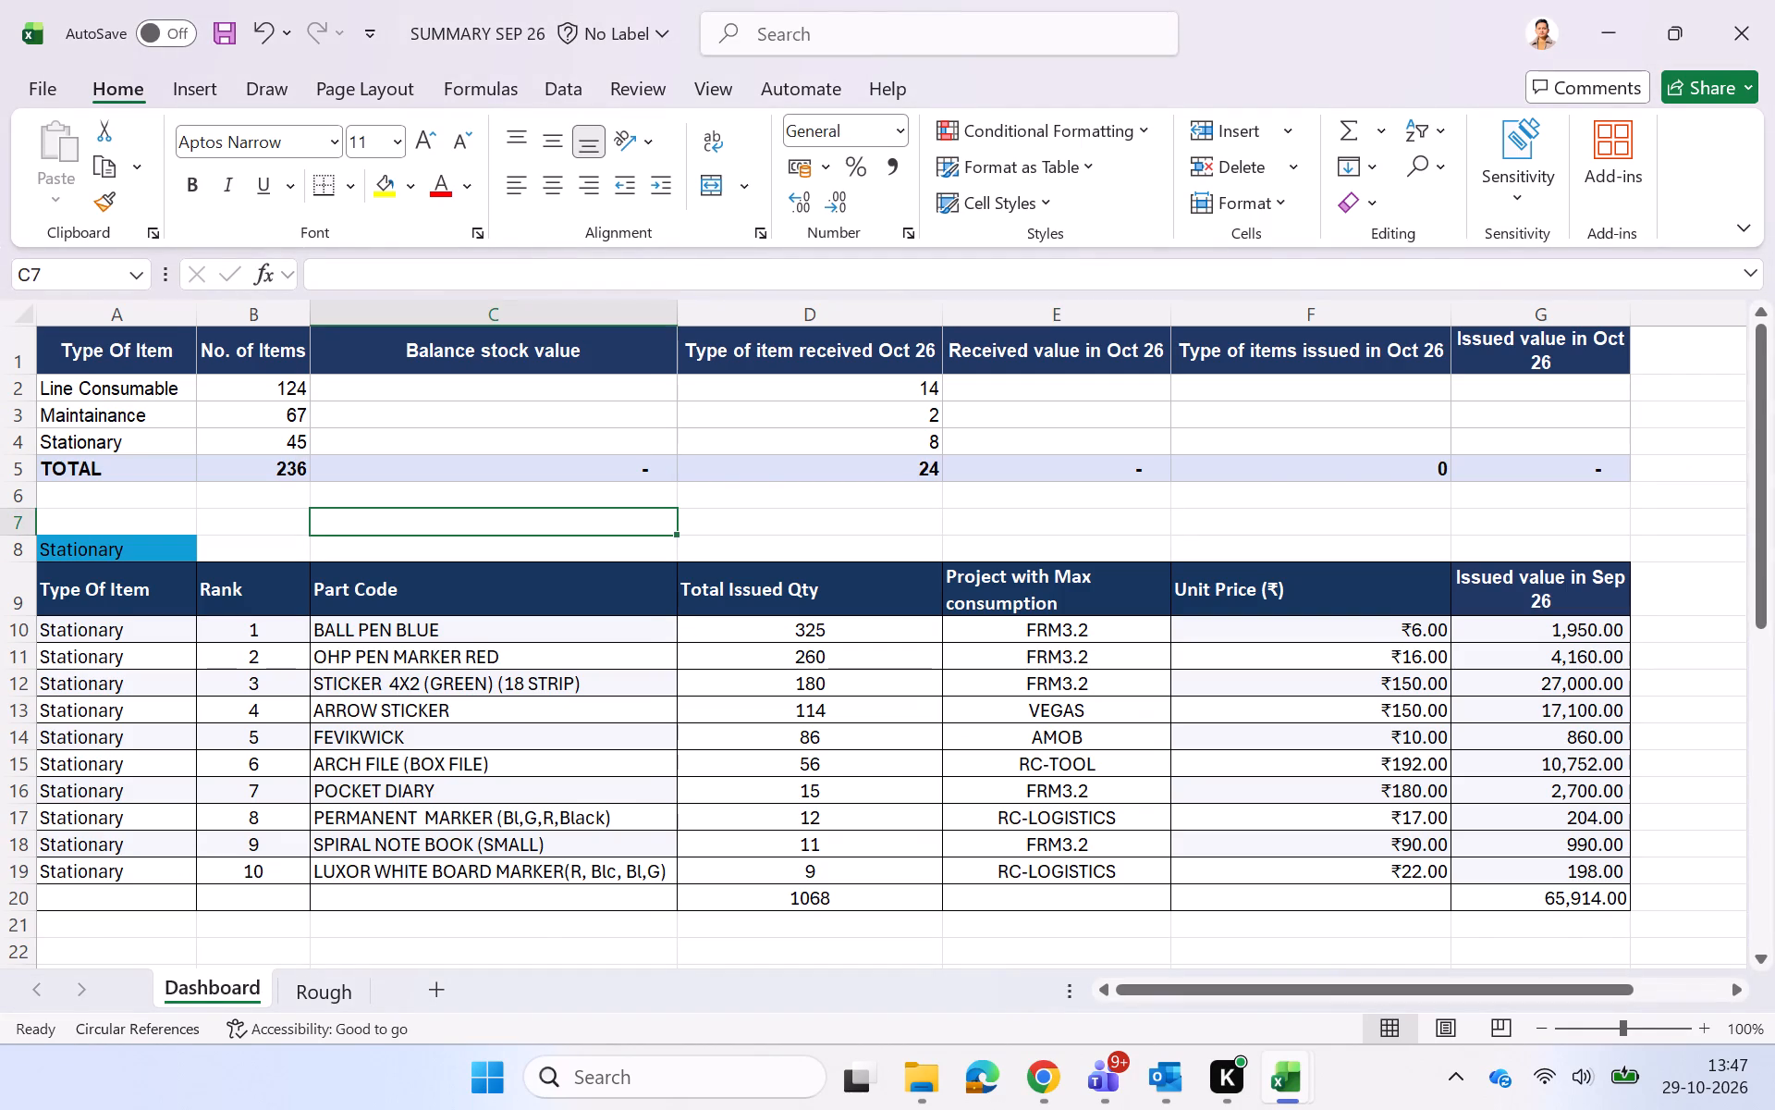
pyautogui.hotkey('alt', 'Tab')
# Enter NOKIA as the function of the ESD Grid Tape row and centre it horizontally.
pyautogui.click(146, 775)
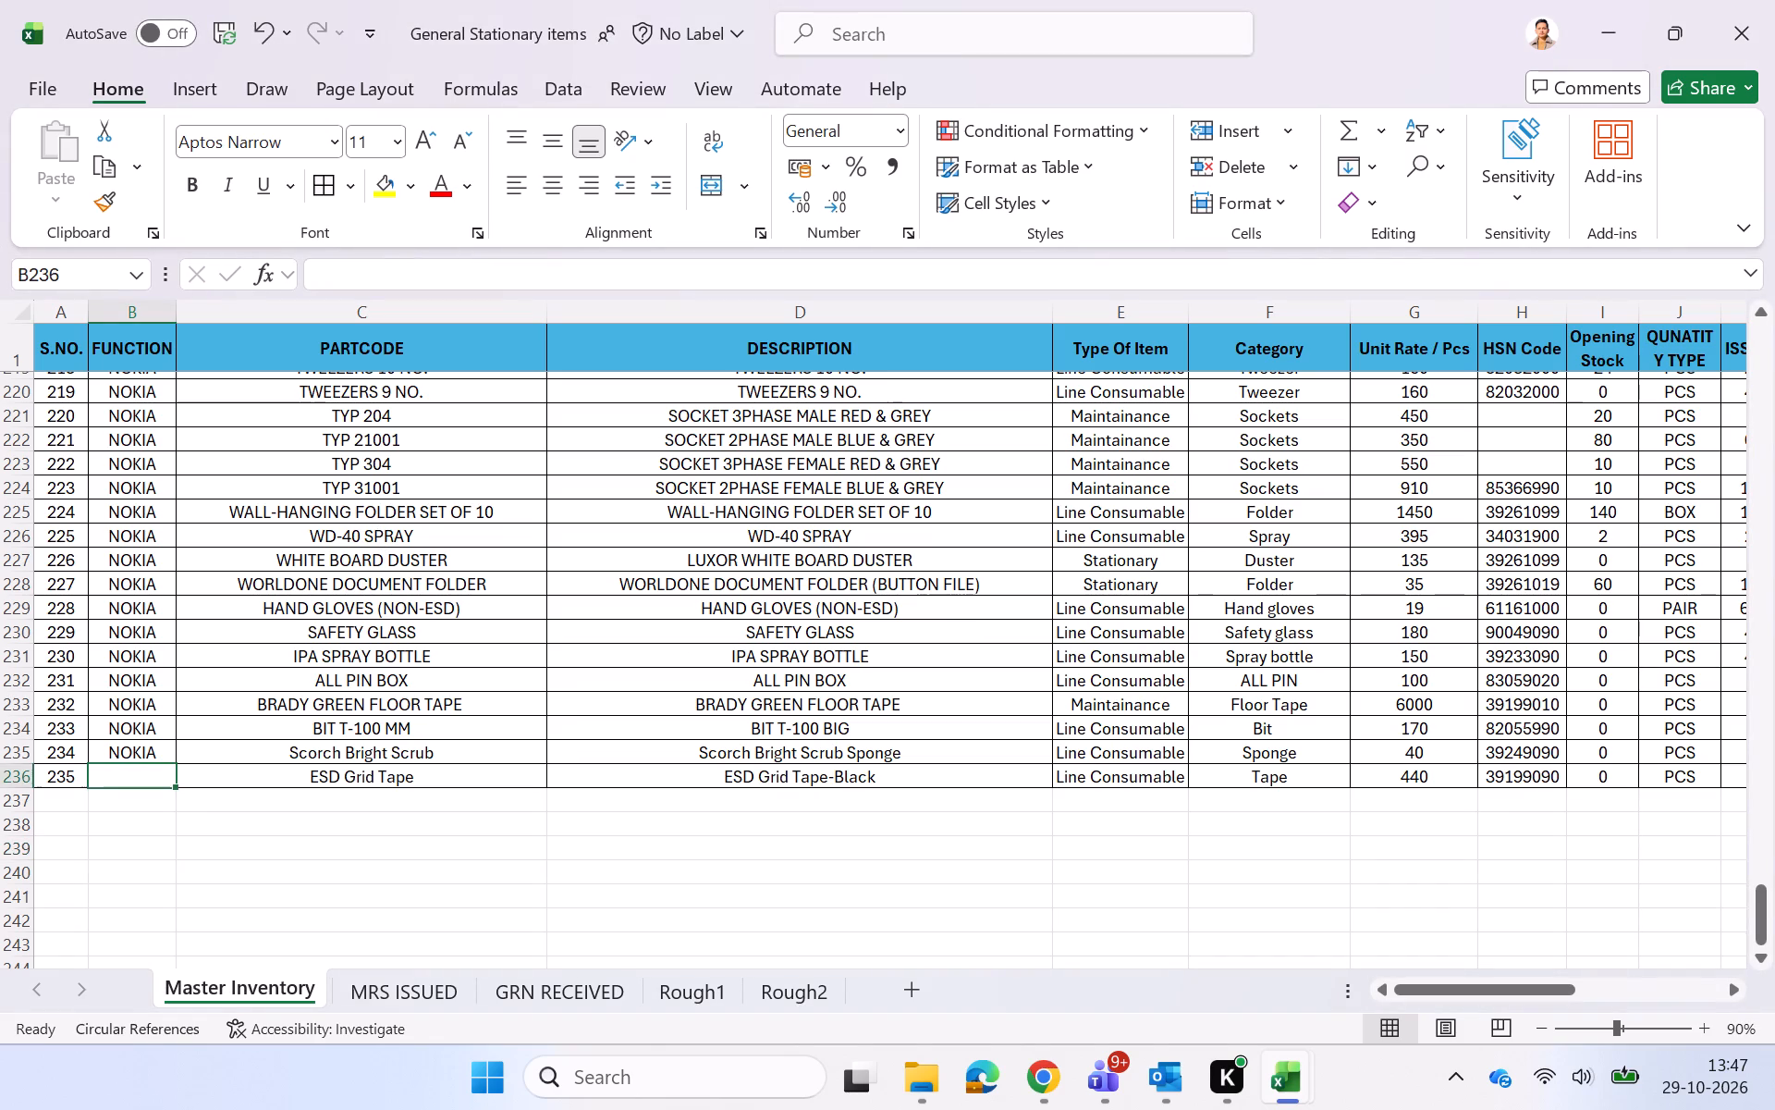
pyautogui.press('m')
pyautogui.press('BackSpace')
pyautogui.press('n')
pyautogui.press('Return')
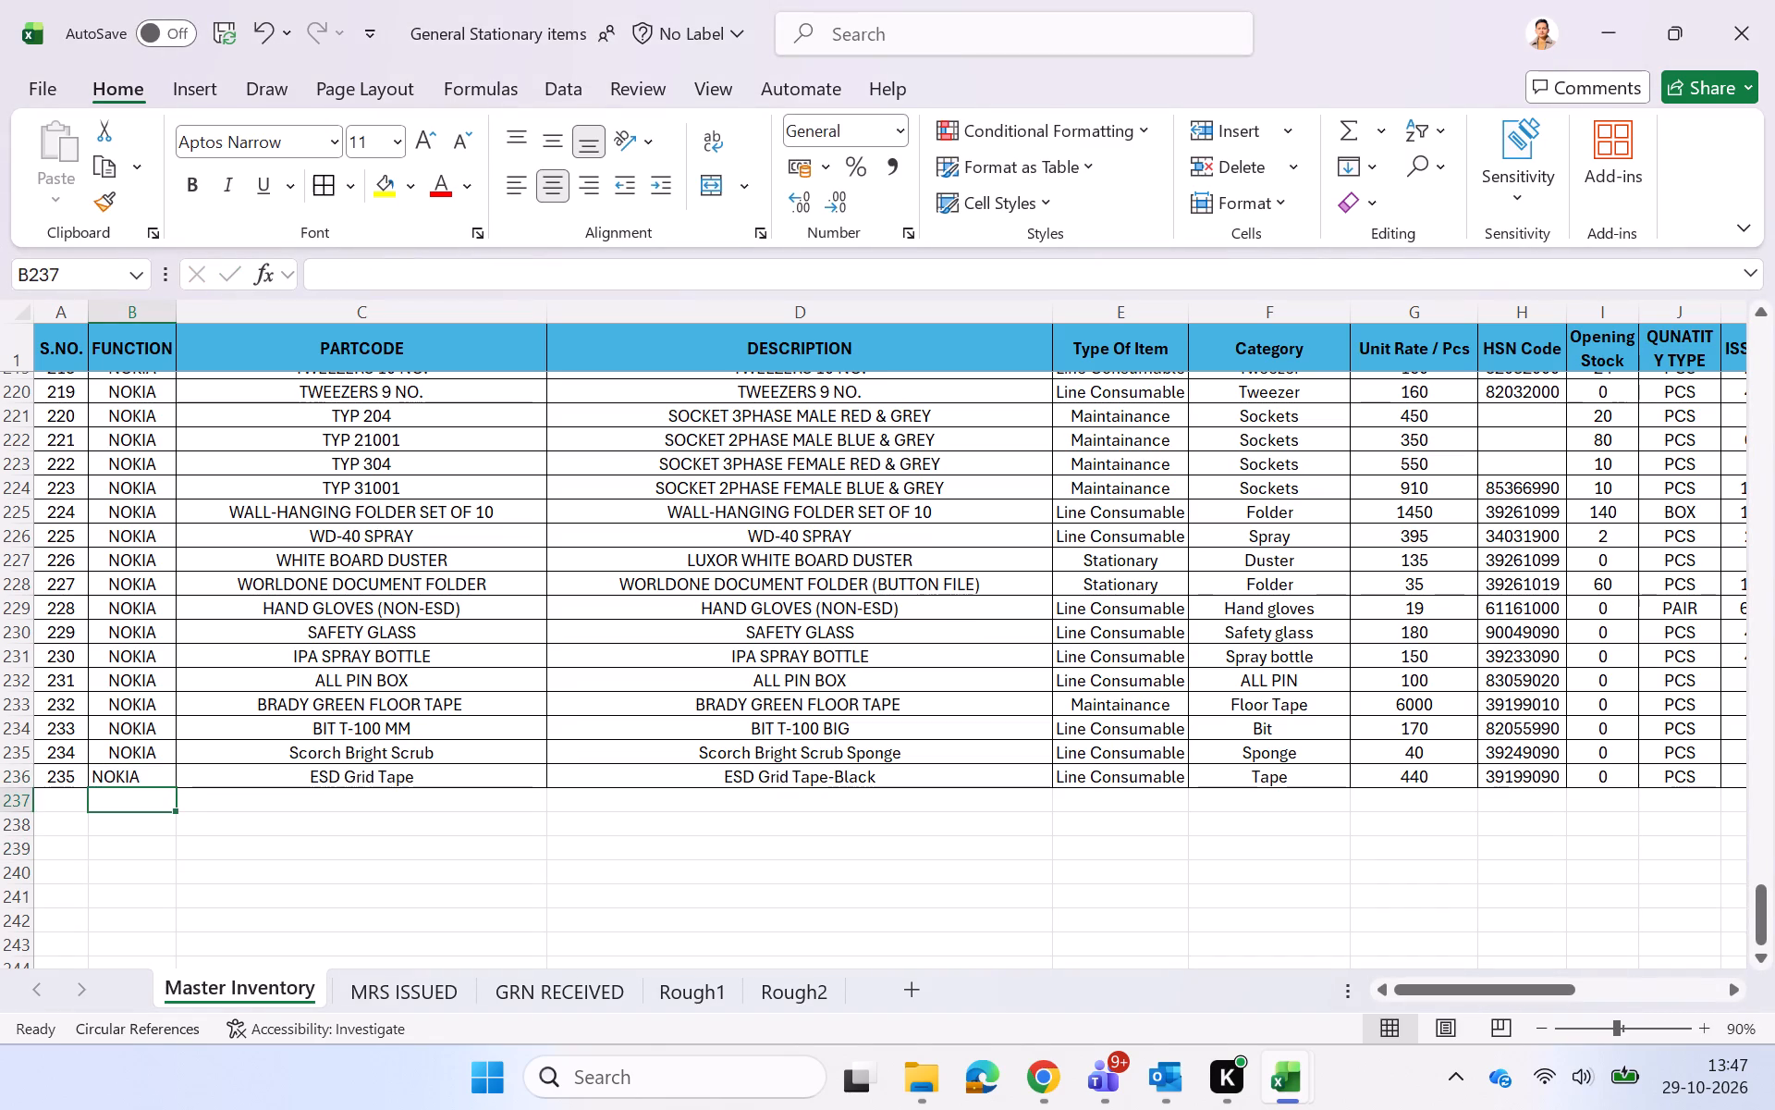
pyautogui.press('Up')
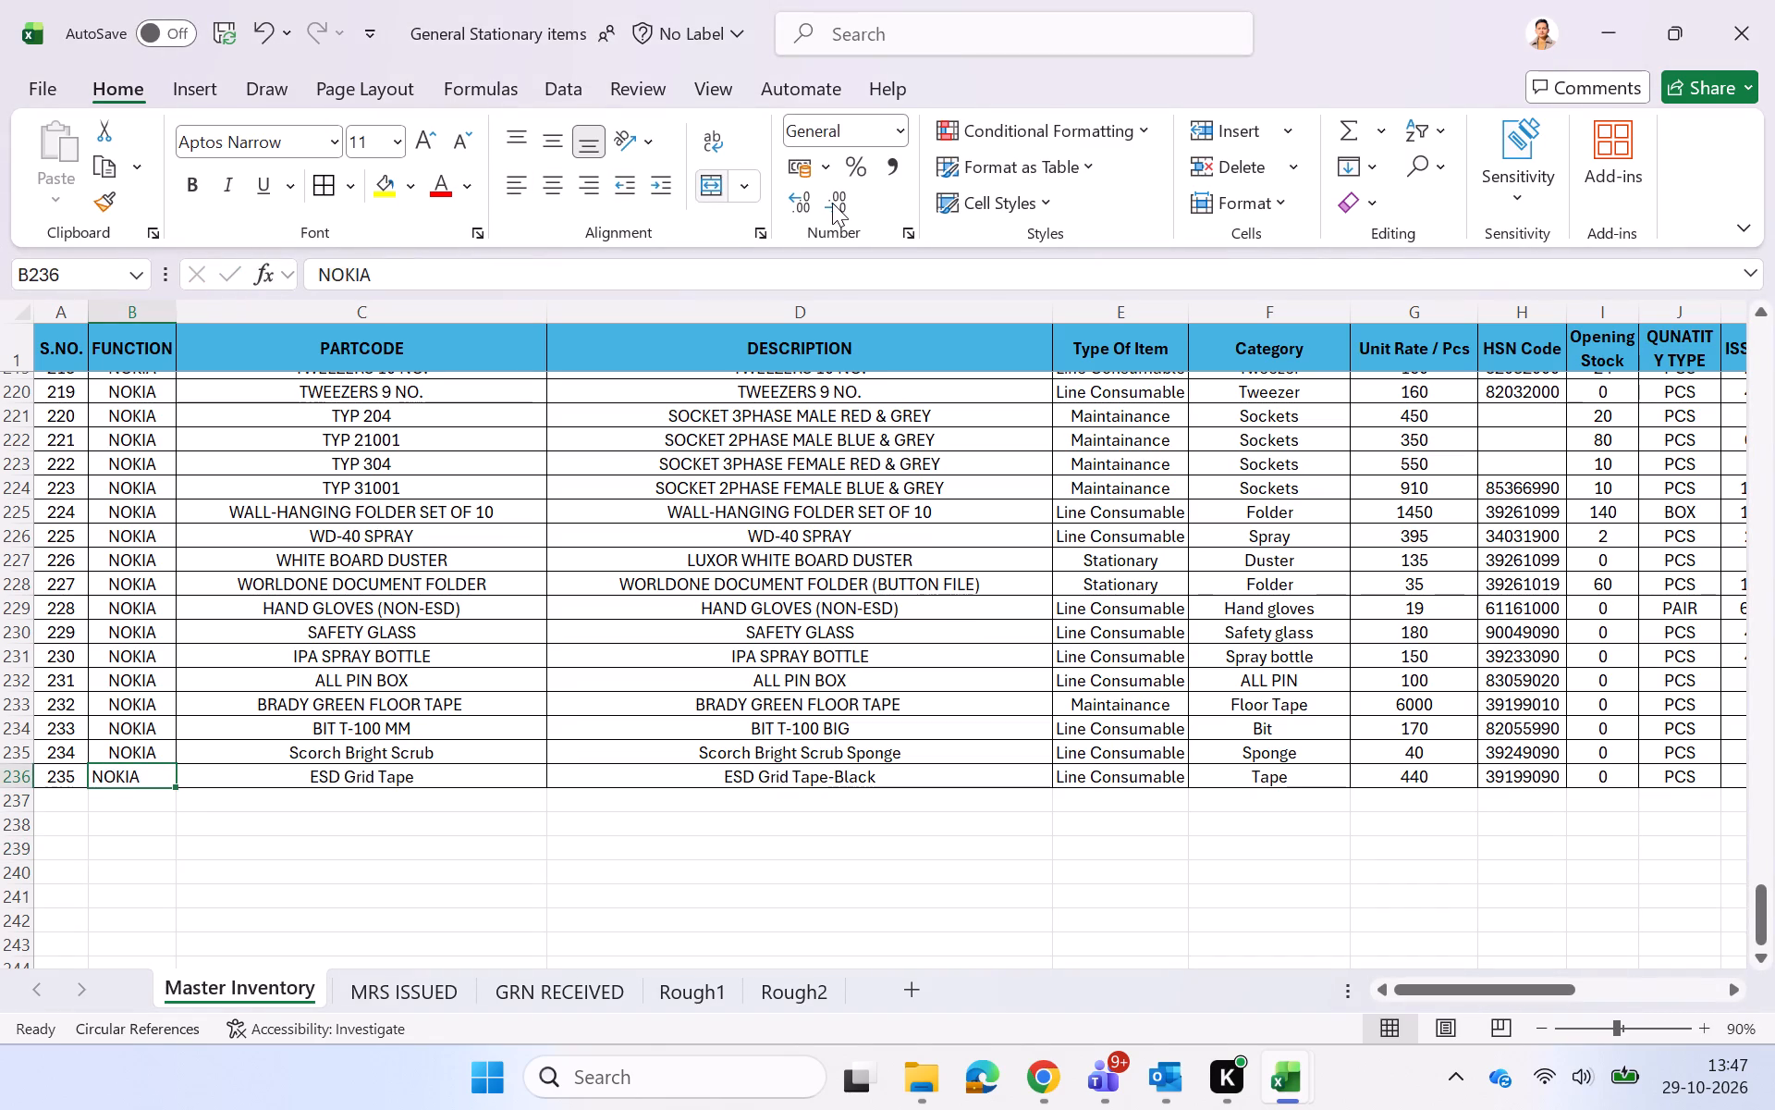
pyautogui.click(547, 191)
pyautogui.click(288, 887)
# Check the count of entries in the FUNCTION column and review it down to the last row.
pyautogui.scroll(2, 288, 887)
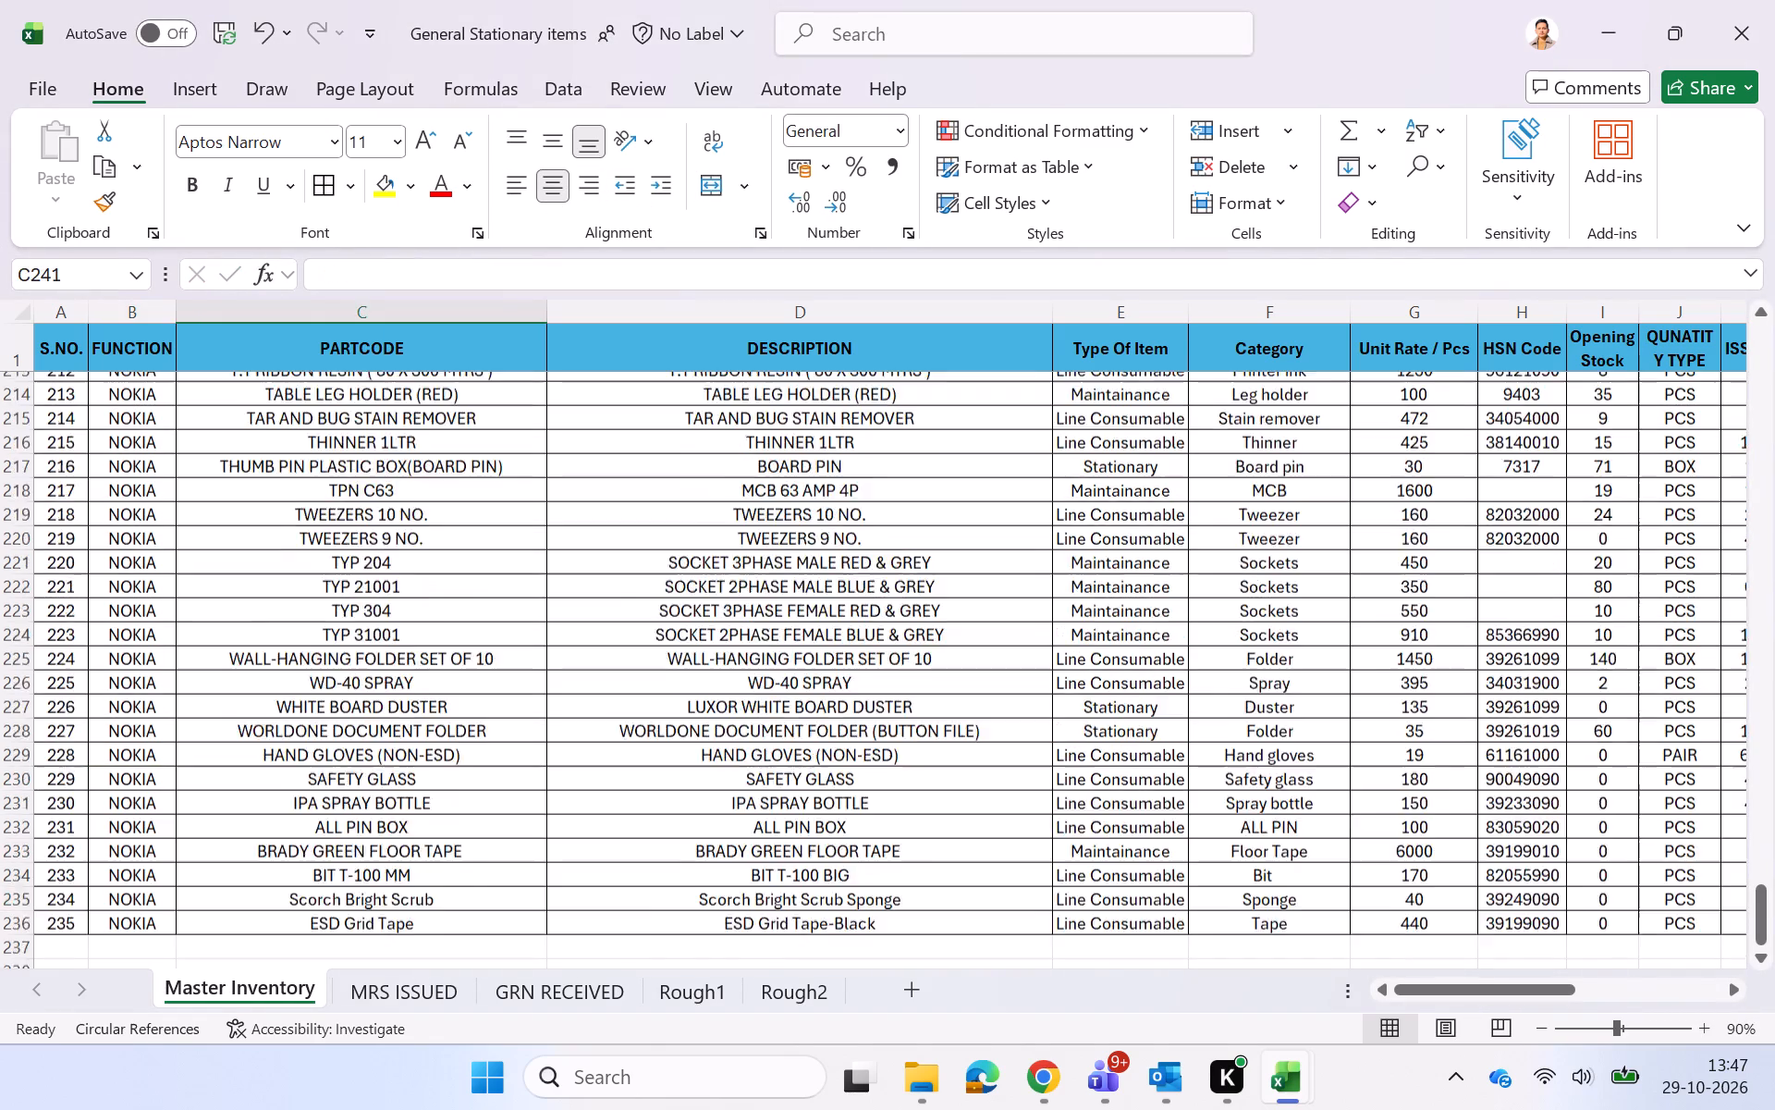
pyautogui.scroll(16, 288, 887)
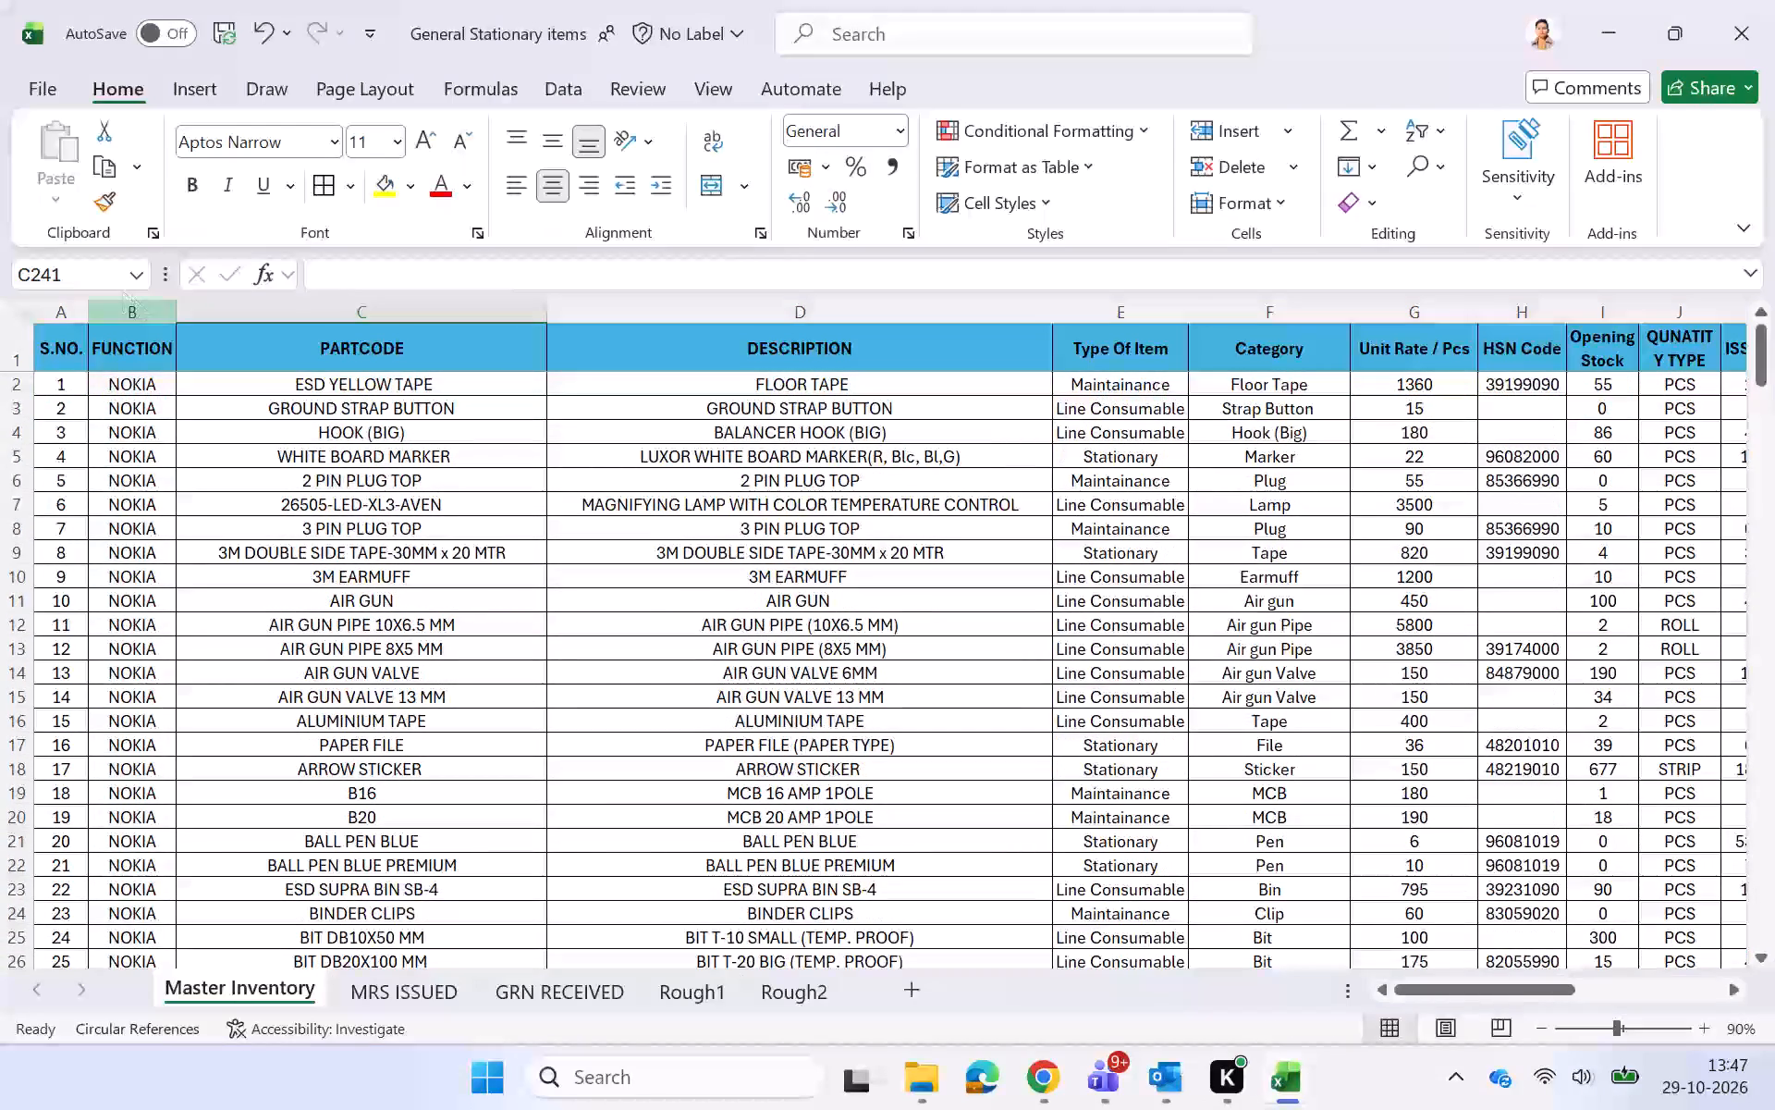
pyautogui.click(144, 316)
pyautogui.scroll(-8, 475, 698)
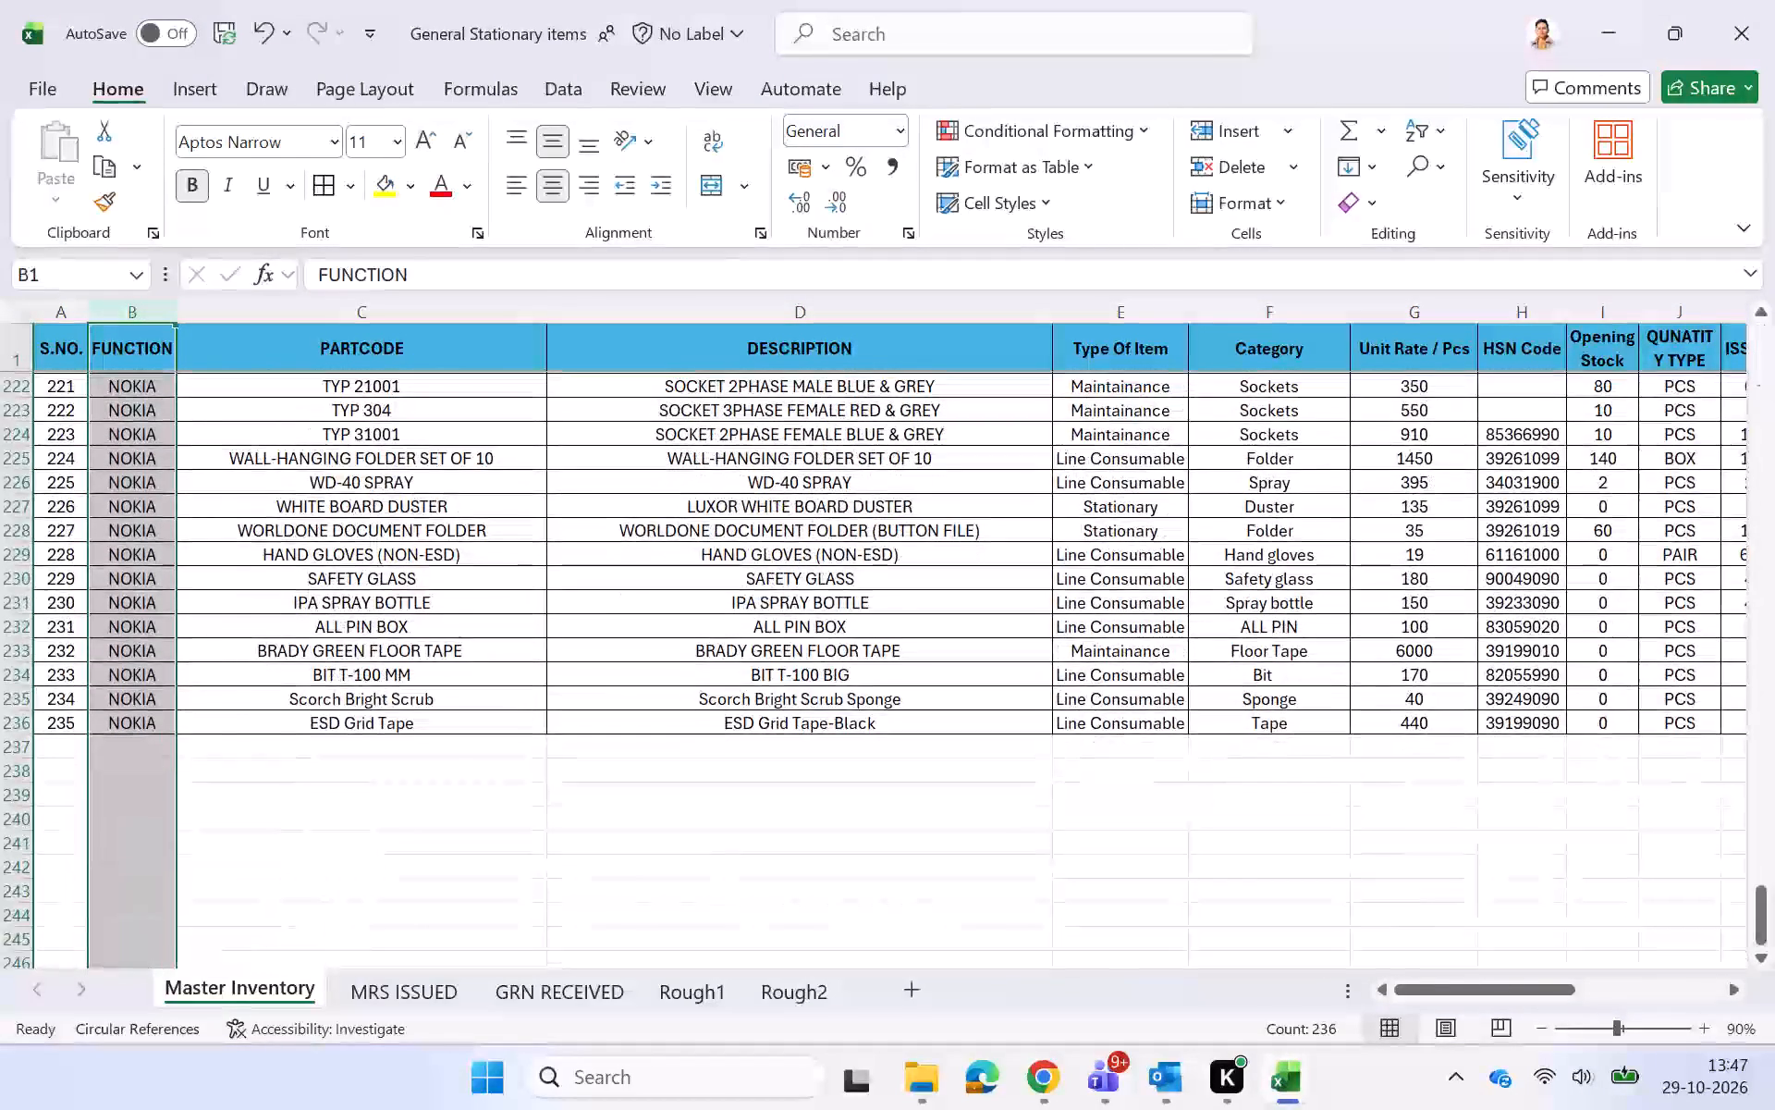
pyautogui.click(404, 857)
# Add filters to the Master Inventory headers, show only Line Consumable items, and count their descriptions.
pyautogui.hscroll(-3, 1135, 741)
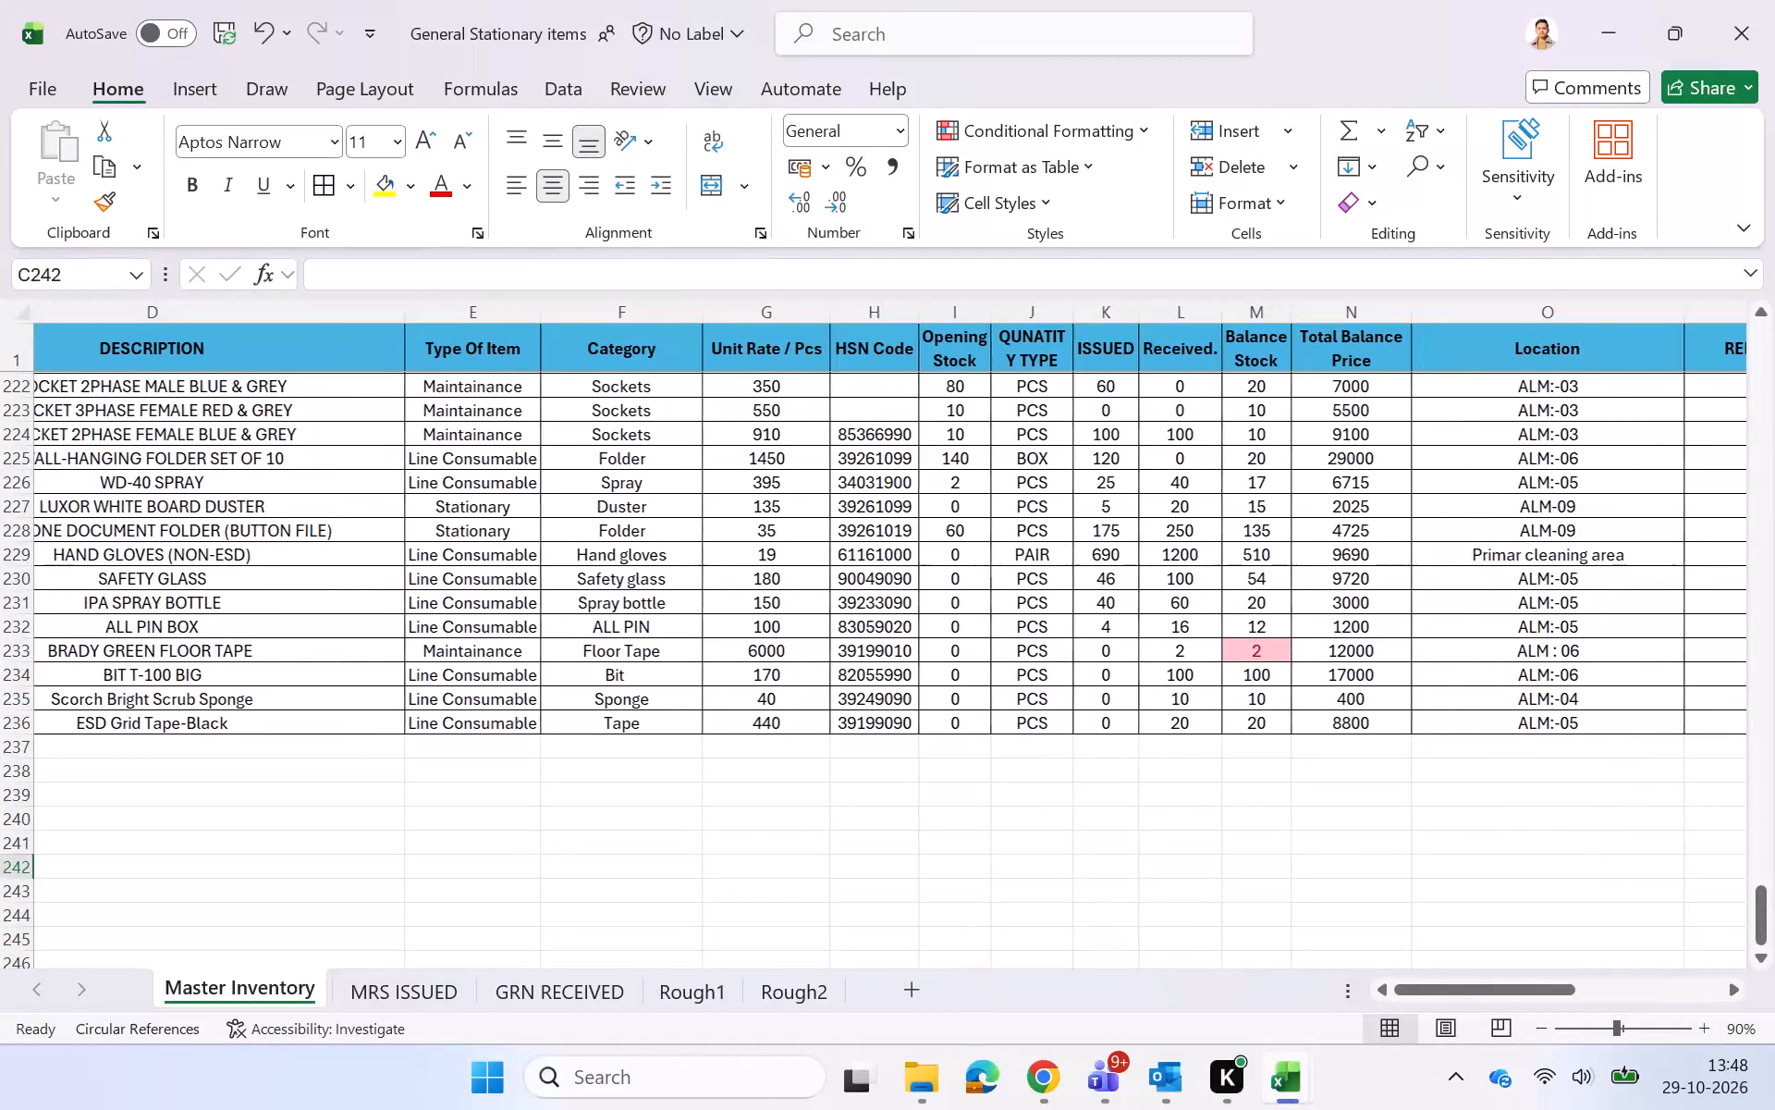
pyautogui.click(582, 364)
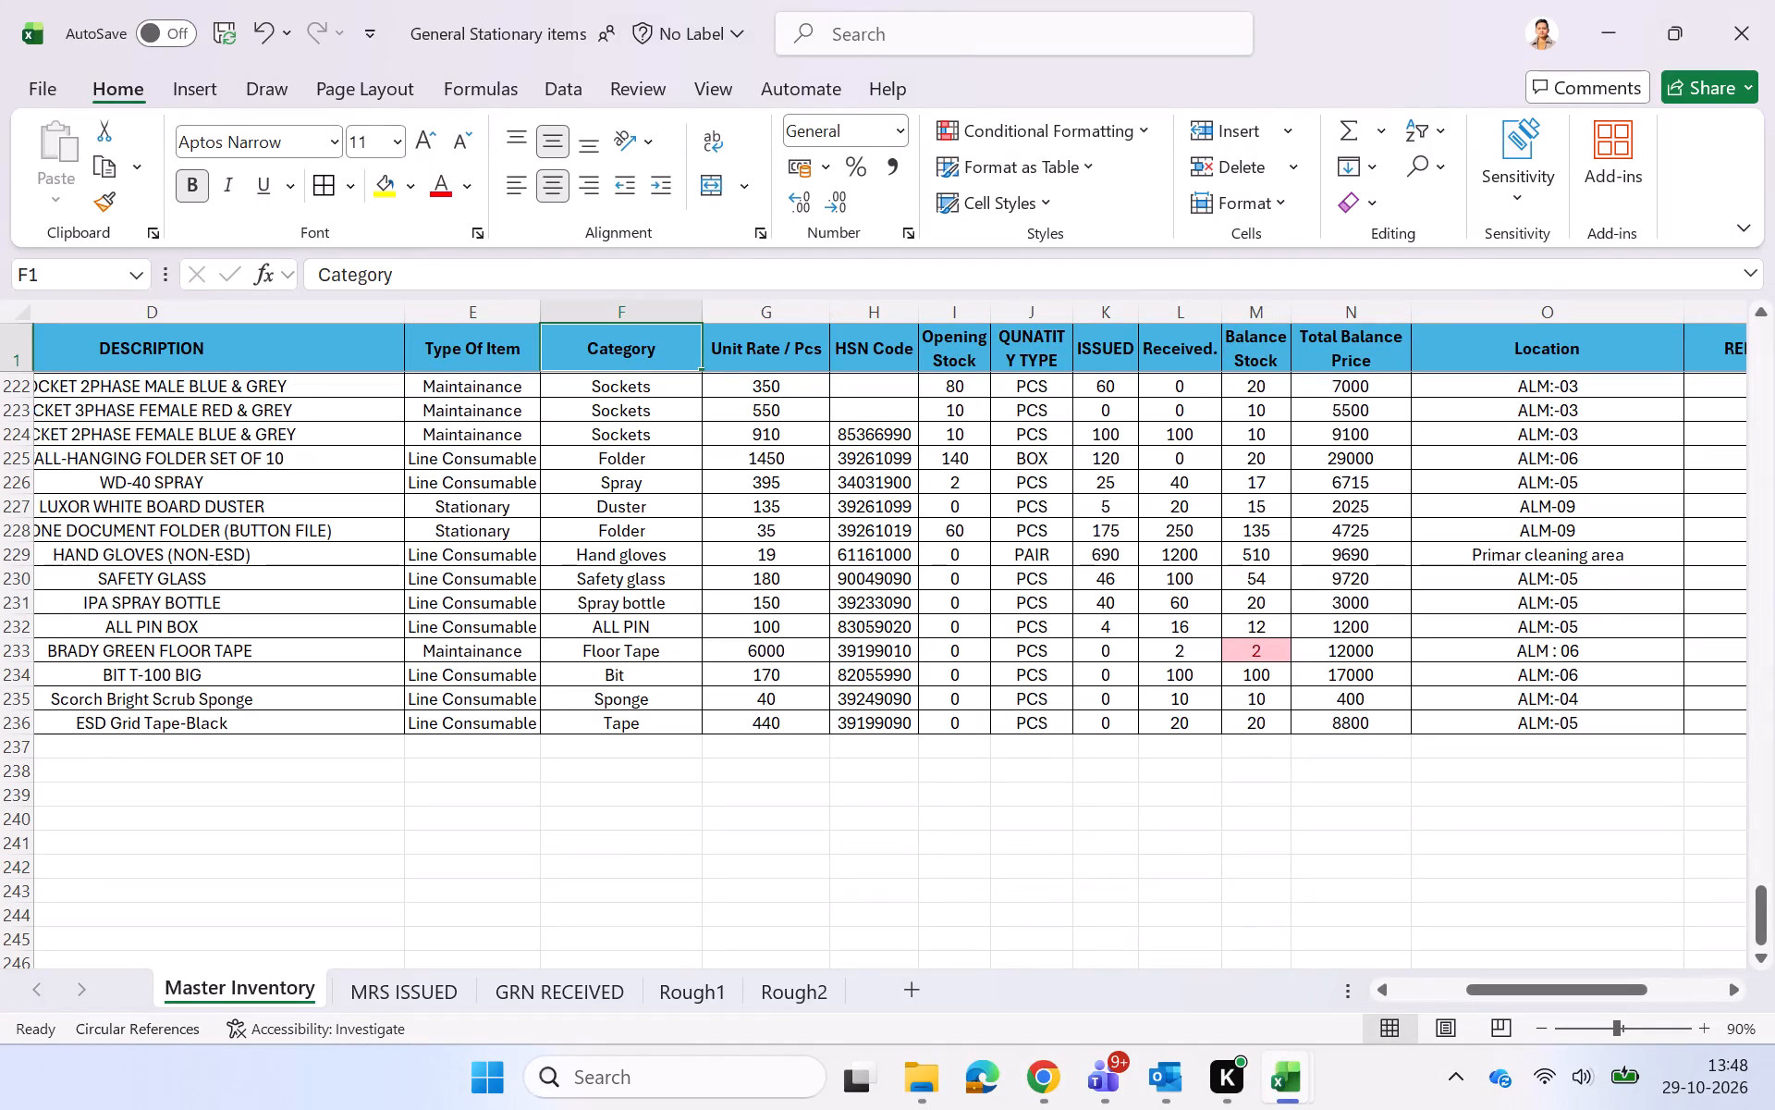
pyautogui.hotkey('ctrl', 'shift', 'l')
pyautogui.click(538, 356)
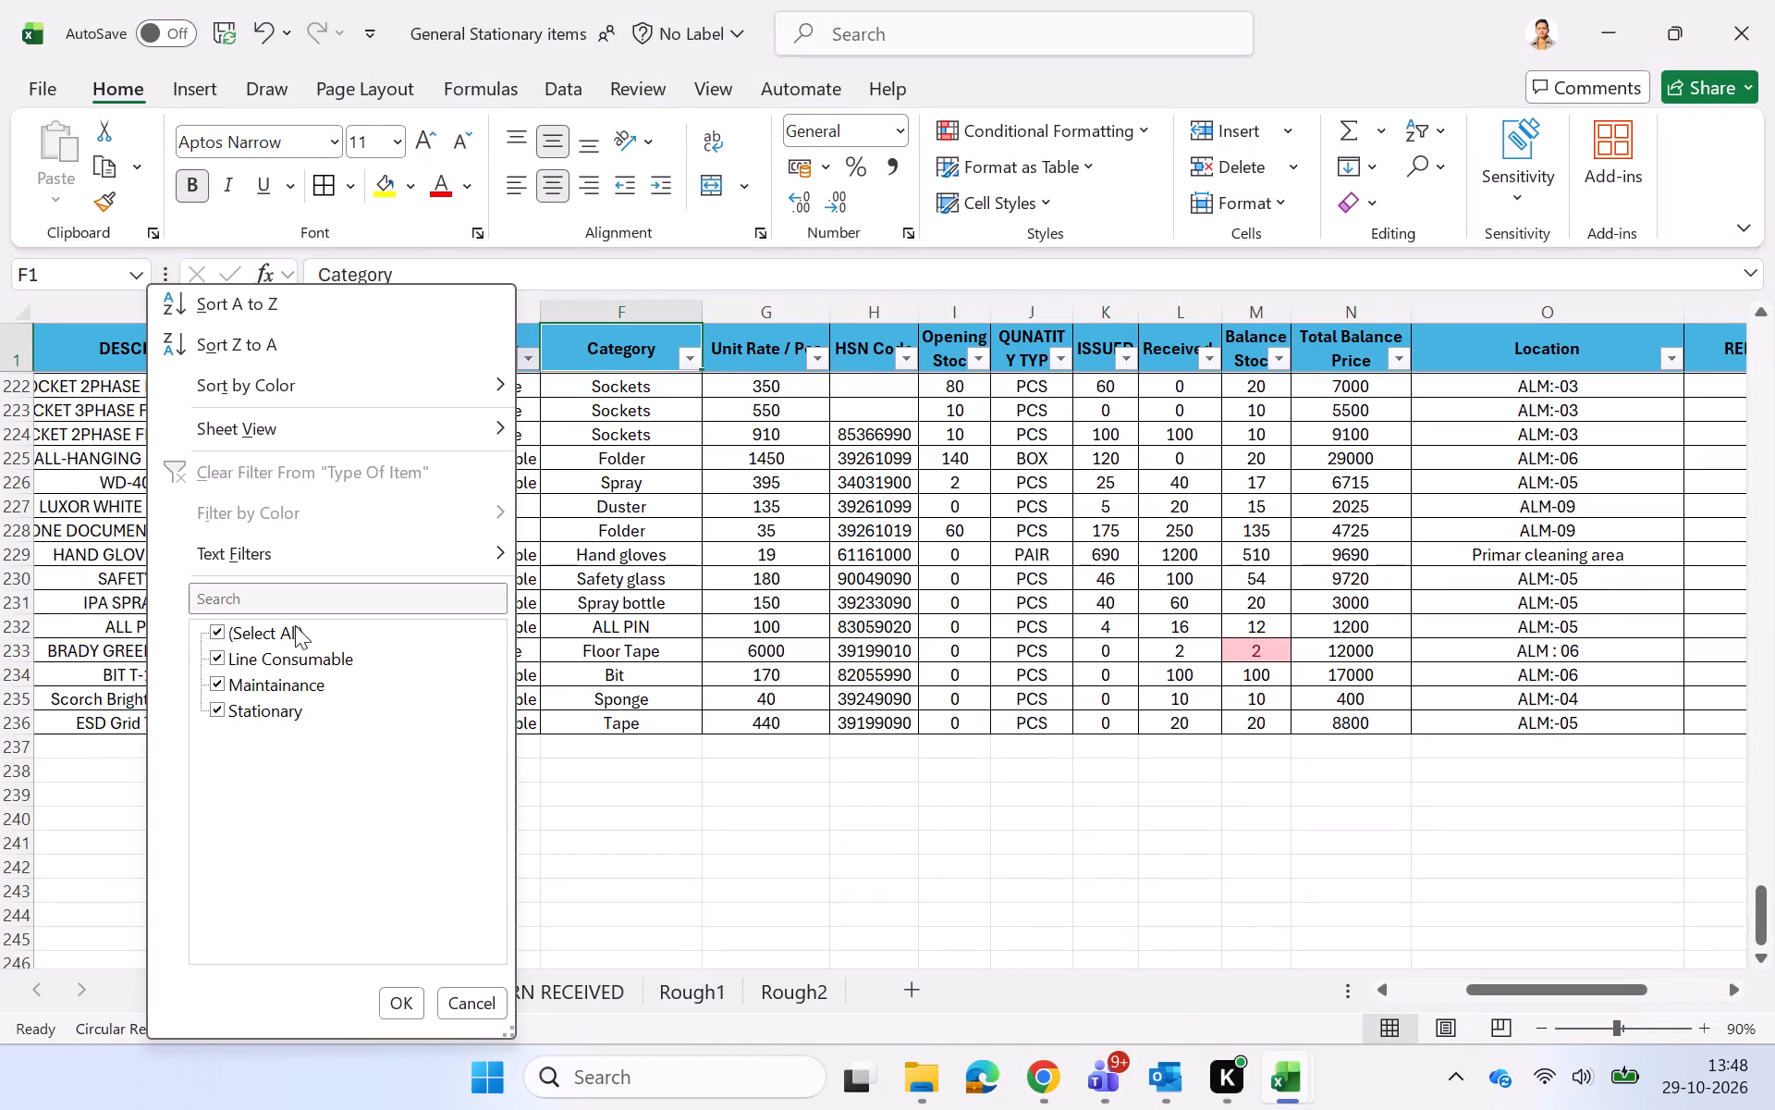
pyautogui.click(285, 631)
pyautogui.click(272, 659)
pyautogui.click(394, 1008)
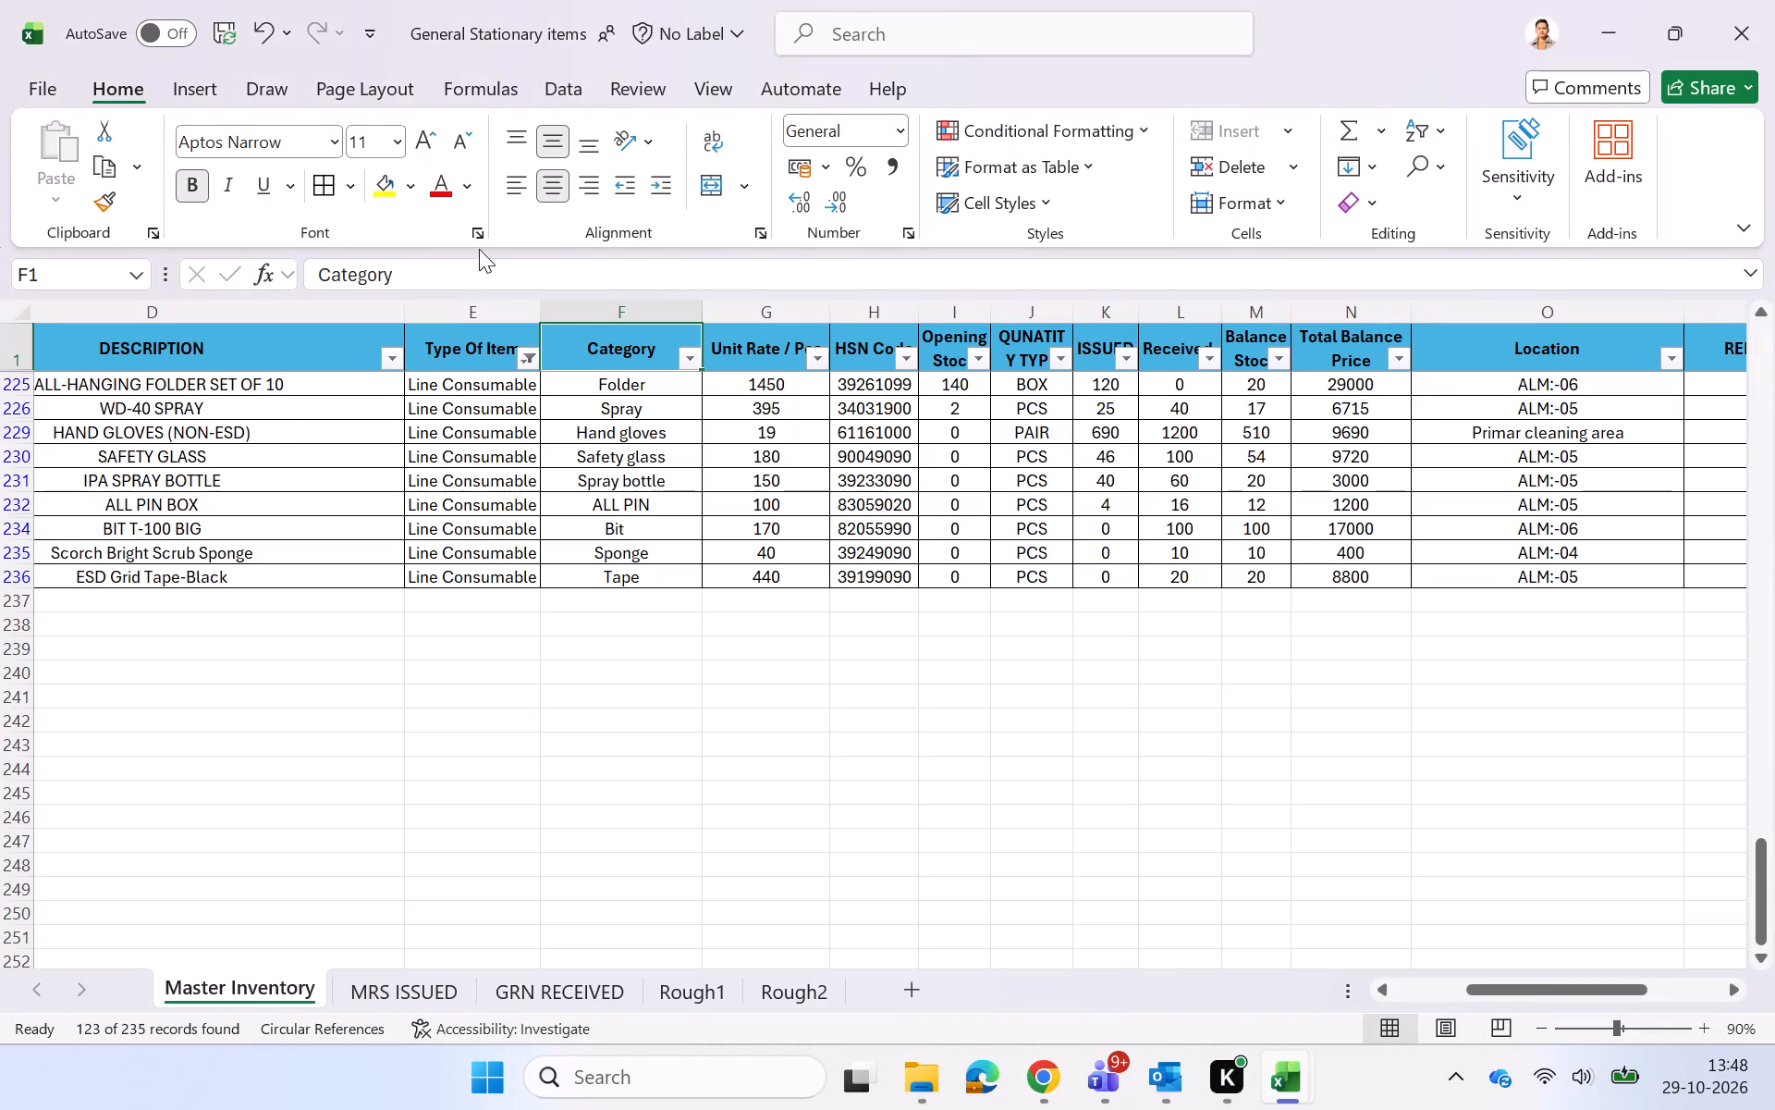
pyautogui.click(163, 315)
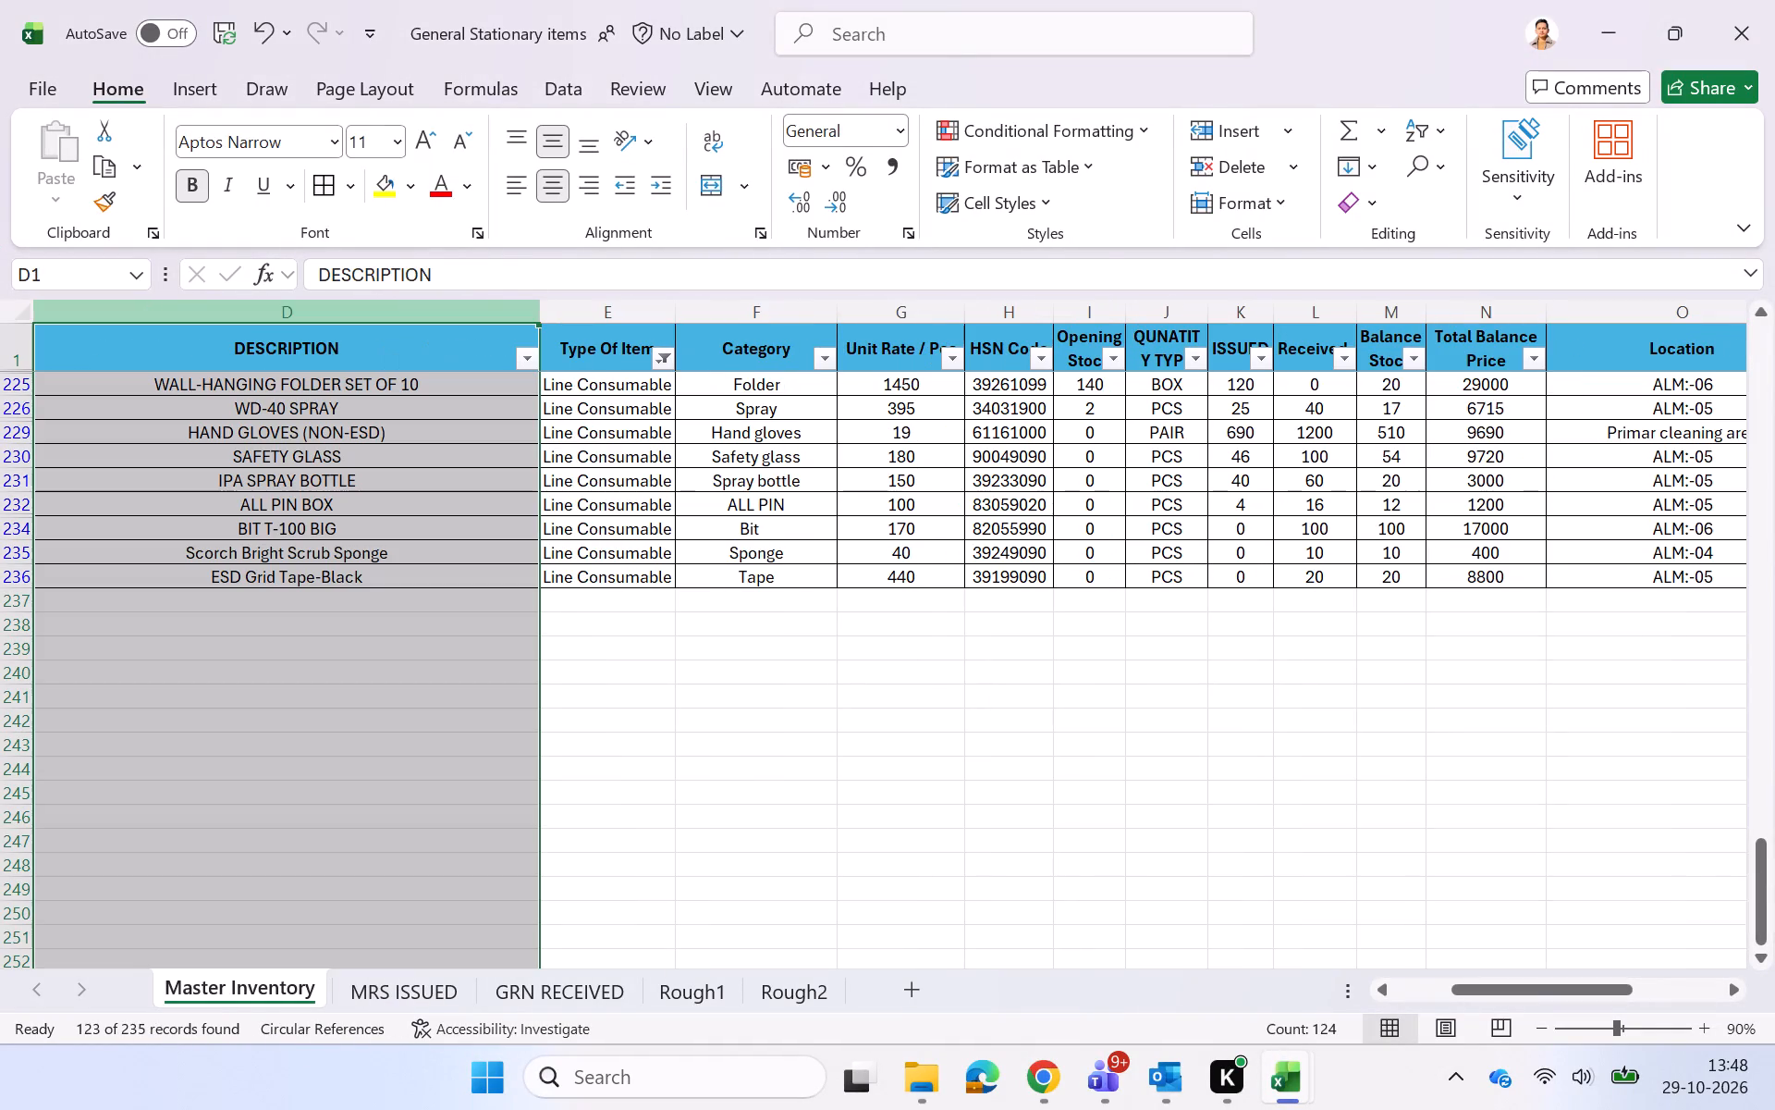
pyautogui.click(693, 776)
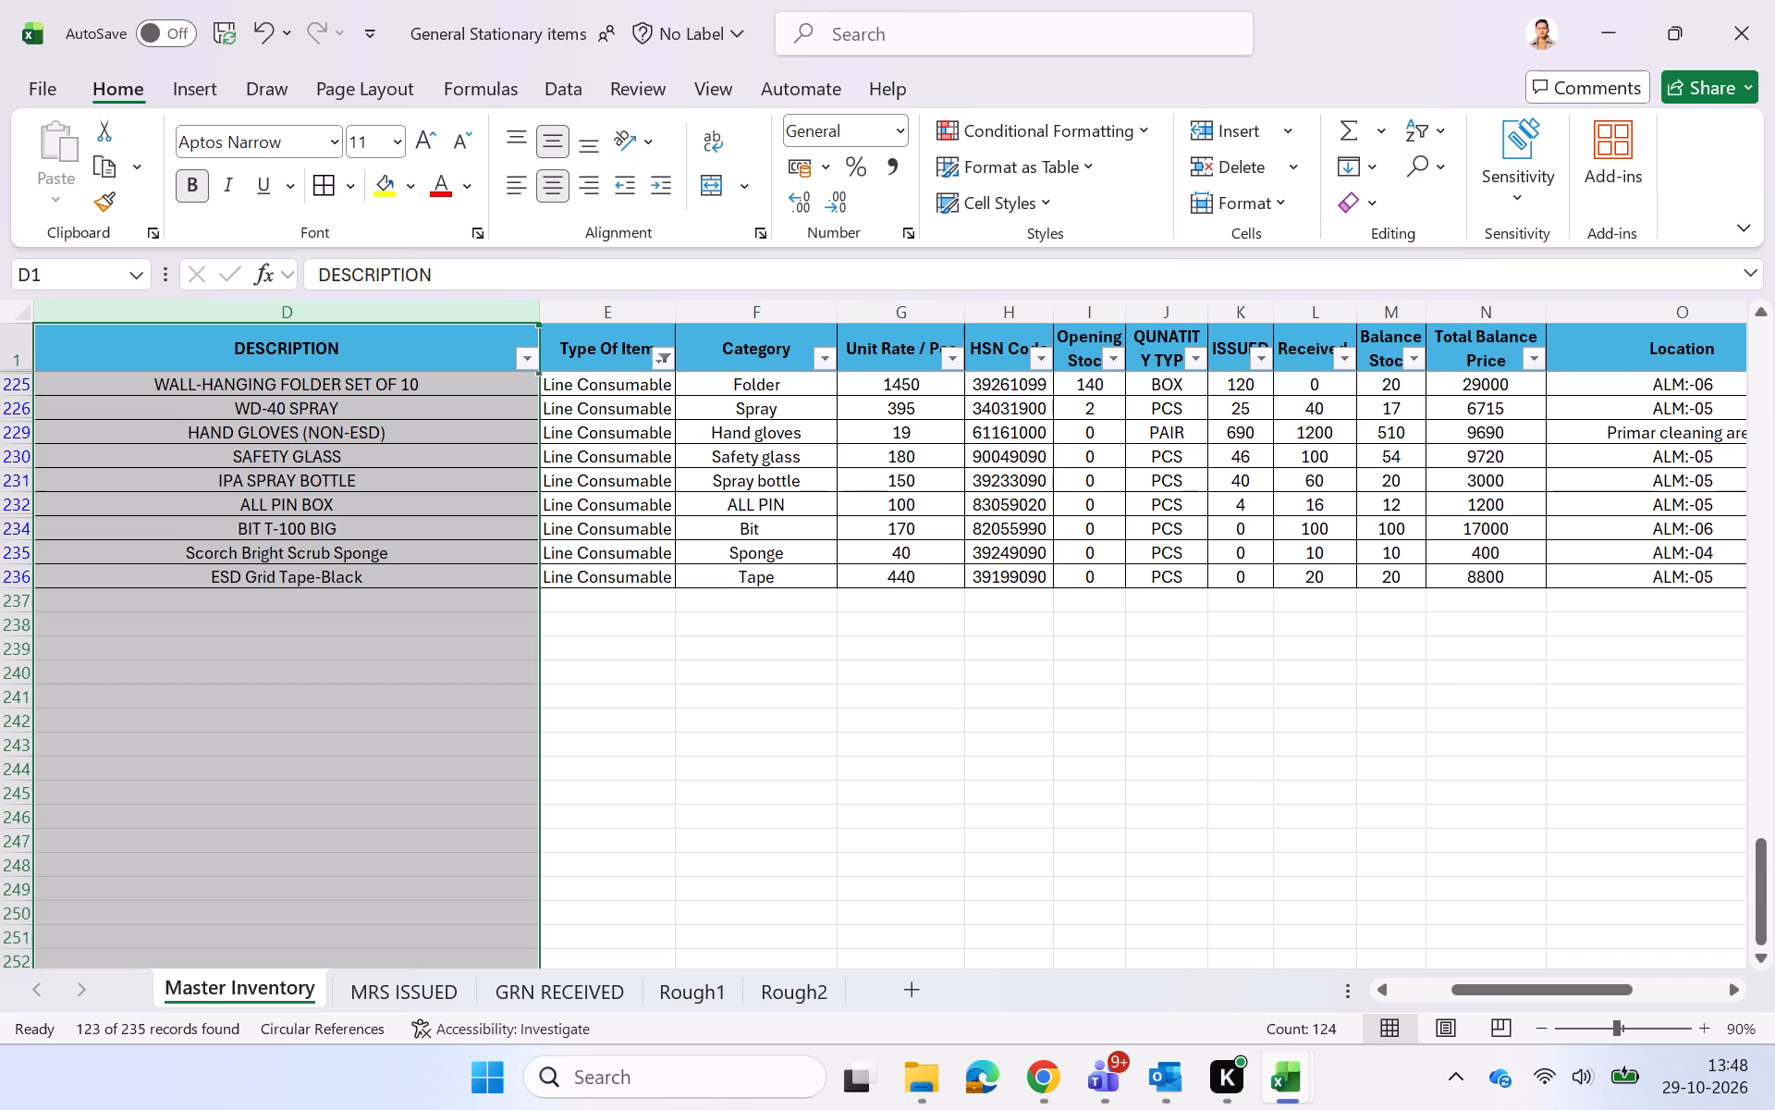
# Switch to the SUMMARY SEP 26 workbook and set the No. of Items for Line Consumable to 123.
pyautogui.hotkey('alt', 'Tab')
pyautogui.press('Left')
pyautogui.press('Up')
pyautogui.press('Up')
pyautogui.press('Up')
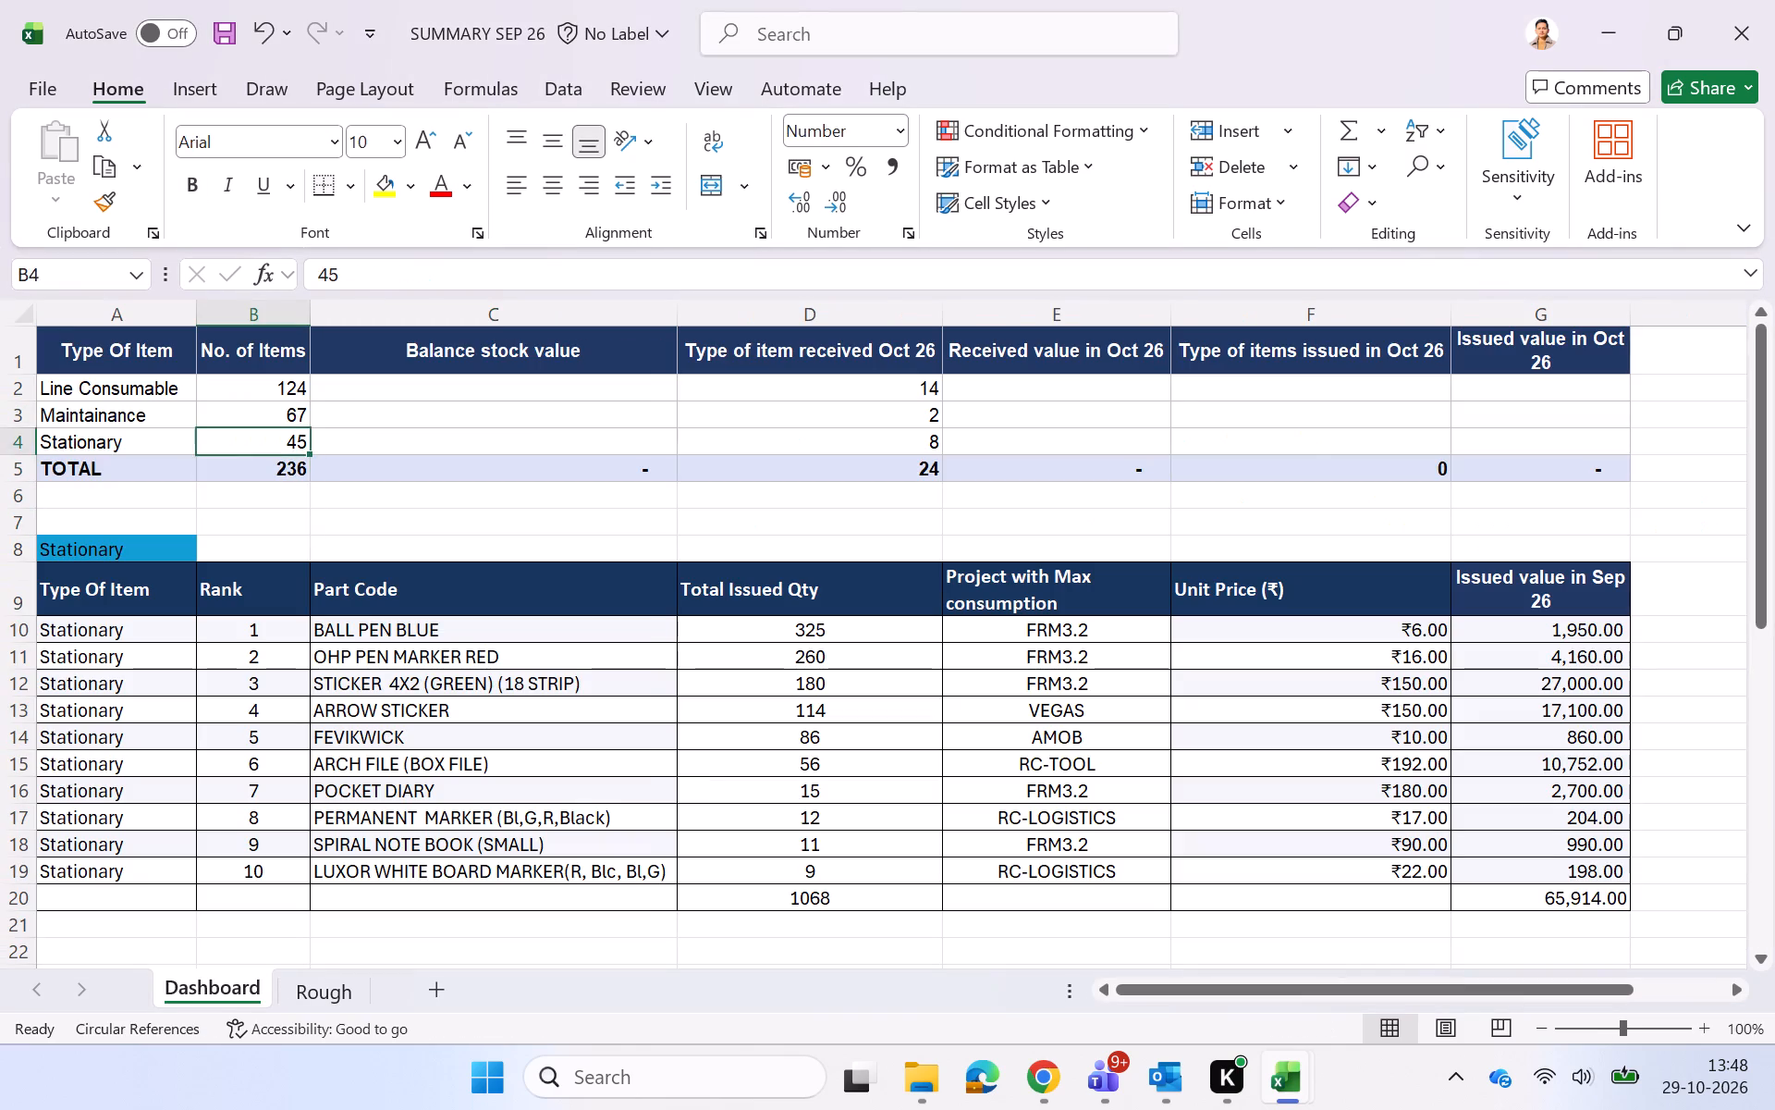
pyautogui.press('Up')
pyautogui.press('Up')
pyautogui.write('123')
pyautogui.press('Down')
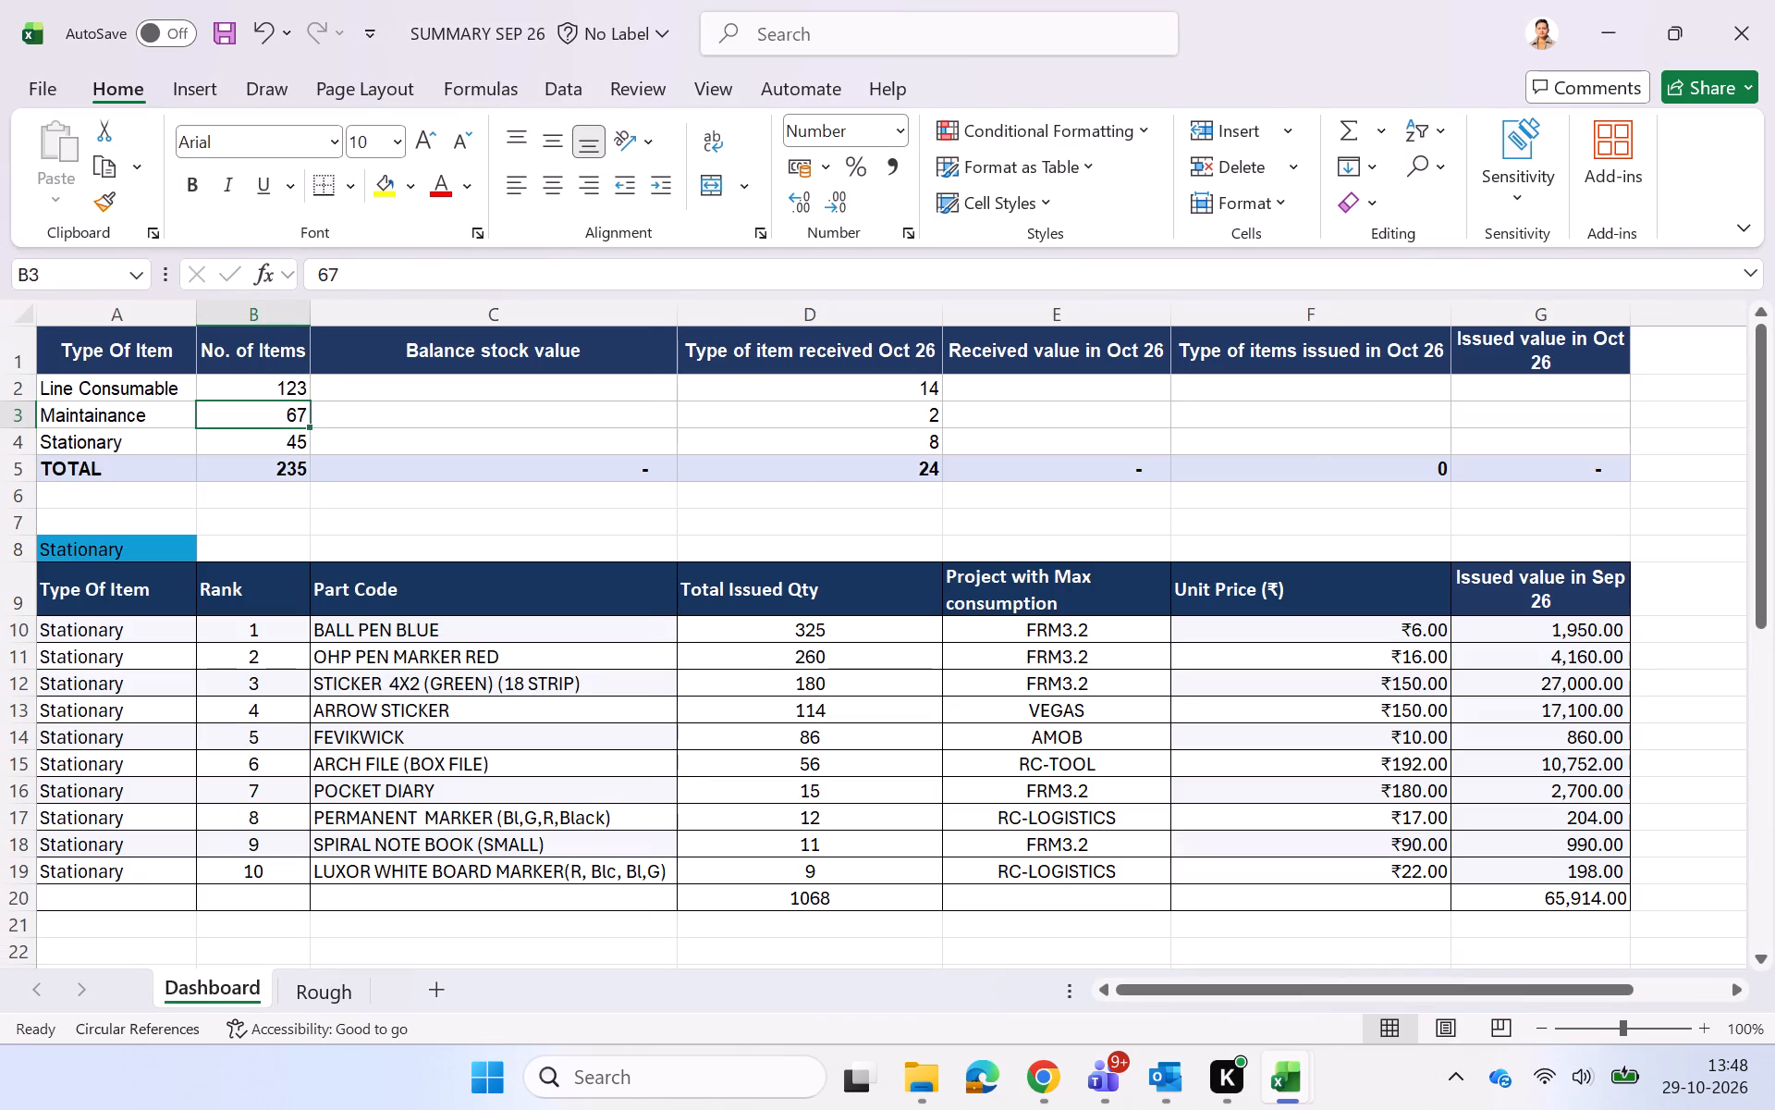
# Filter the Master Inventory to Maintainance items only, count their descriptions, and compare with the summary workbook's figure.
pyautogui.hotkey('alt', 'Tab')
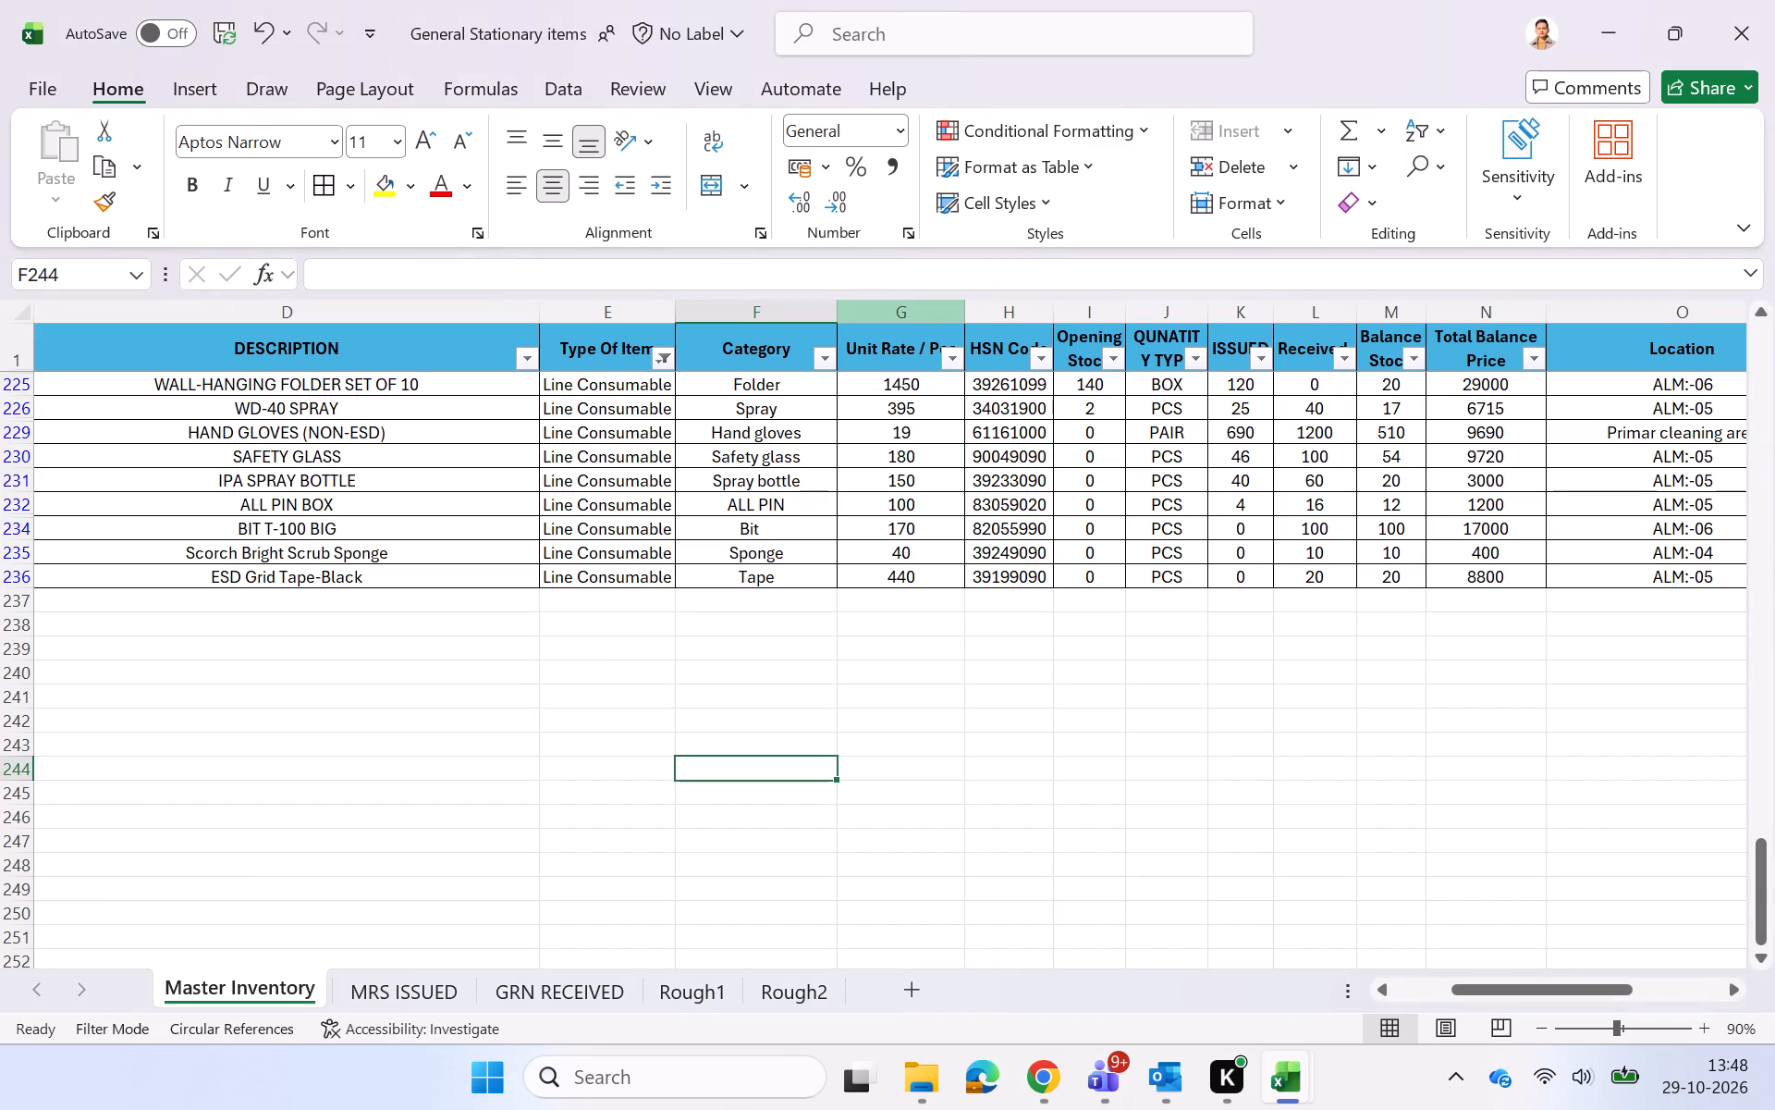
pyautogui.click(666, 352)
pyautogui.click(399, 666)
pyautogui.click(396, 689)
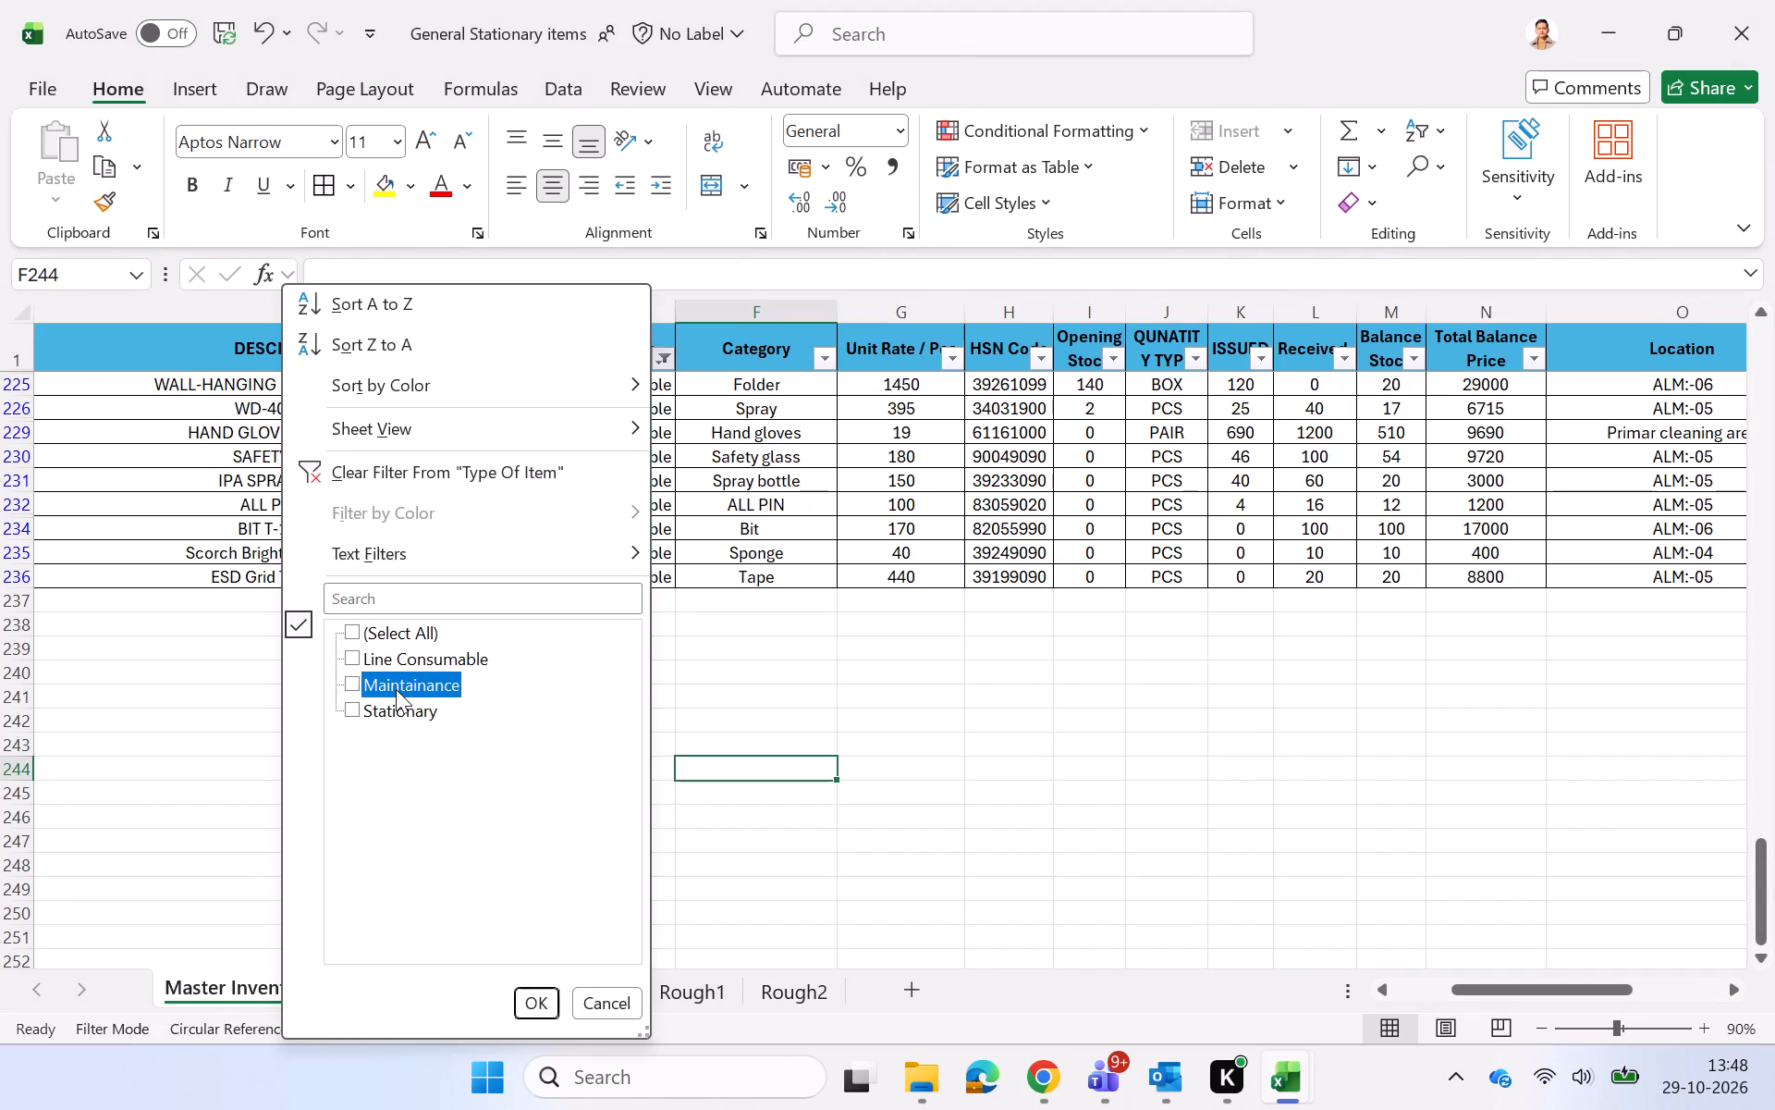
pyautogui.moveTo(556, 1013); pyautogui.dragTo(544, 1008)
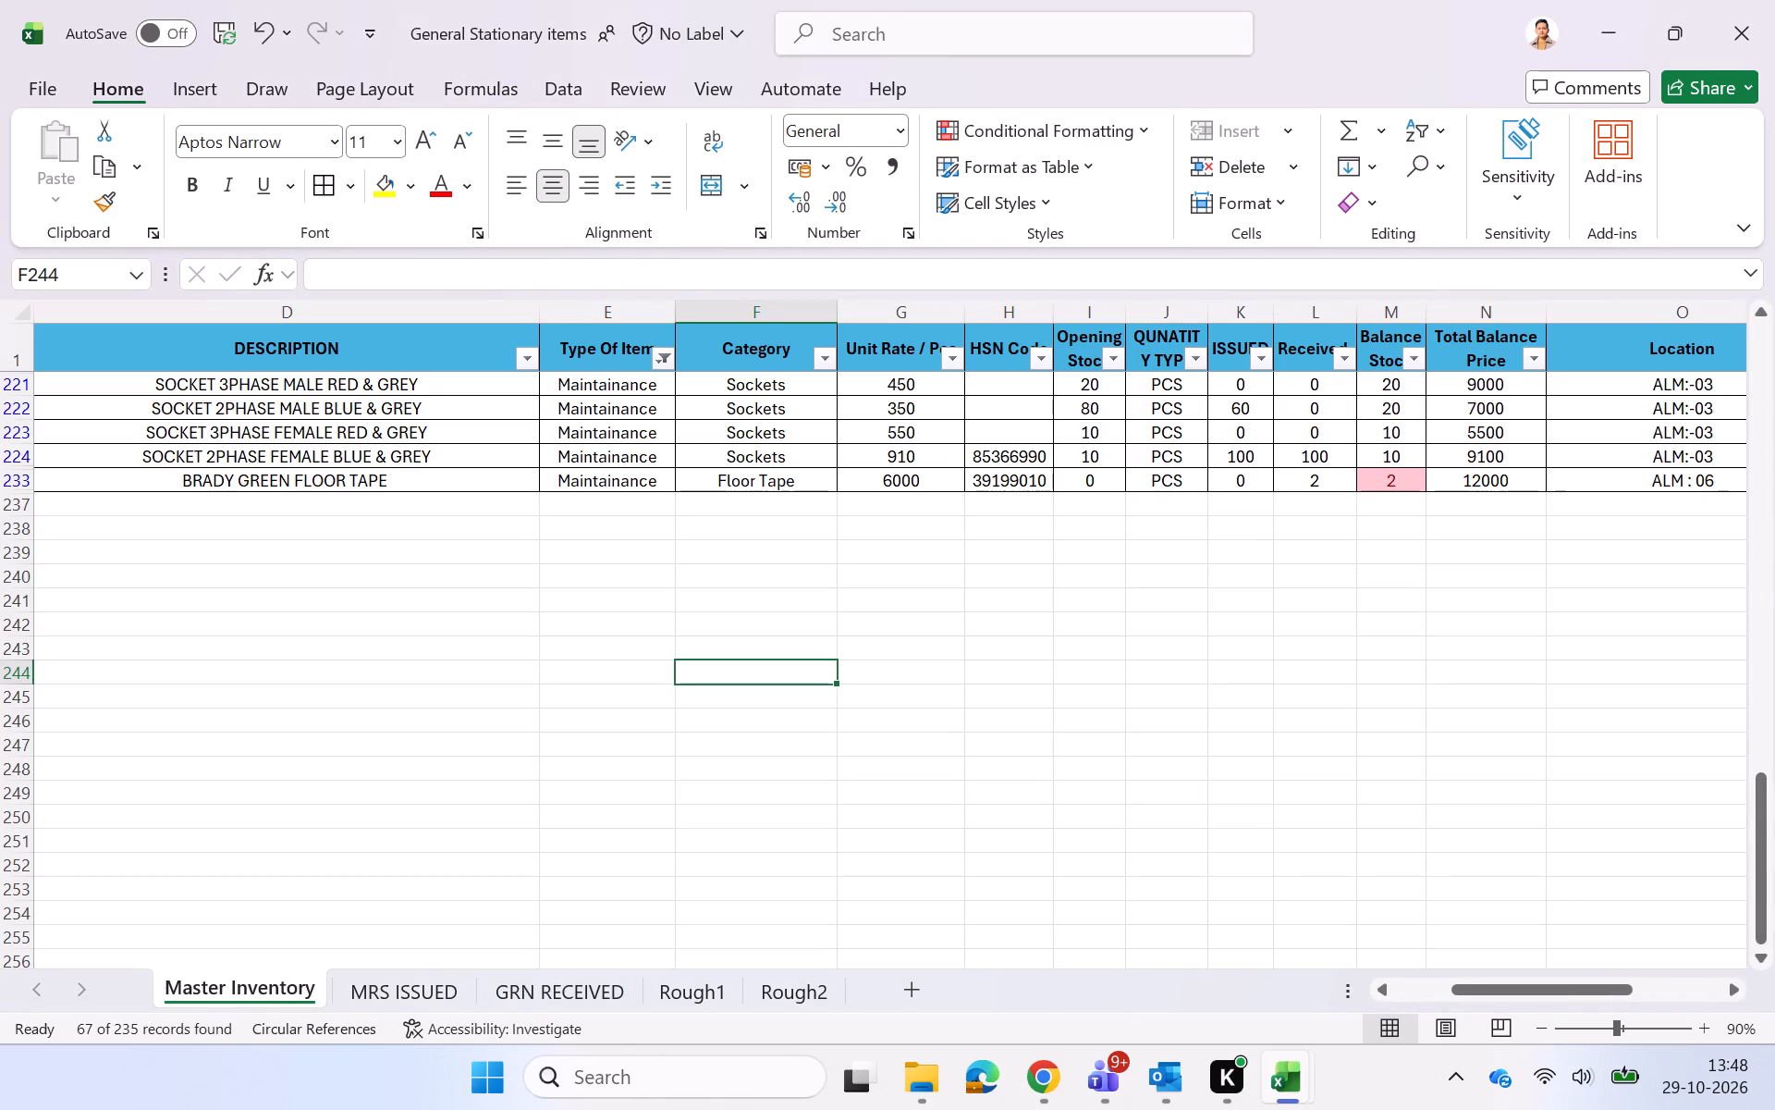
pyautogui.click(377, 314)
pyautogui.click(618, 622)
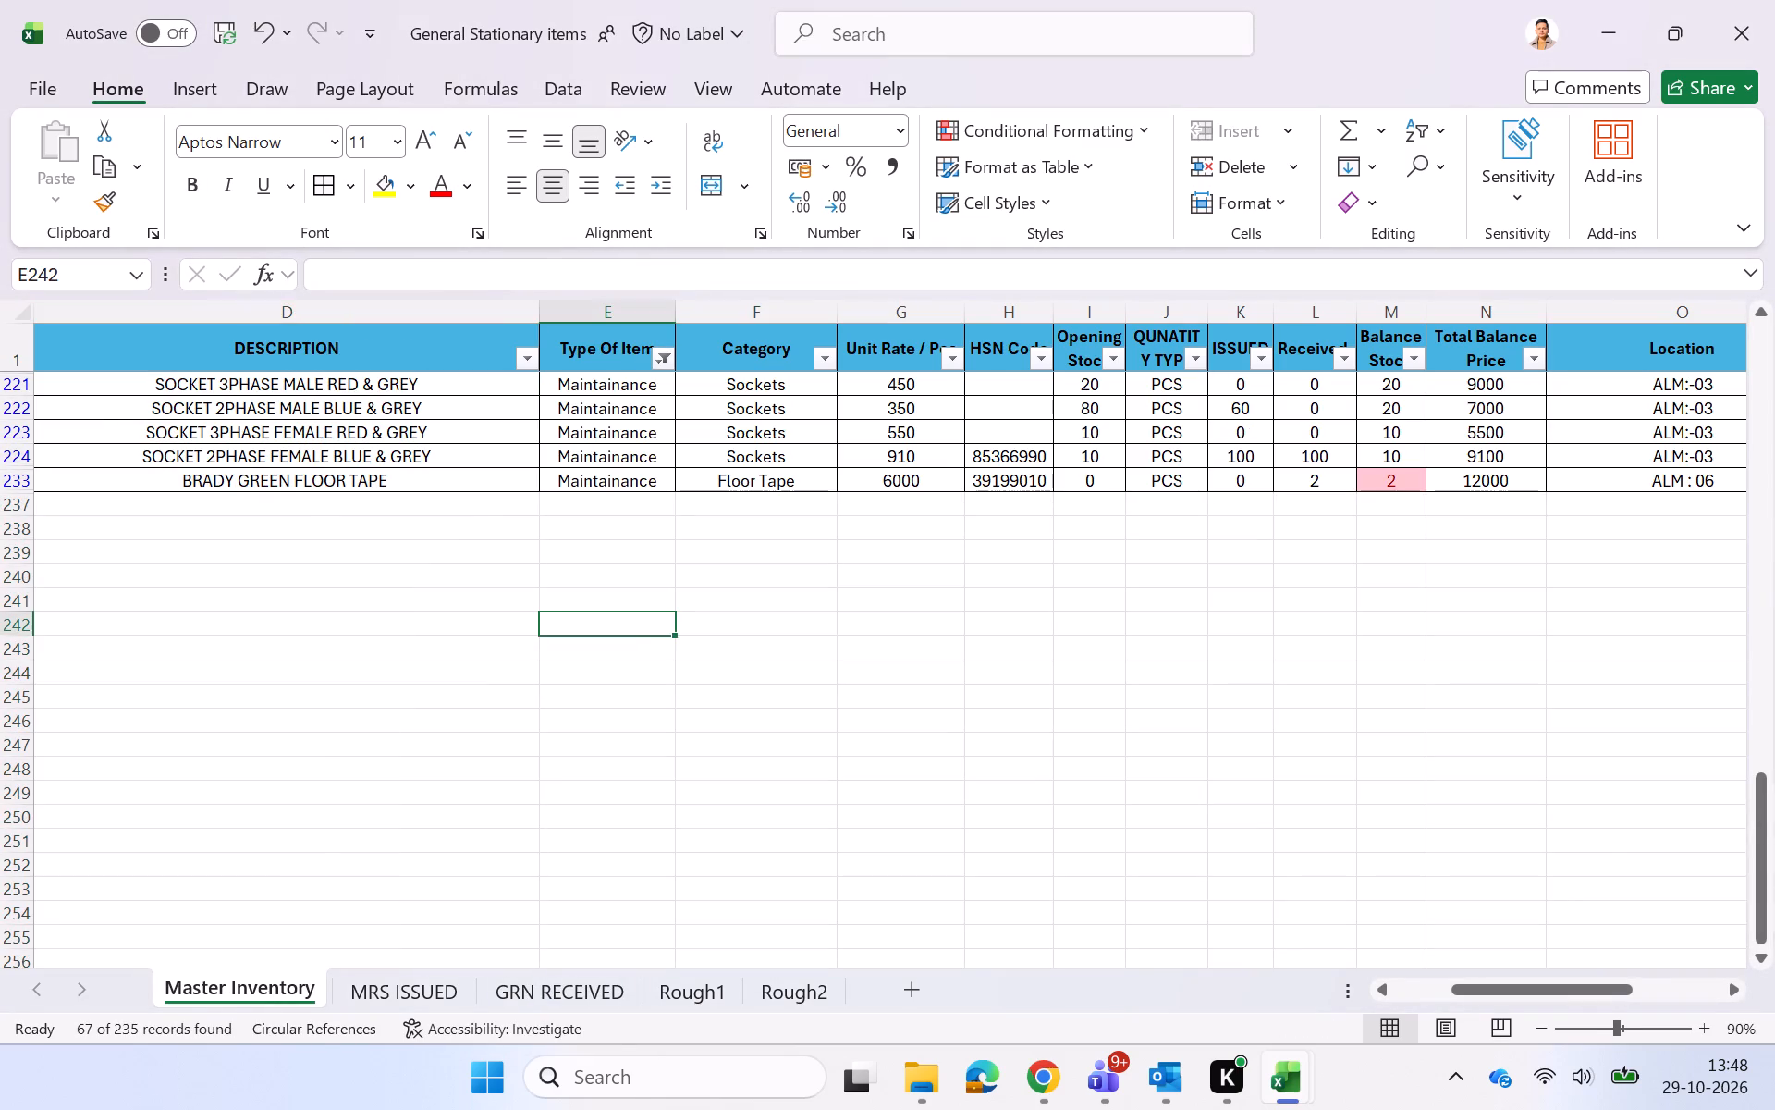
pyautogui.hotkey('alt', 'Tab')
pyautogui.hotkey('alt', 'Tab')
# Filter the Master Inventory to Stationary items only, count their descriptions, and compare with the summary workbook's figure.
pyautogui.click(663, 346)
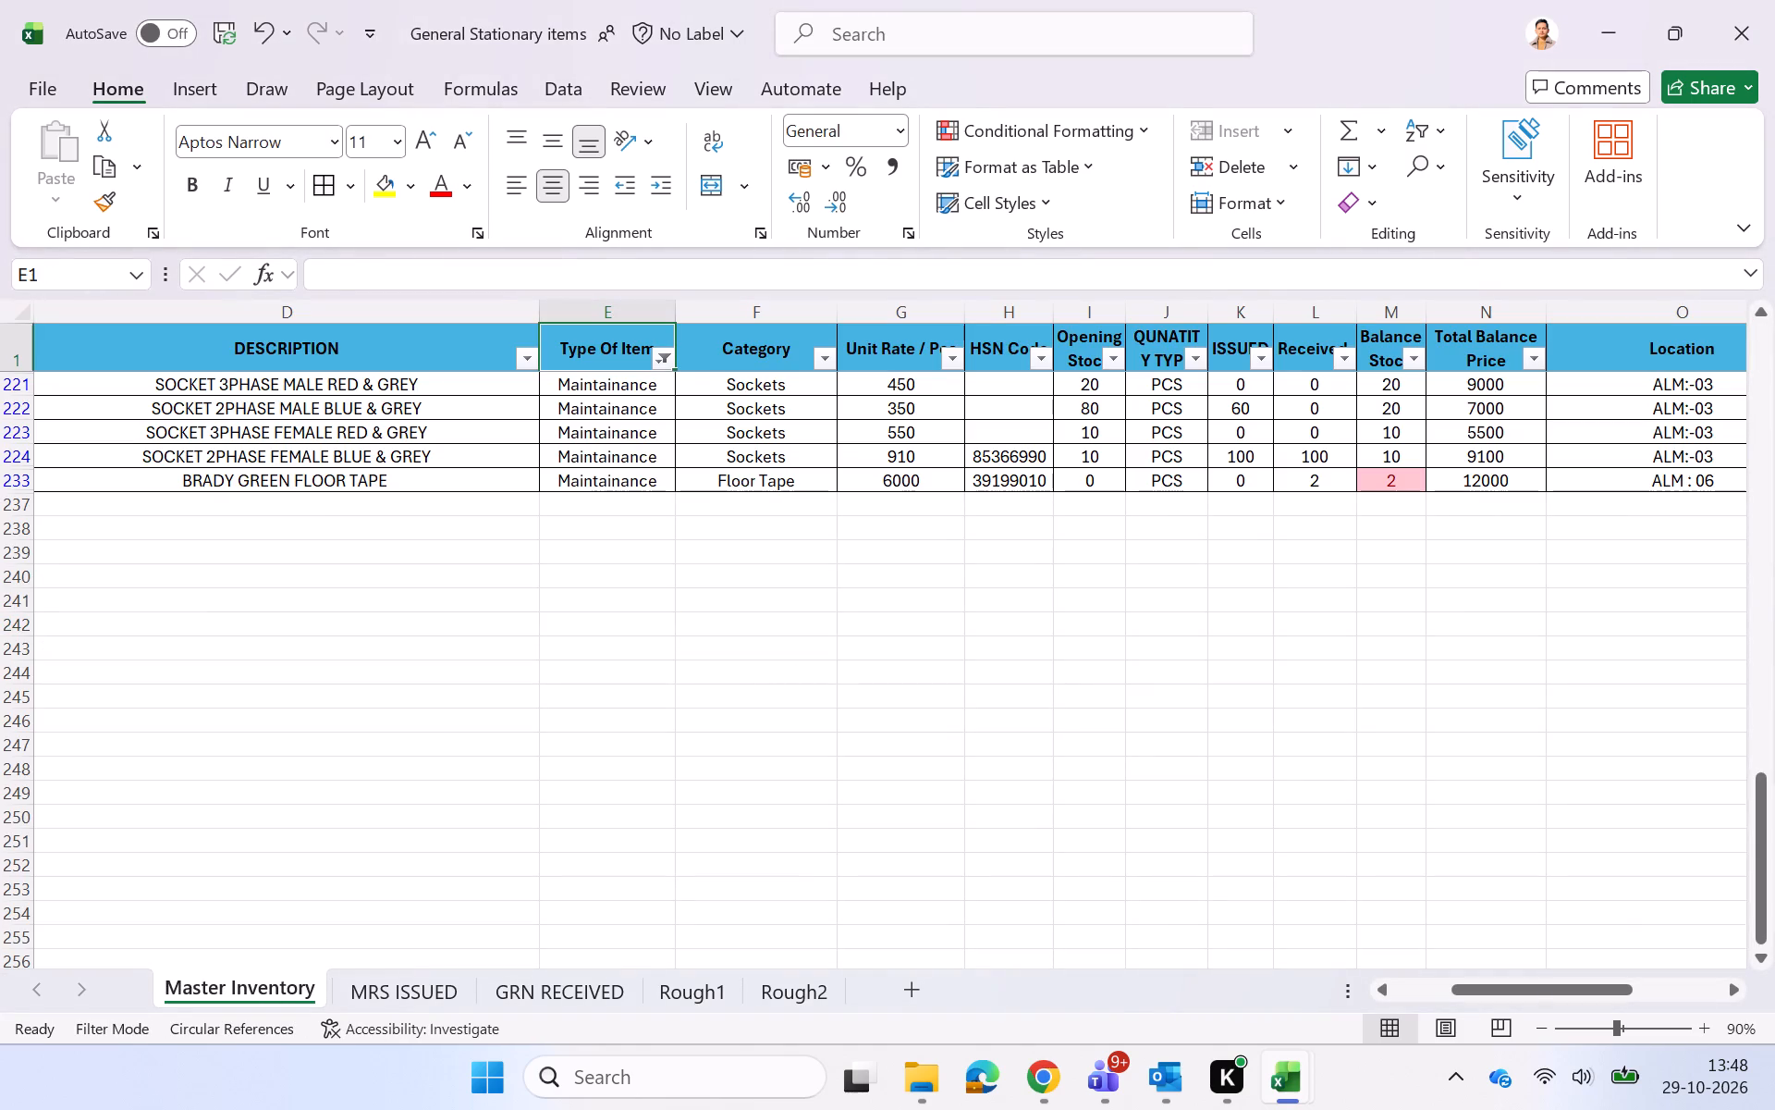
pyautogui.click(655, 356)
pyautogui.click(381, 687)
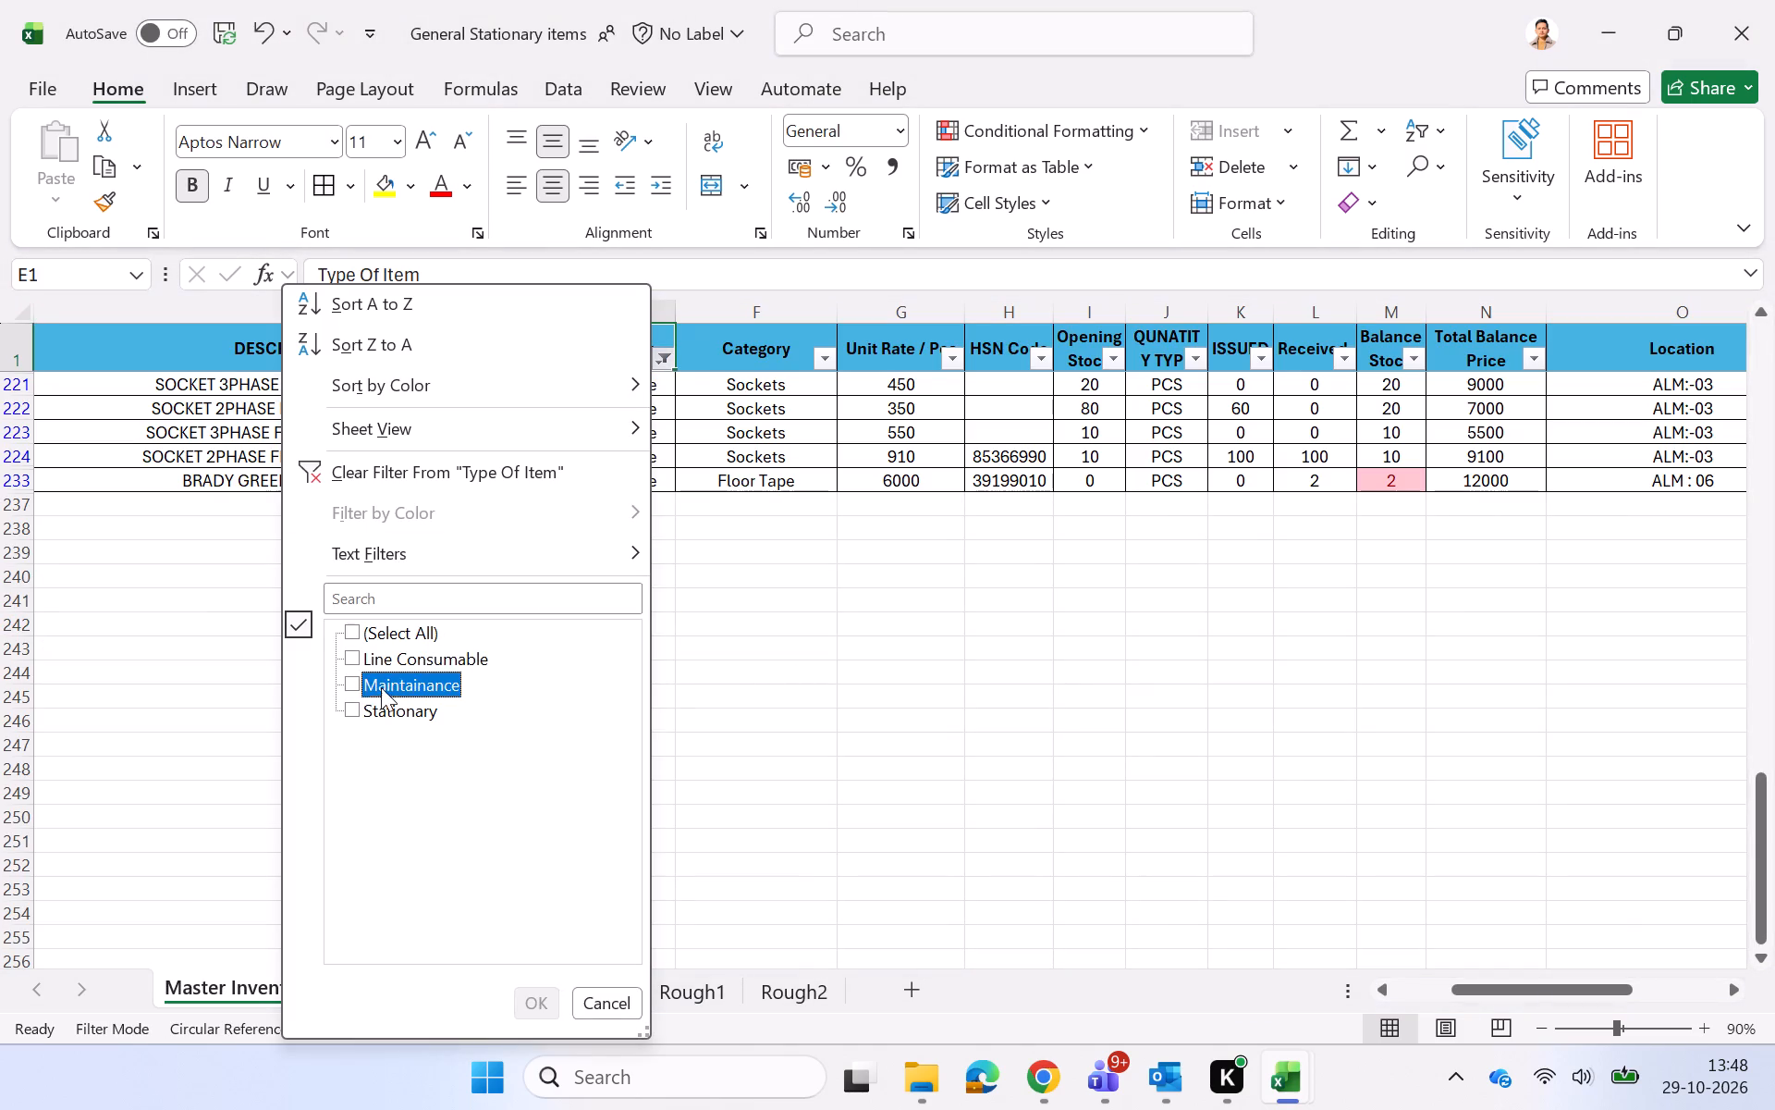
pyautogui.click(377, 718)
pyautogui.click(537, 991)
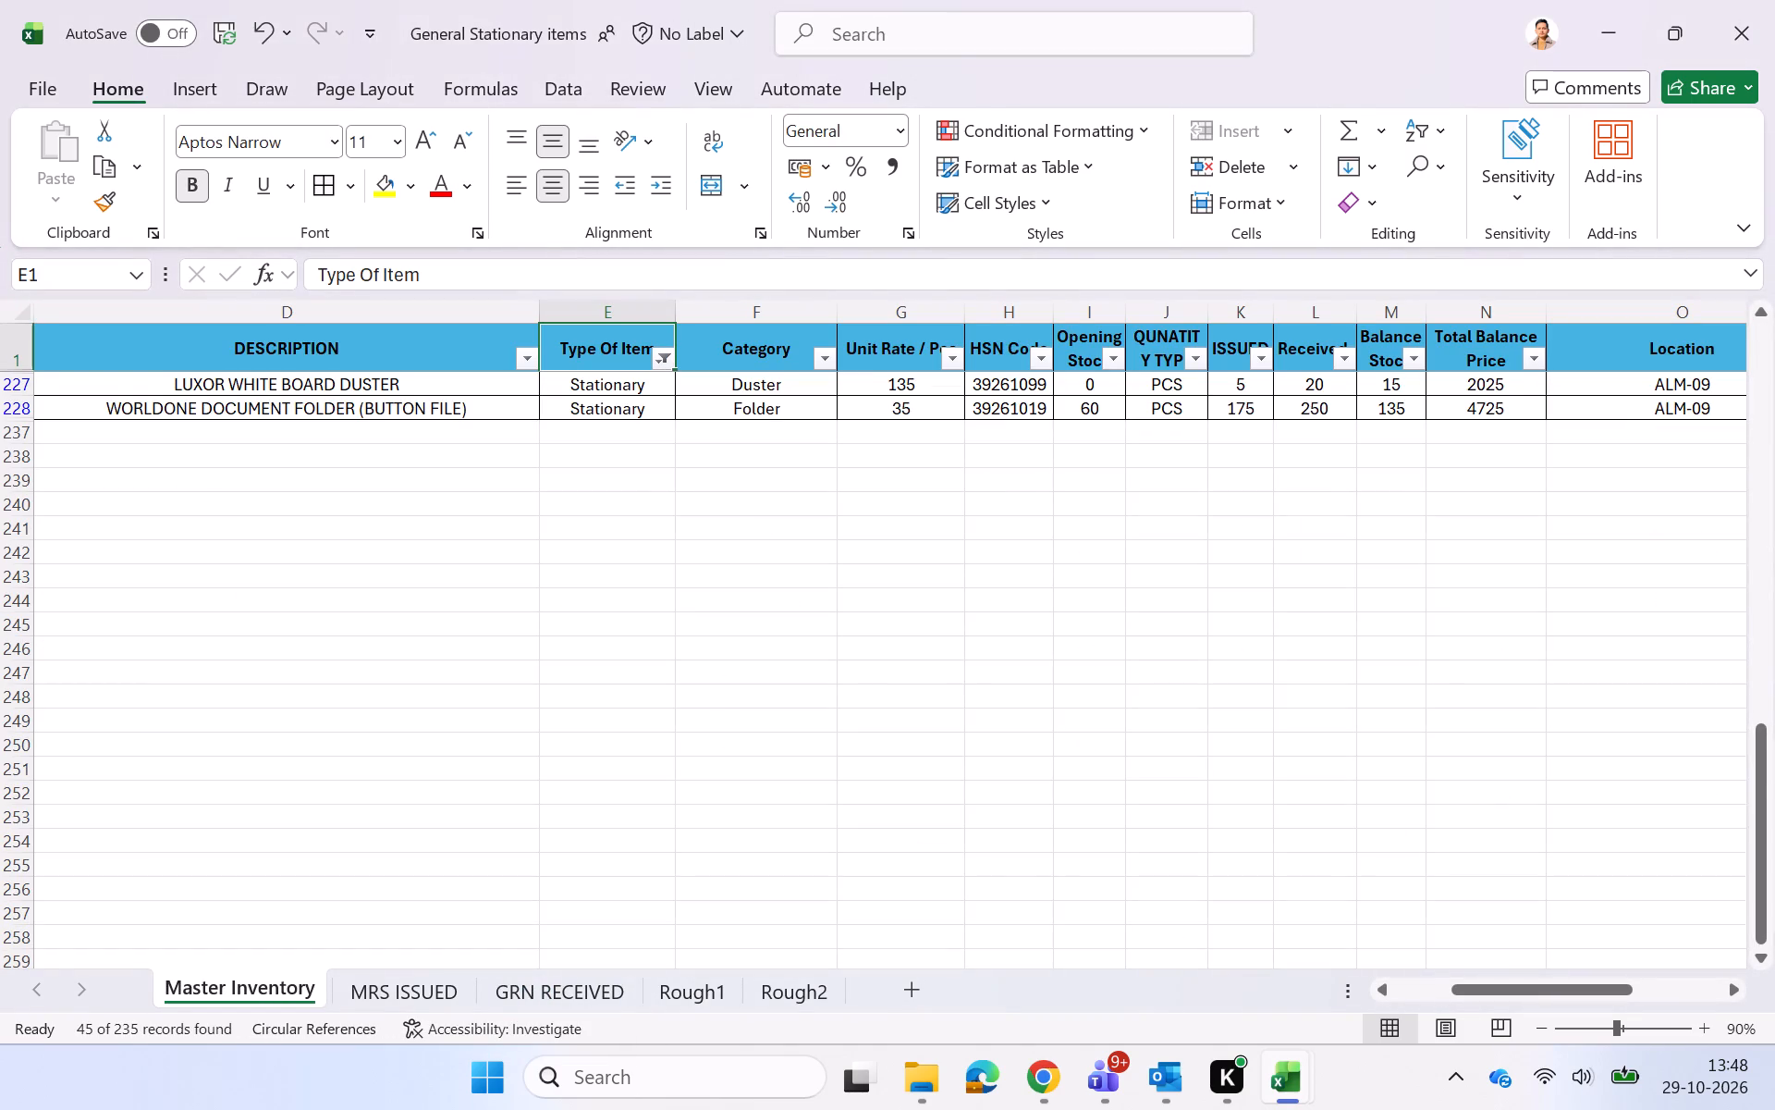
pyautogui.click(416, 324)
pyautogui.click(410, 311)
pyautogui.click(667, 613)
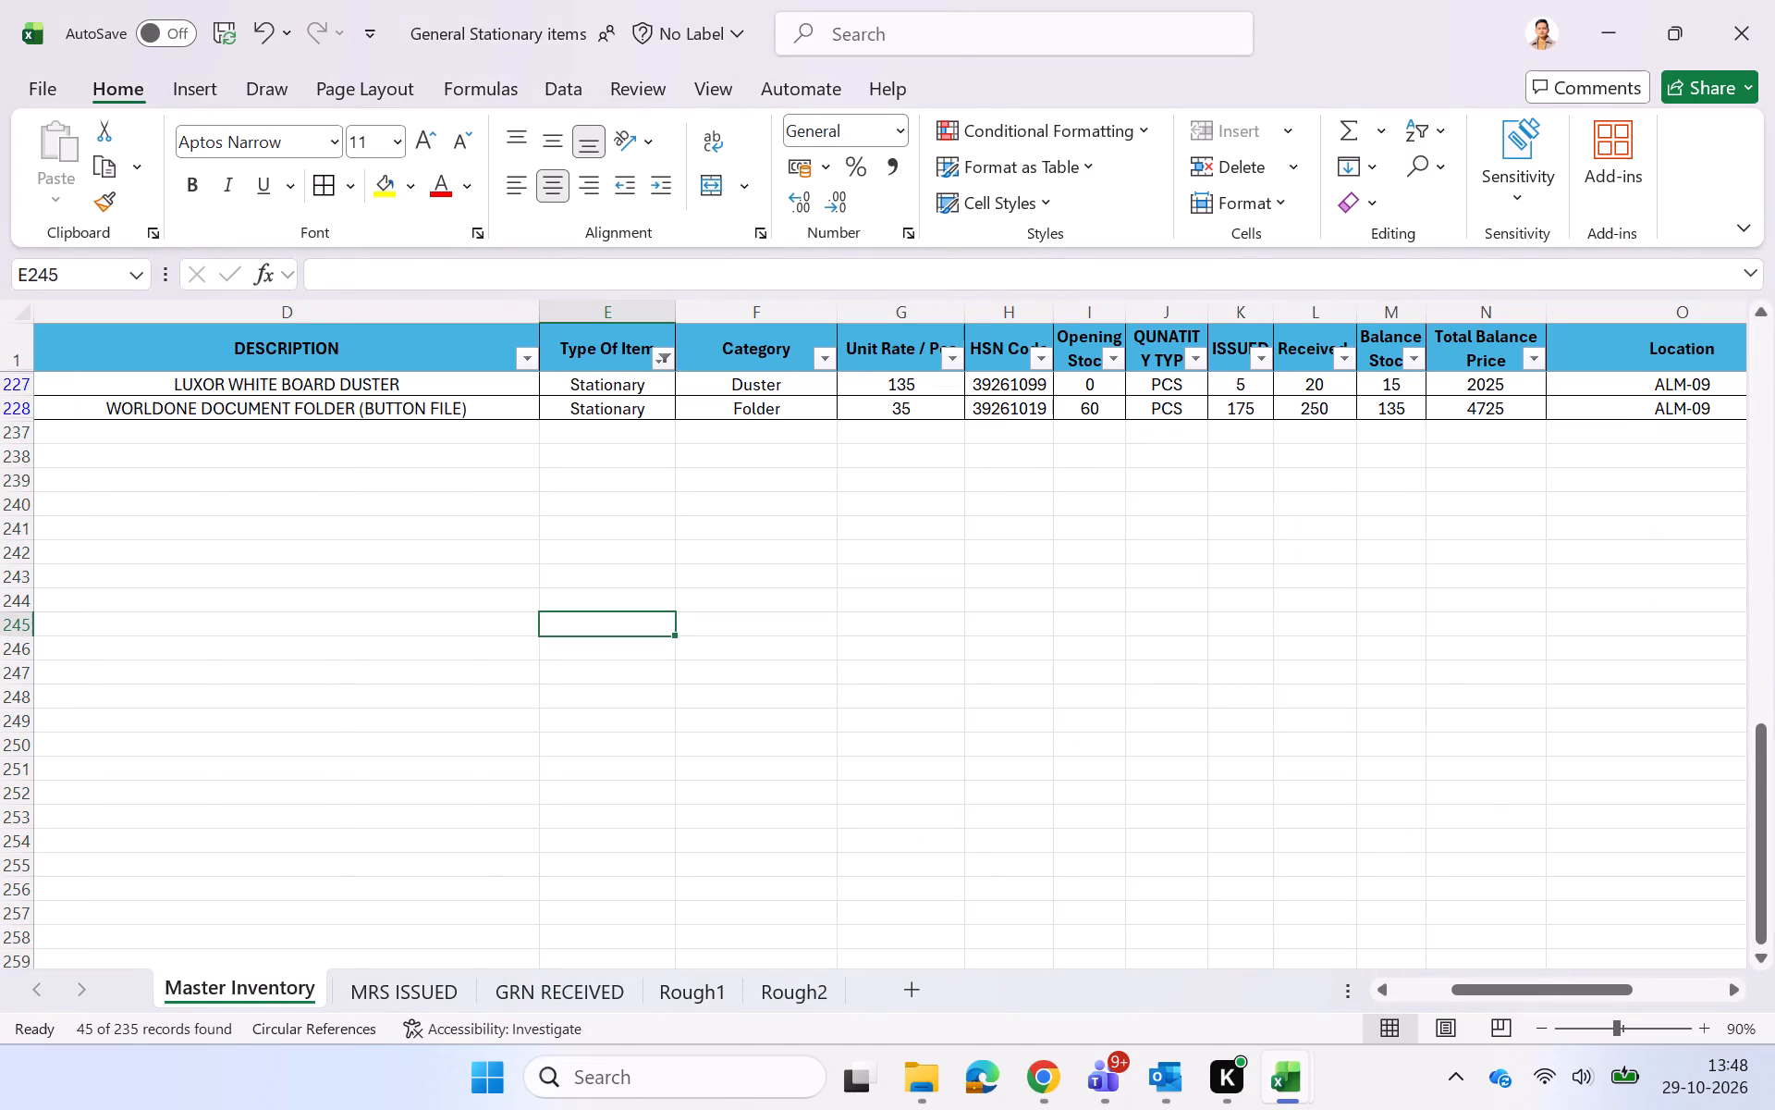
pyautogui.hscroll(2, 667, 613)
pyautogui.click(667, 613)
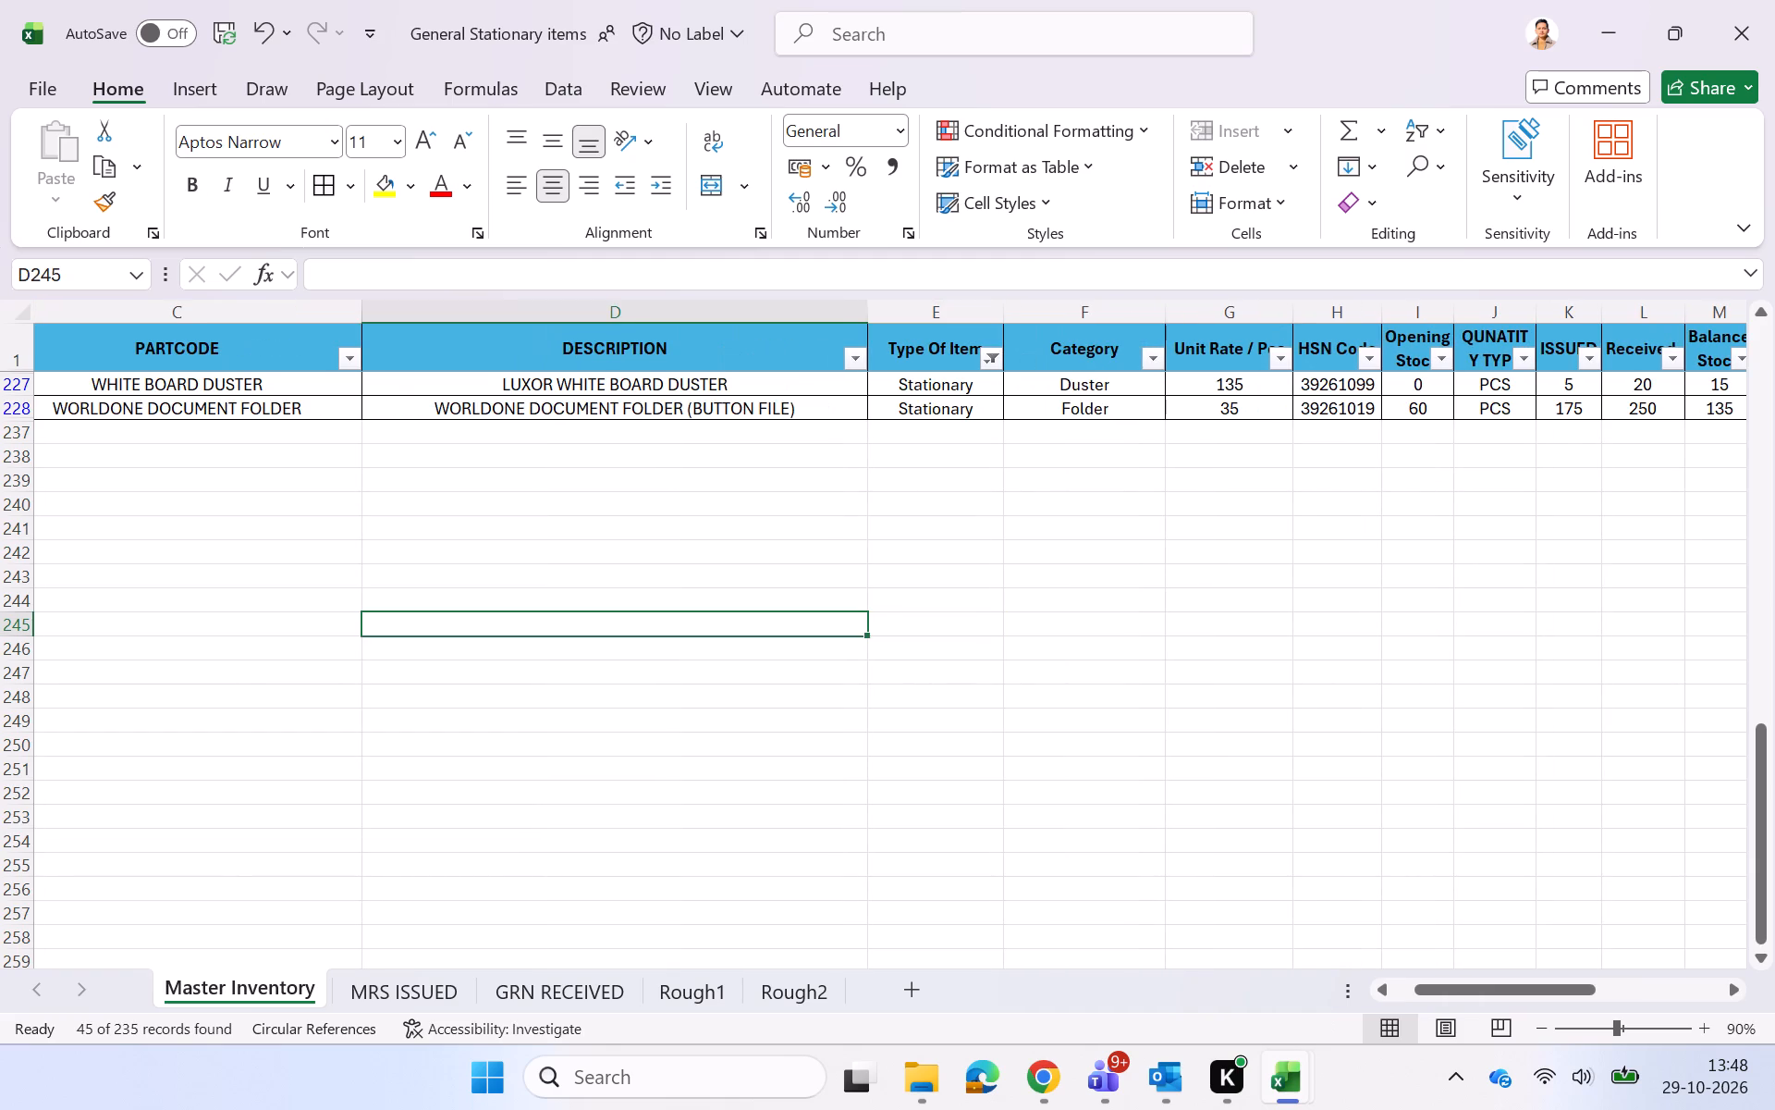
pyautogui.hotkey('alt', 'Tab')
pyautogui.hotkey('alt', 'Tab')
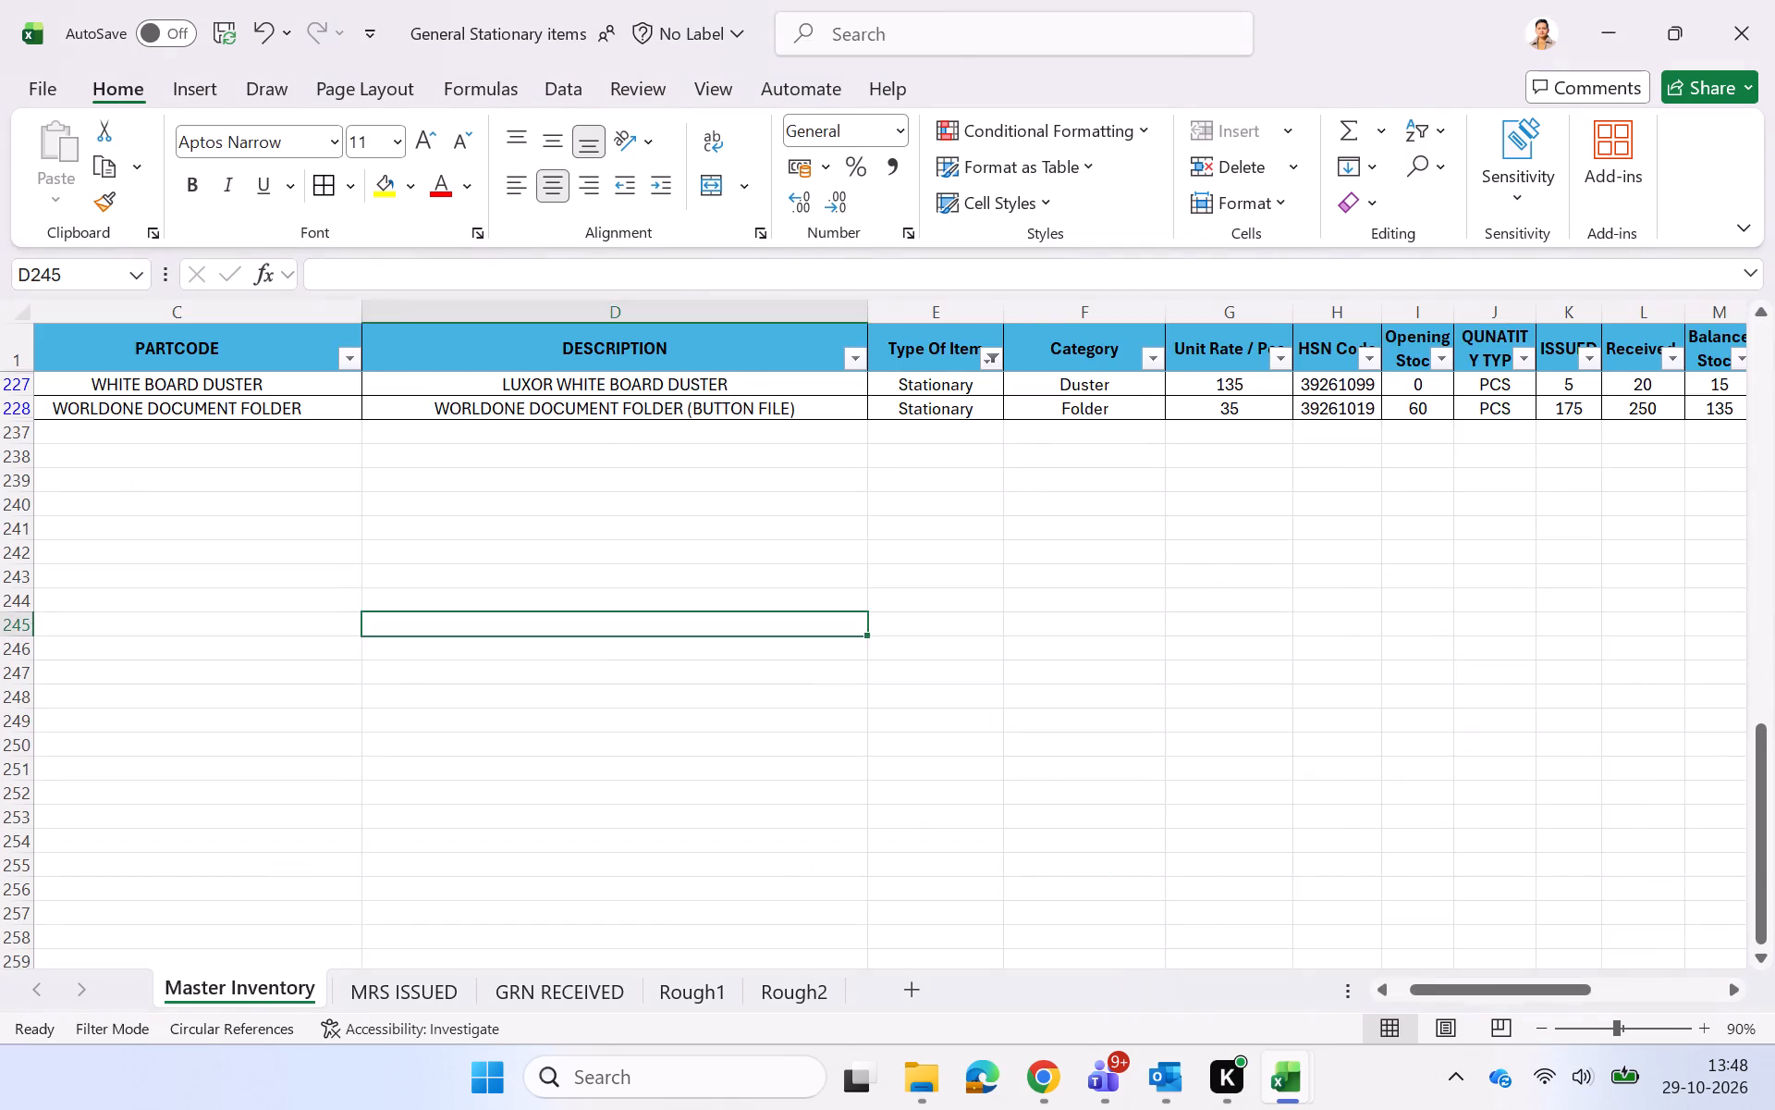
# Remove the filters from the Master Inventory, review its last serial number, and compare it with the summary workbook's total.
pyautogui.click(278, 699)
pyautogui.hotkey('ctrl', 'shift', 'l')
pyautogui.click(278, 699)
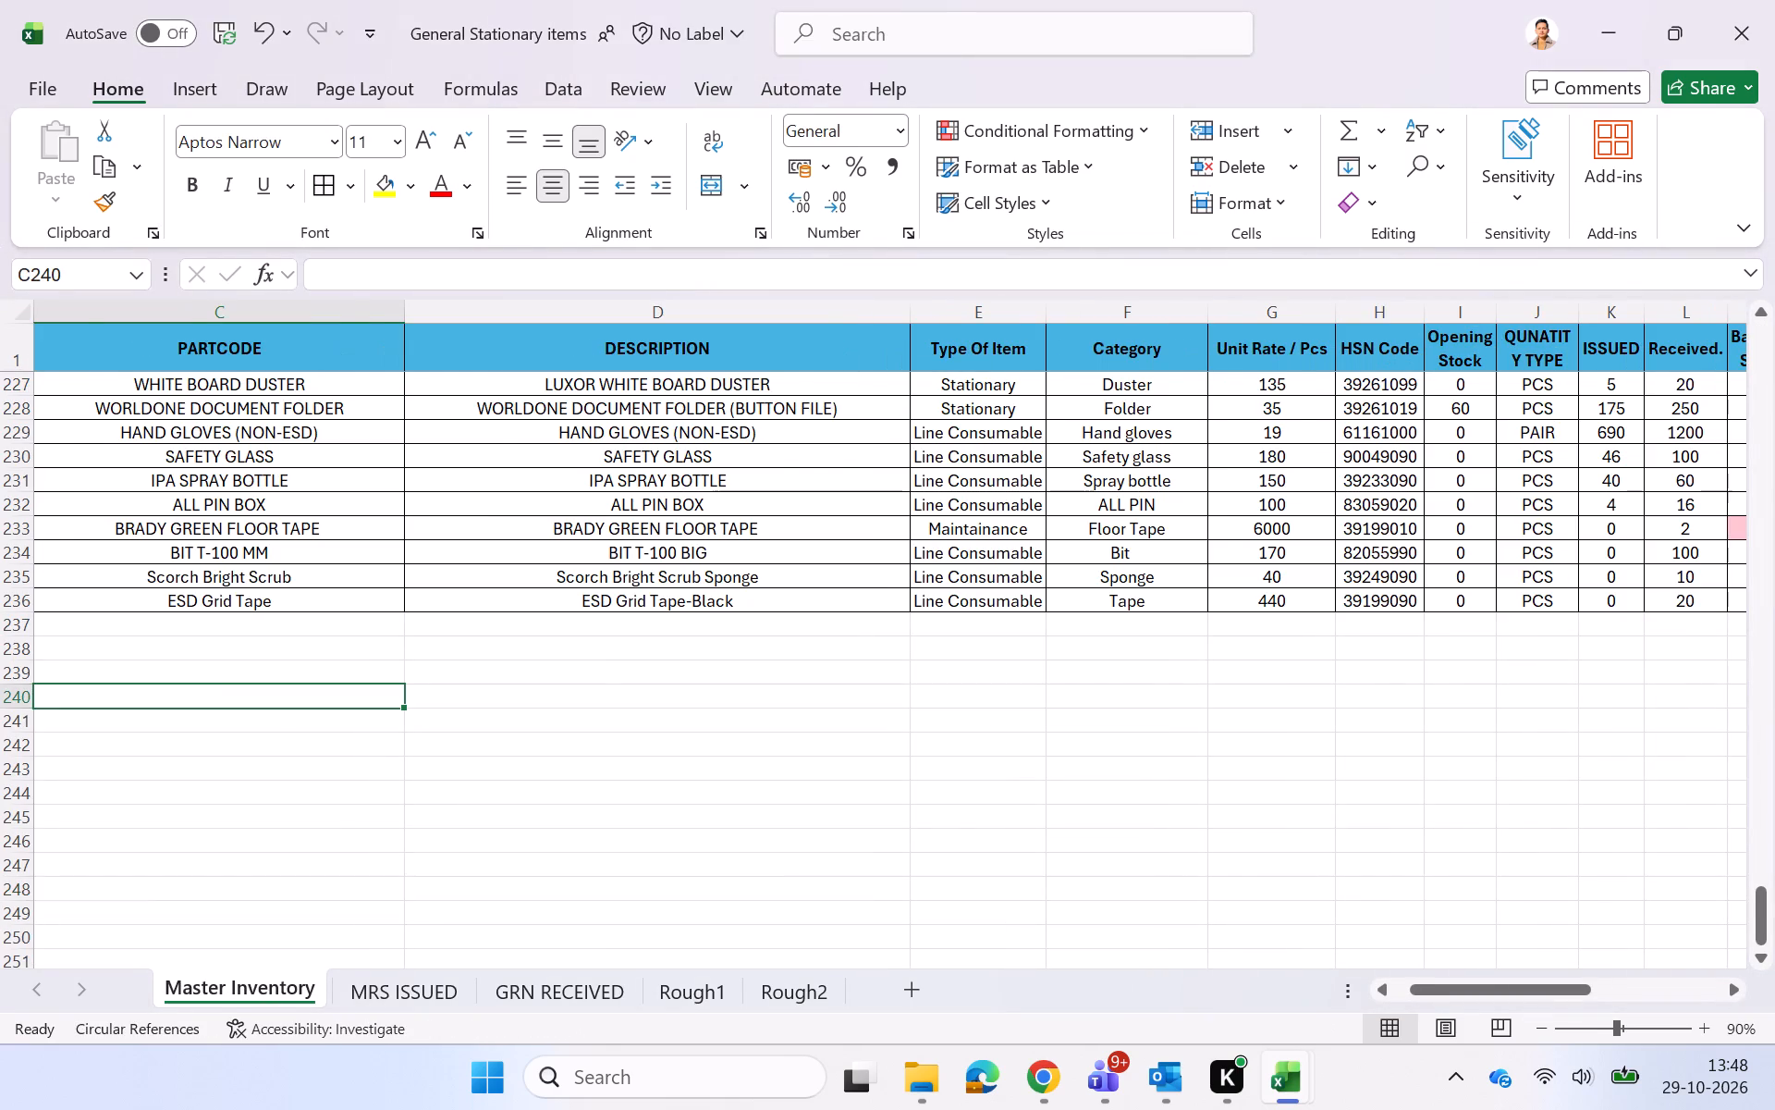
pyautogui.hscroll(2, 278, 699)
pyautogui.scroll(1, 361, 699)
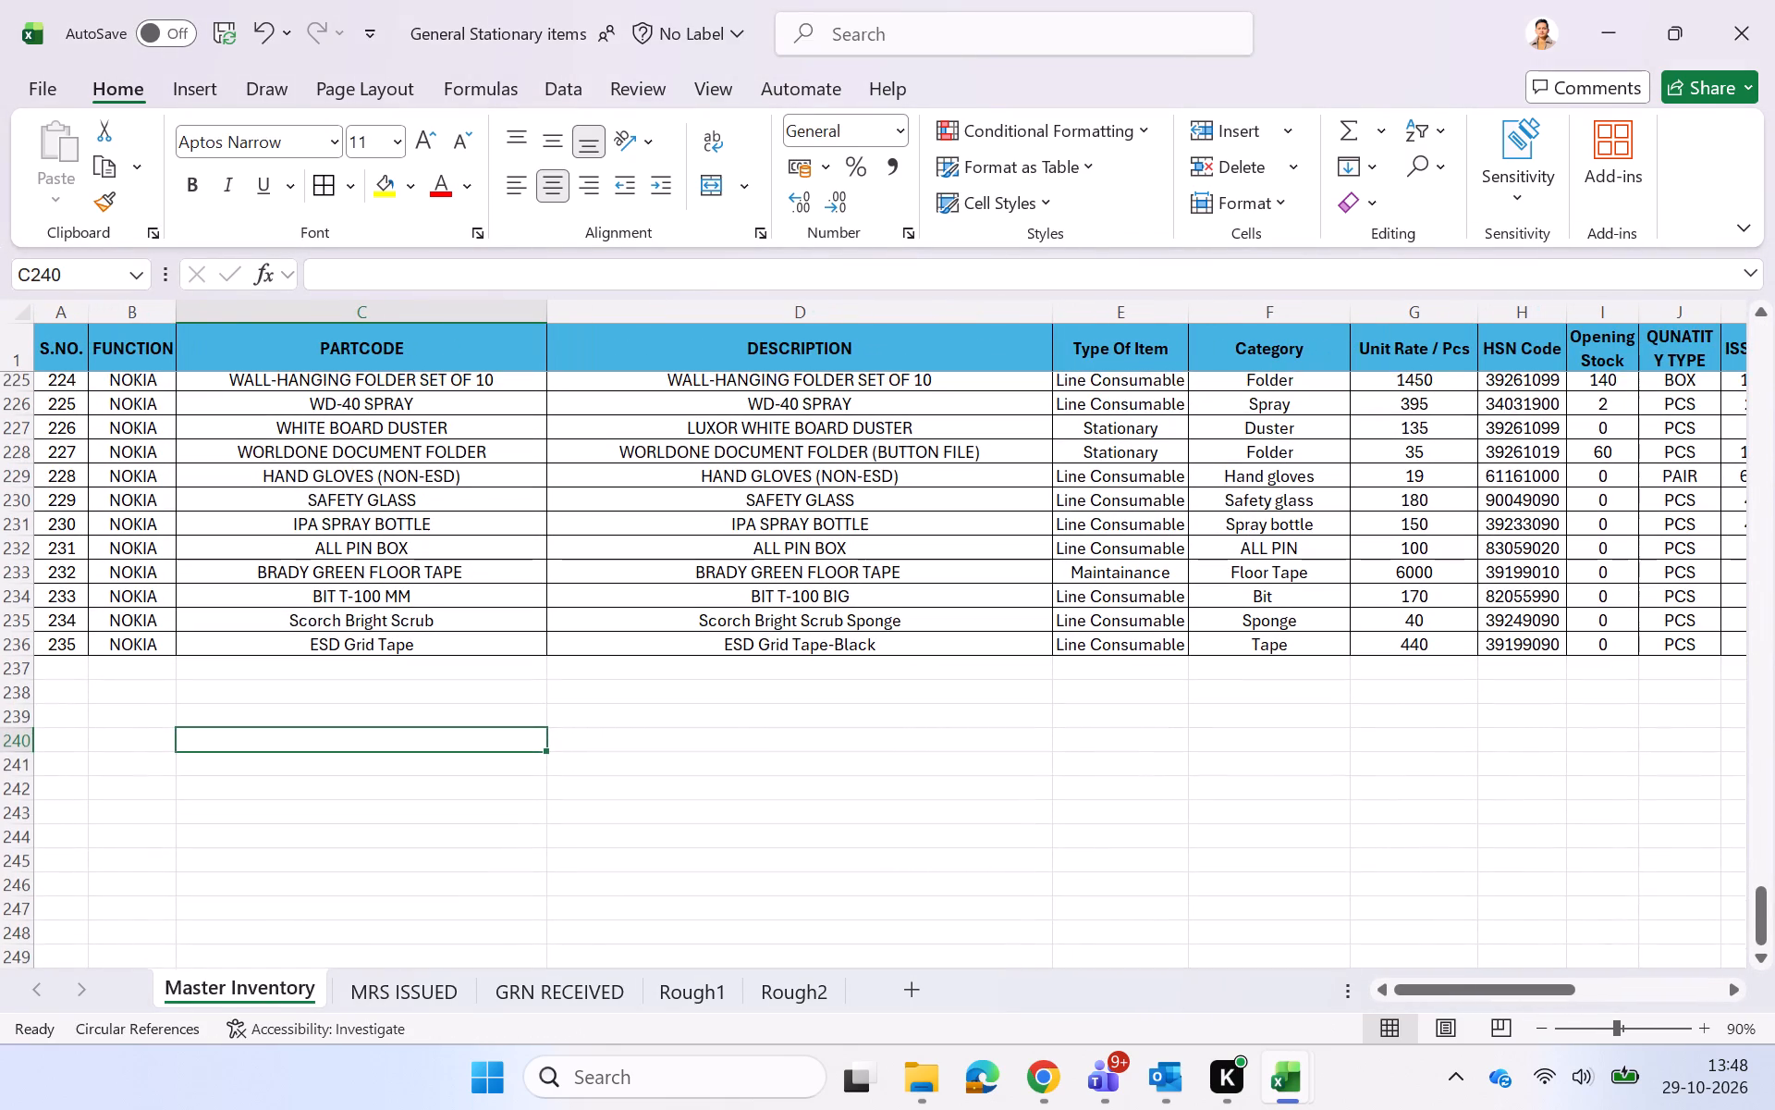
pyautogui.scroll(1, 361, 699)
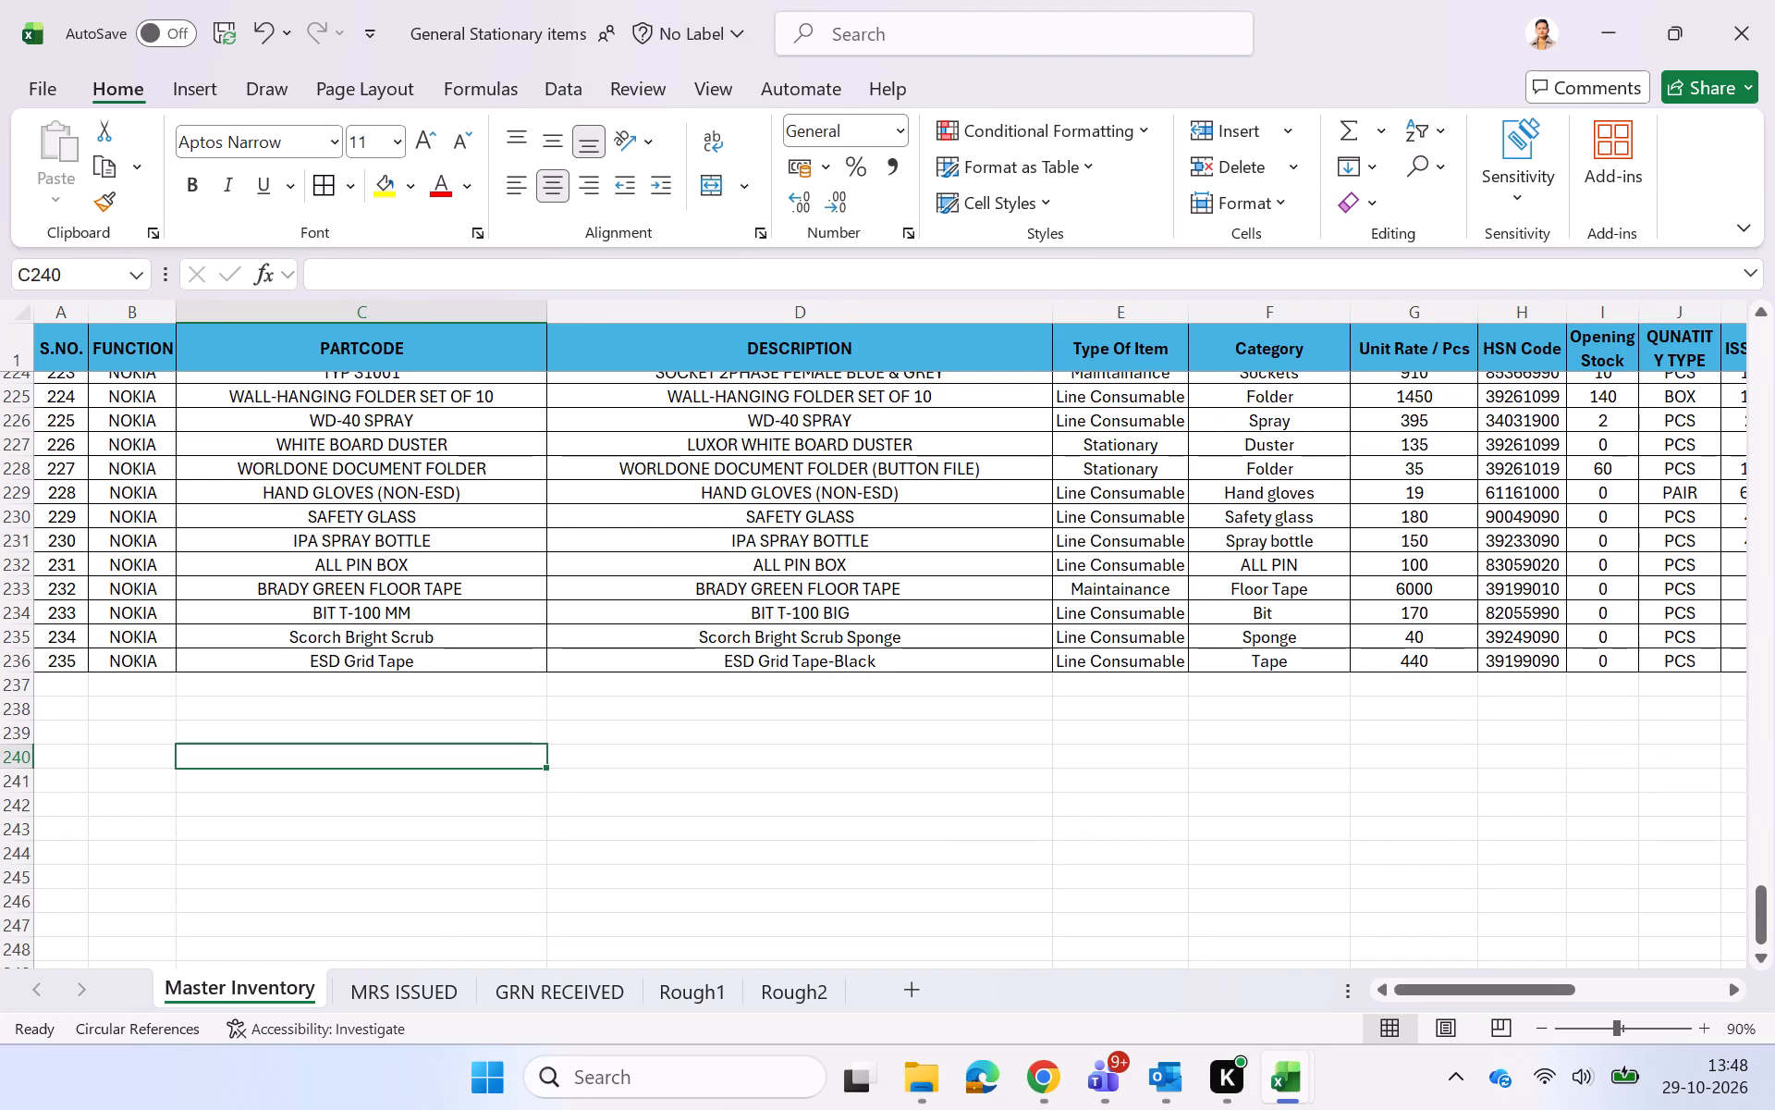
pyautogui.hscroll(-4, 391, 765)
pyautogui.hscroll(3, 391, 765)
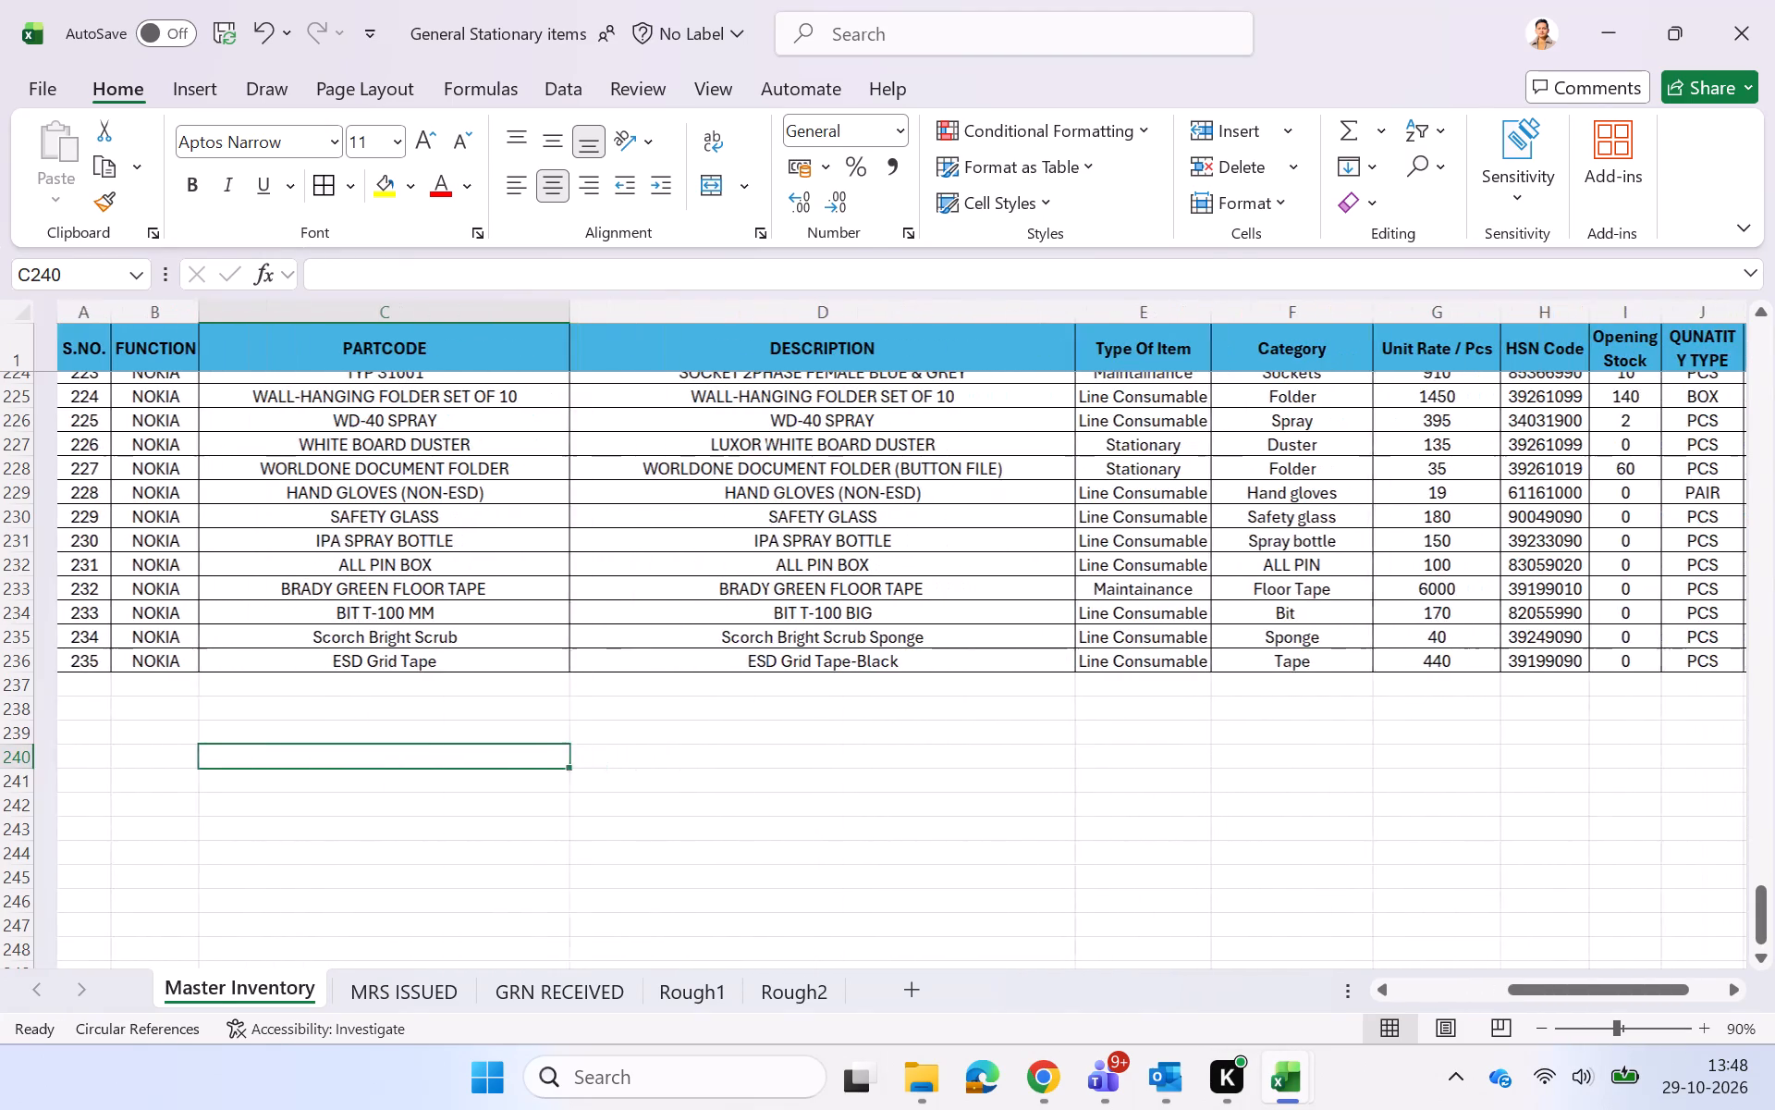
pyautogui.hotkey('alt', 'Tab')
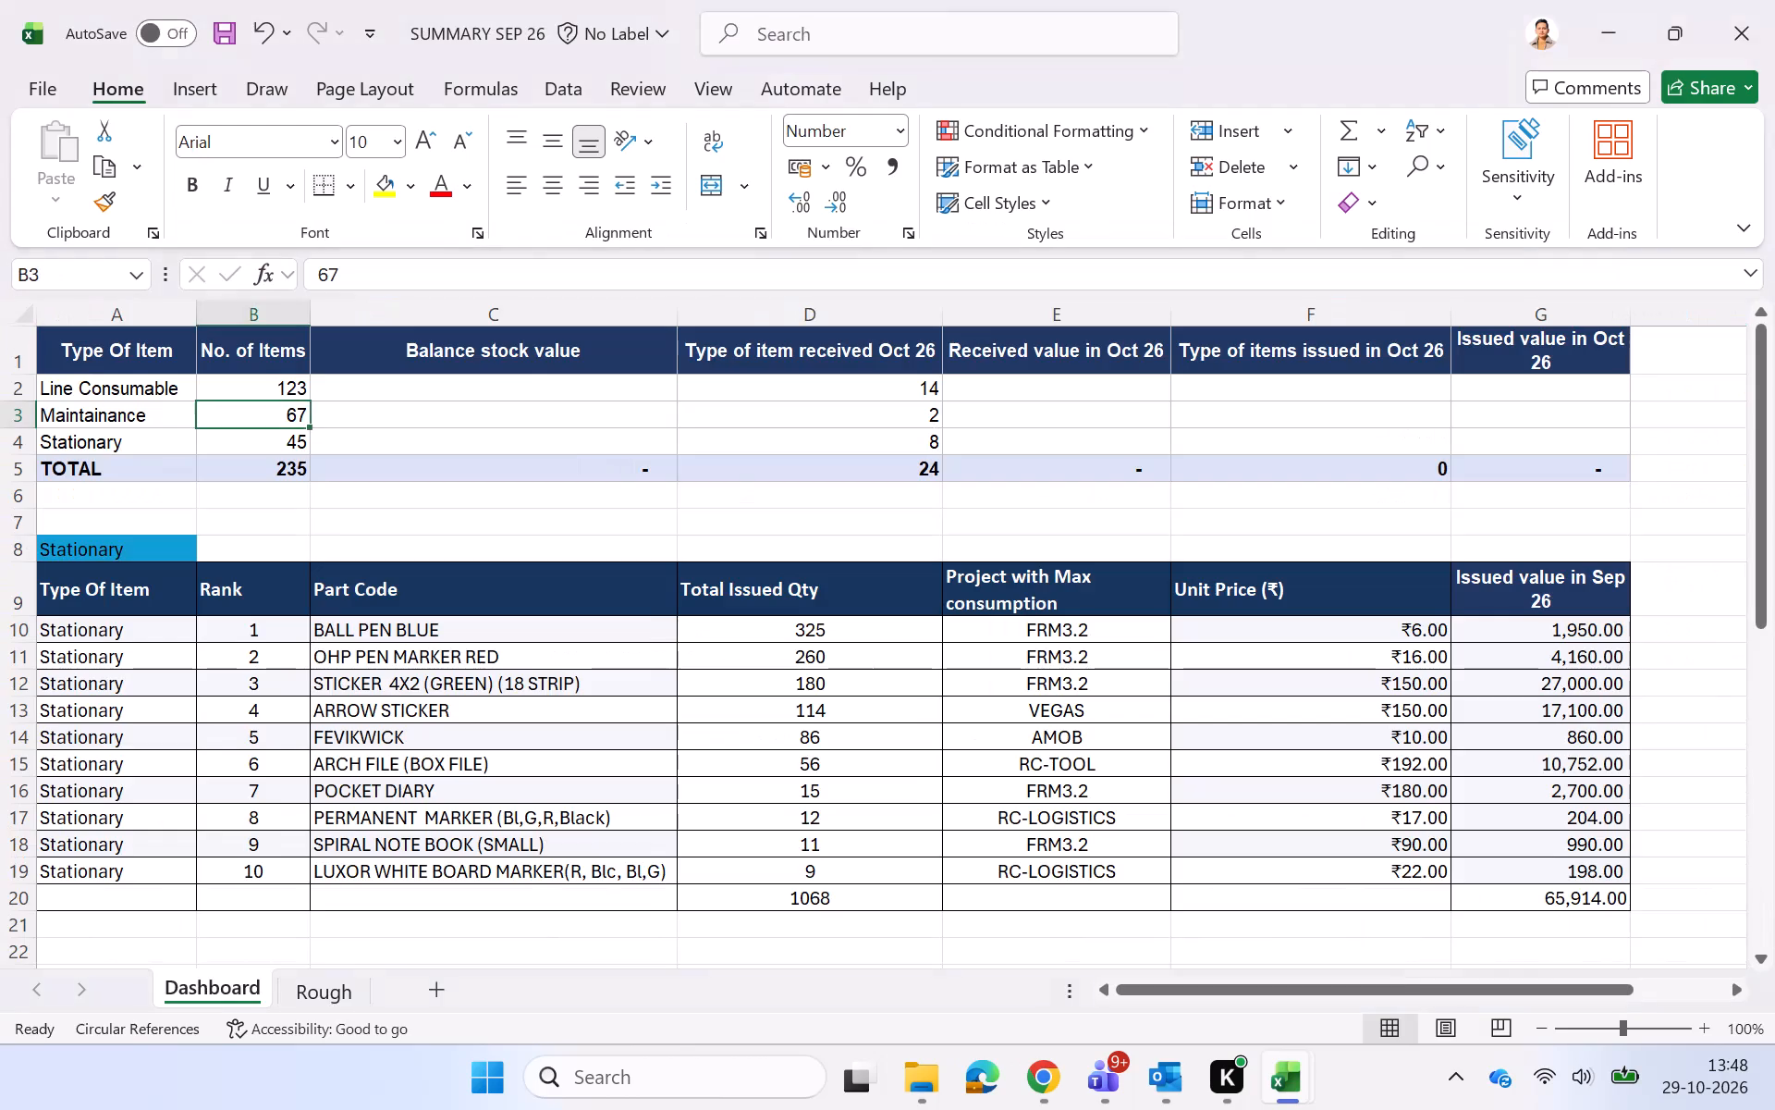
# Renumber the Master Inventory's S.NO. column as a series from 1 and 2 down to the last row, and recheck the summary total.
pyautogui.hotkey('alt', 'Tab')
pyautogui.hscroll(2, 391, 765)
pyautogui.scroll(10, 391, 765)
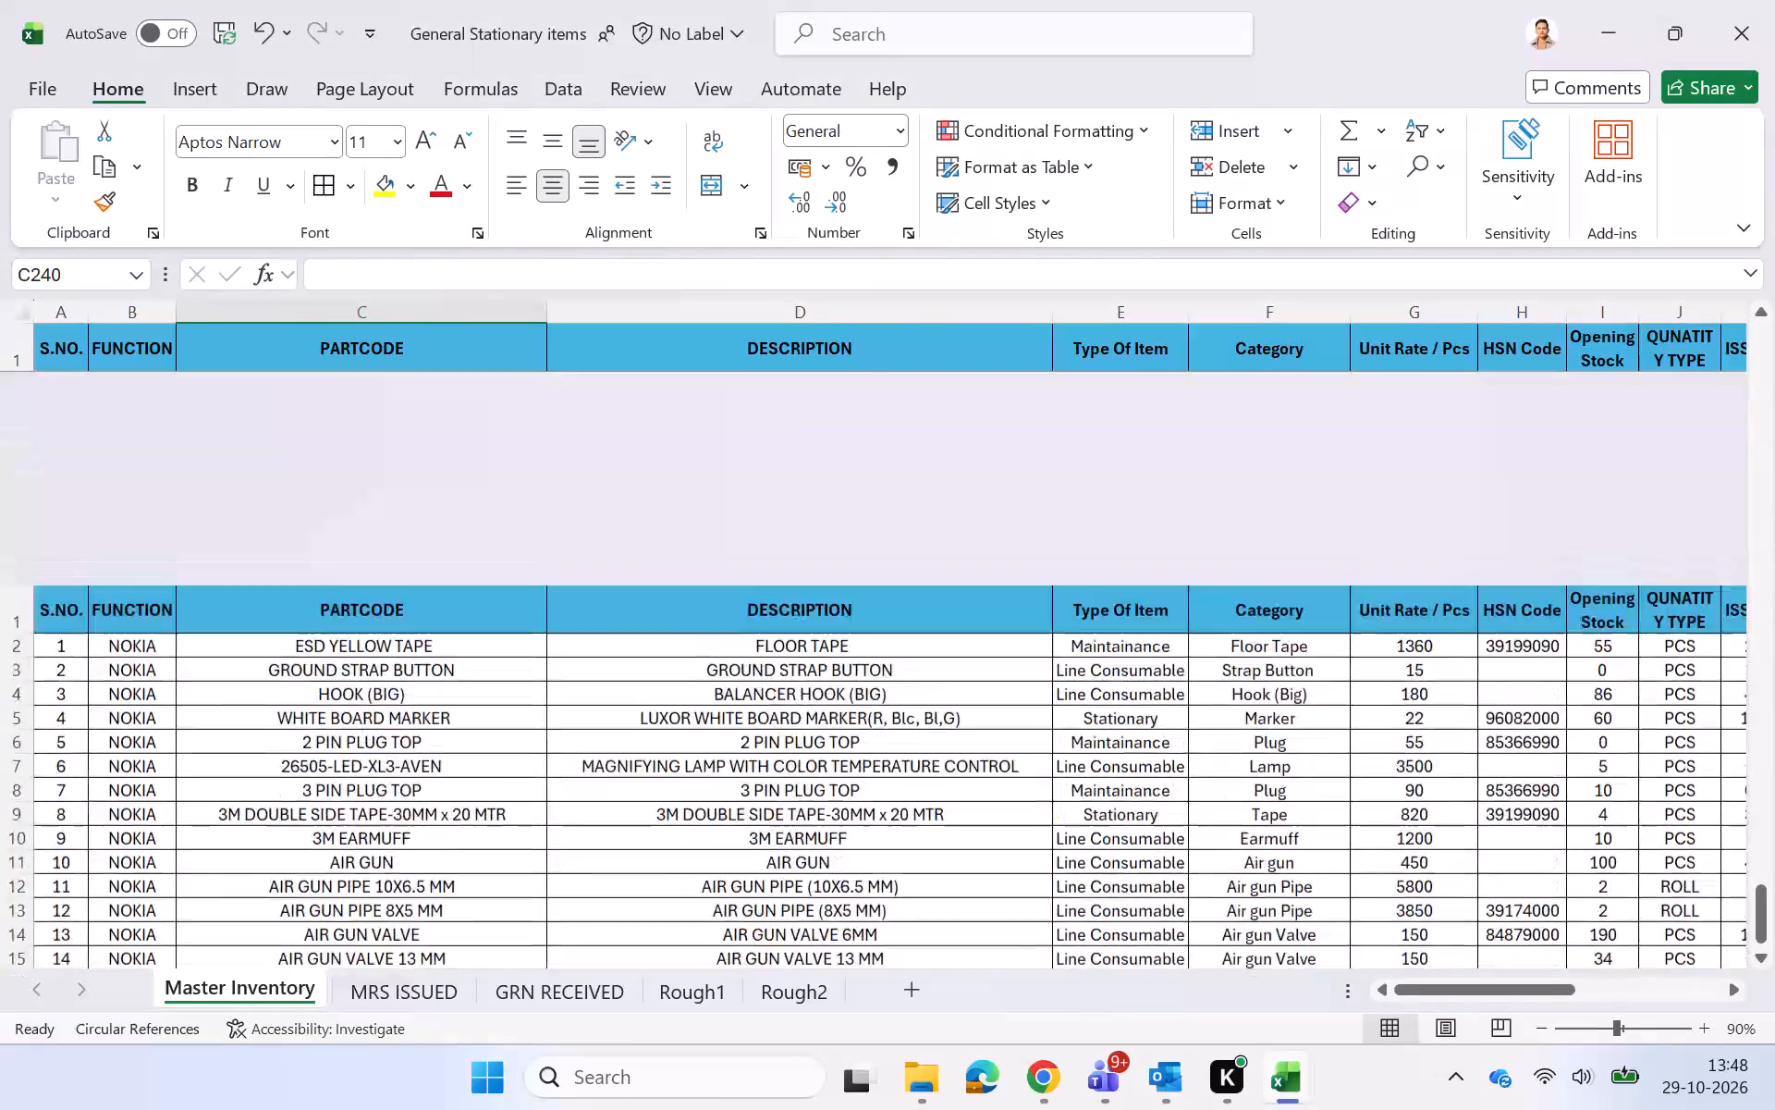
pyautogui.scroll(2, 391, 765)
pyautogui.moveTo(58, 382); pyautogui.dragTo(56, 413)
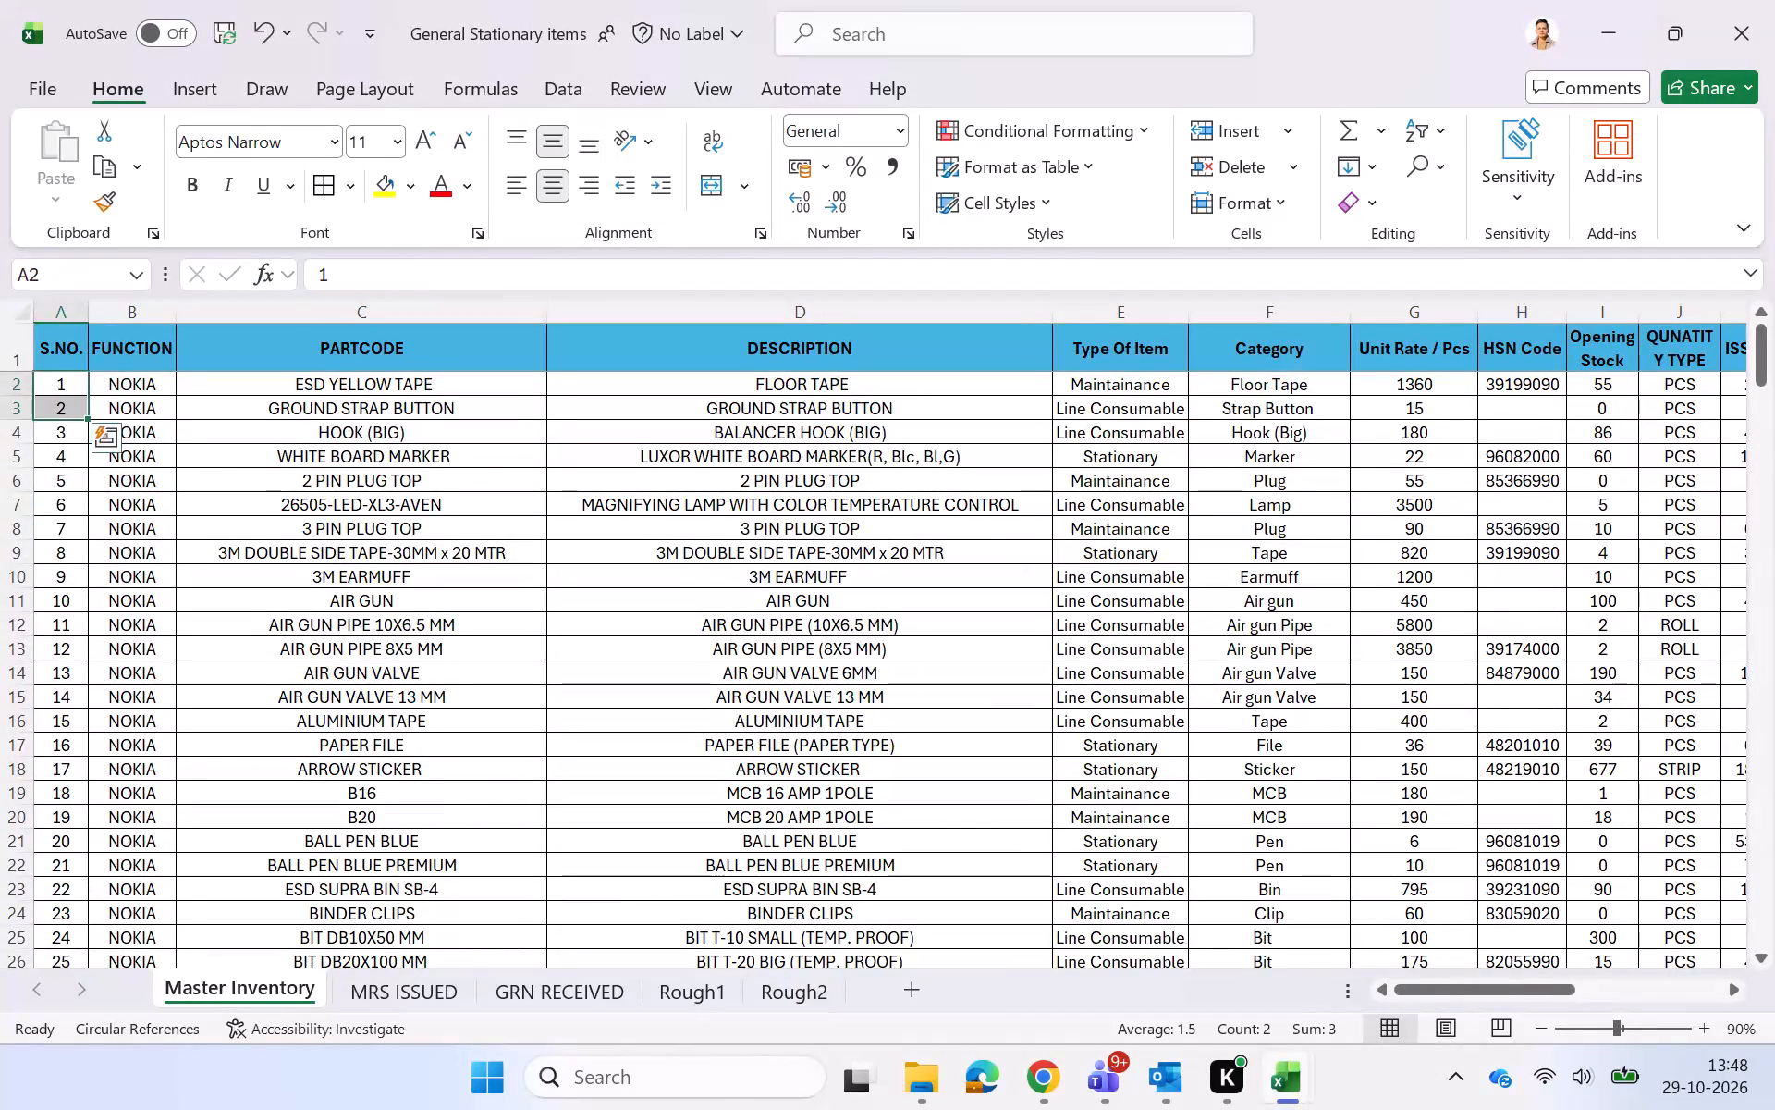
pyautogui.doubleClick(83, 417)
pyautogui.scroll(-9, 244, 776)
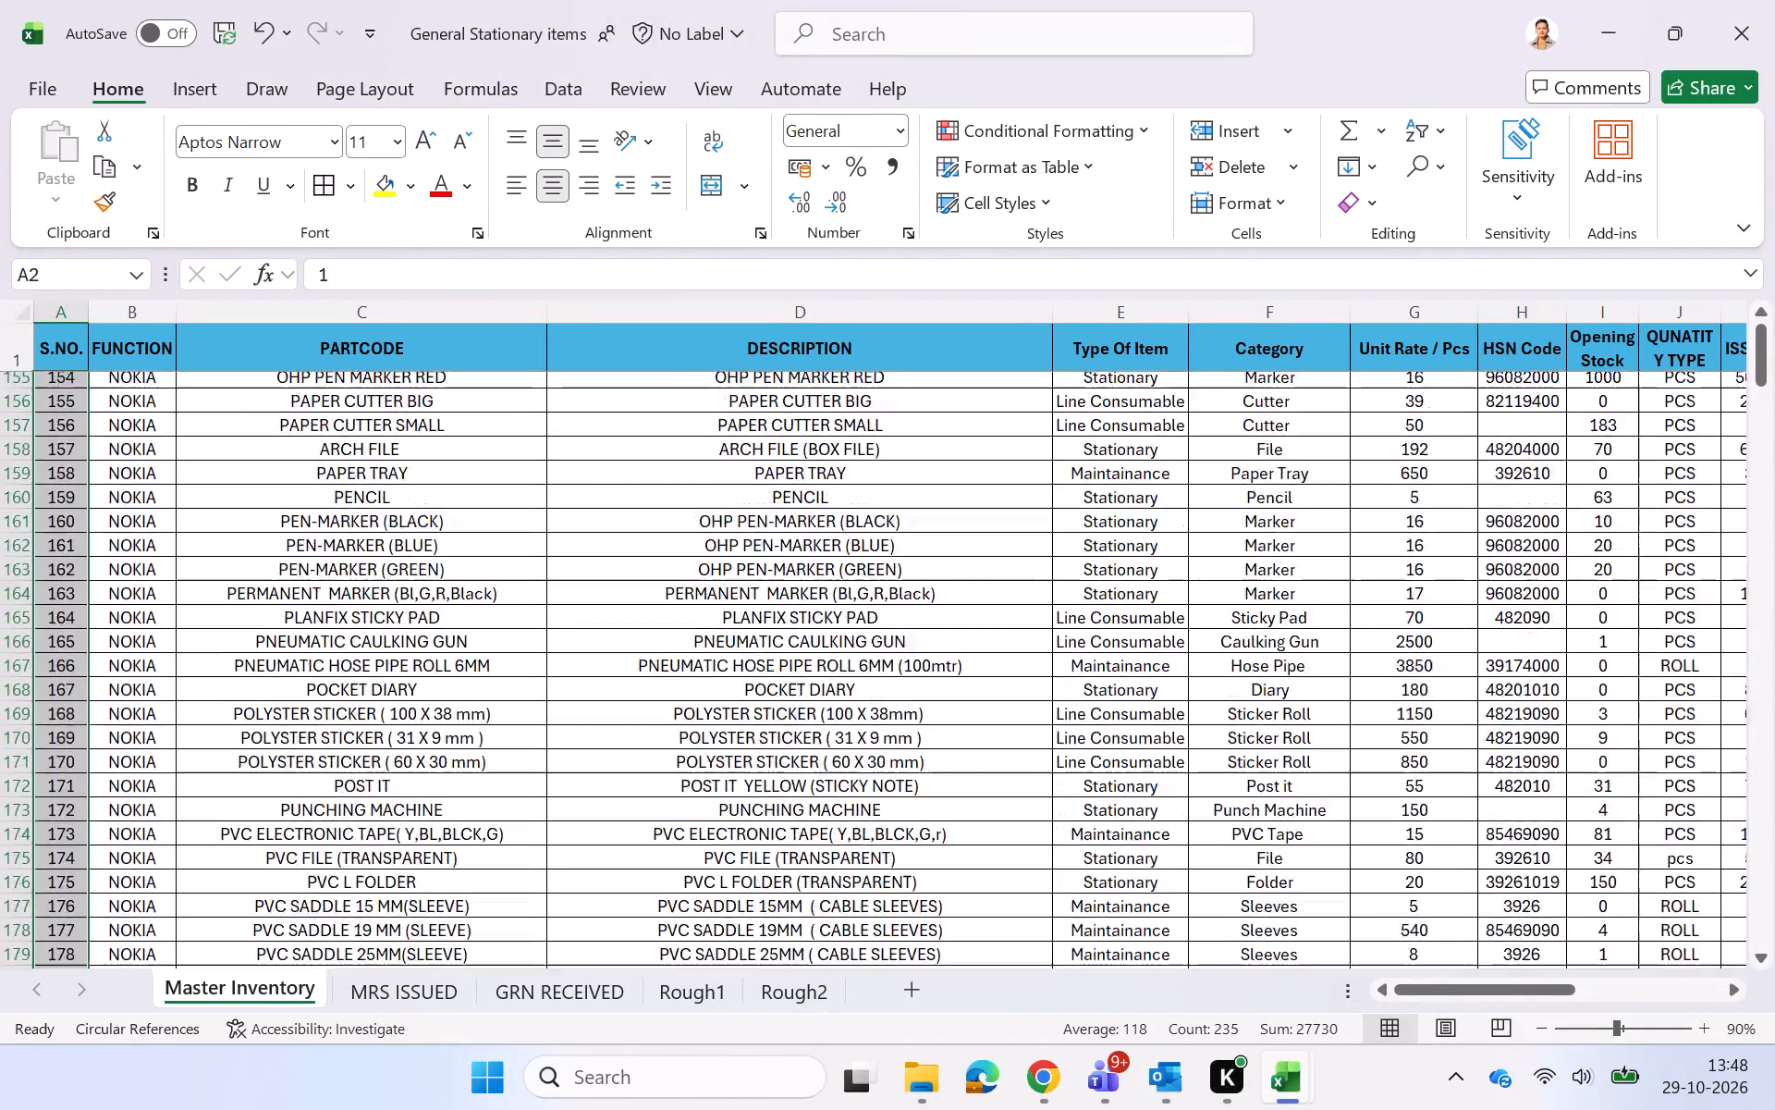
pyautogui.click(289, 781)
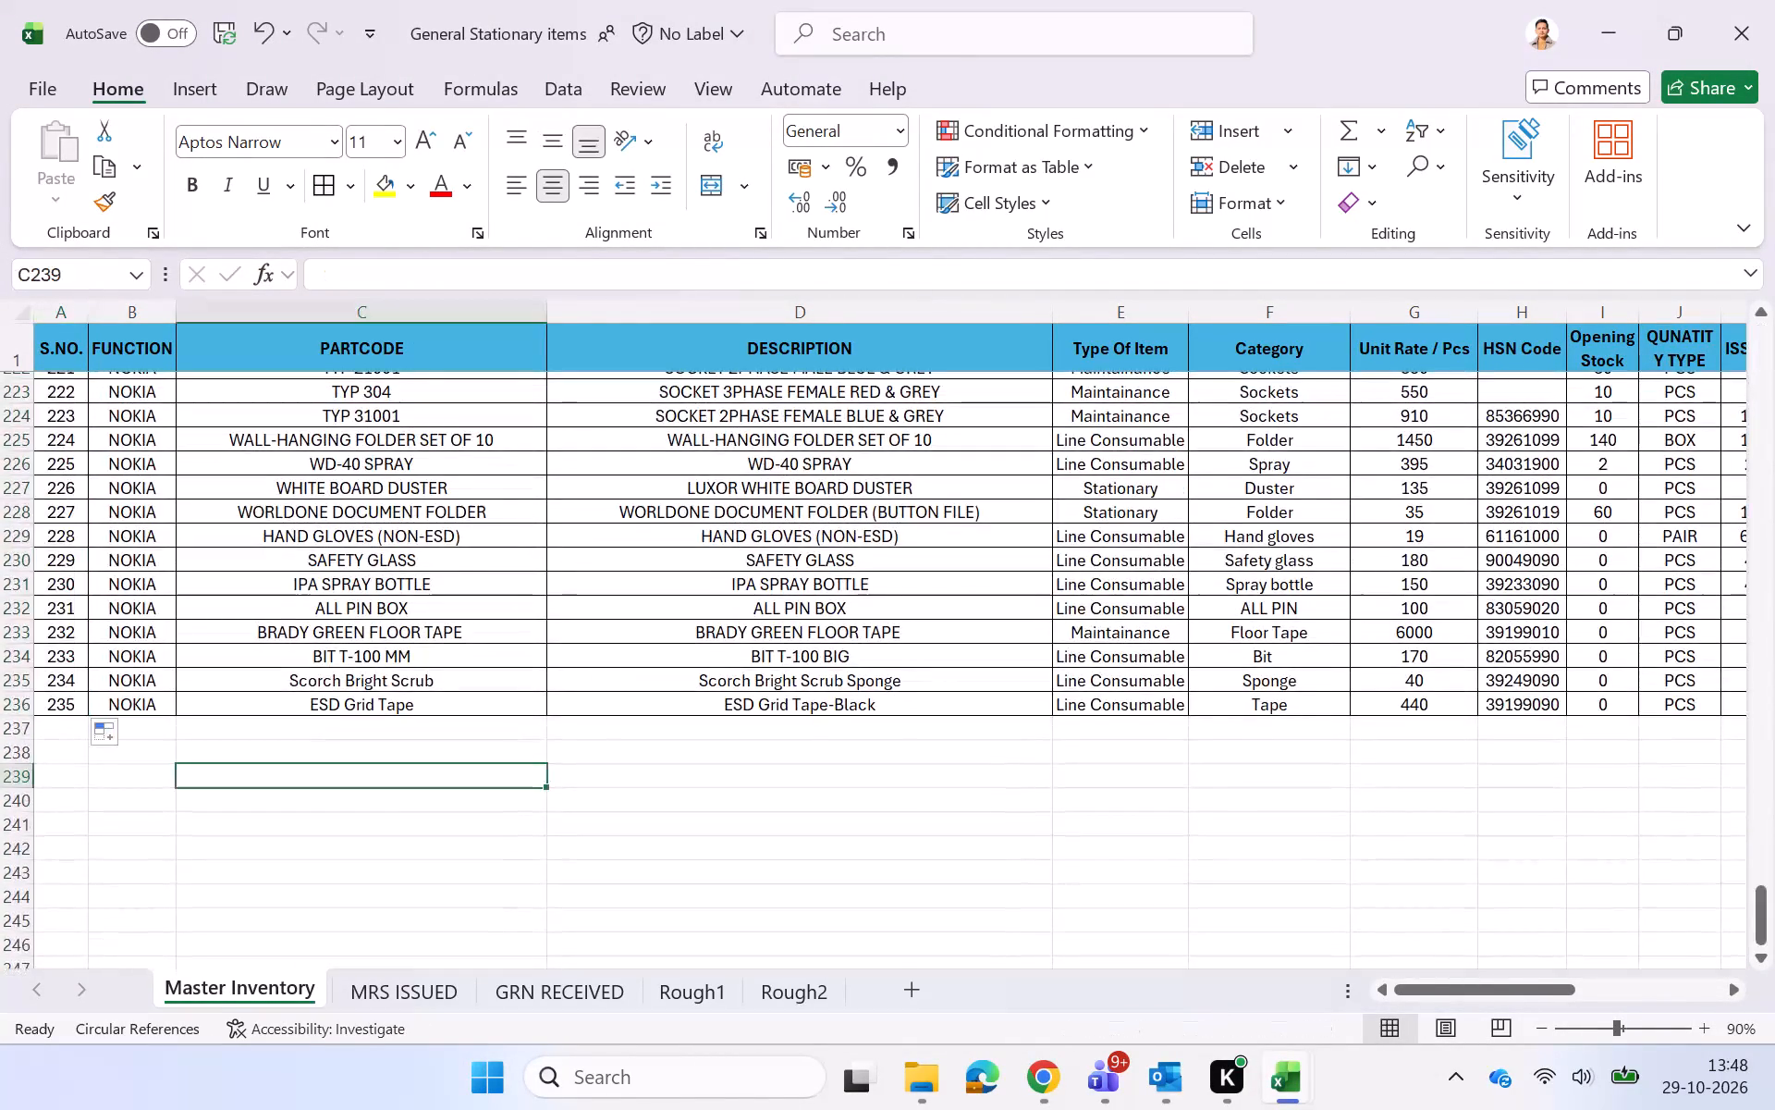
pyautogui.hotkey('alt', 'Tab')
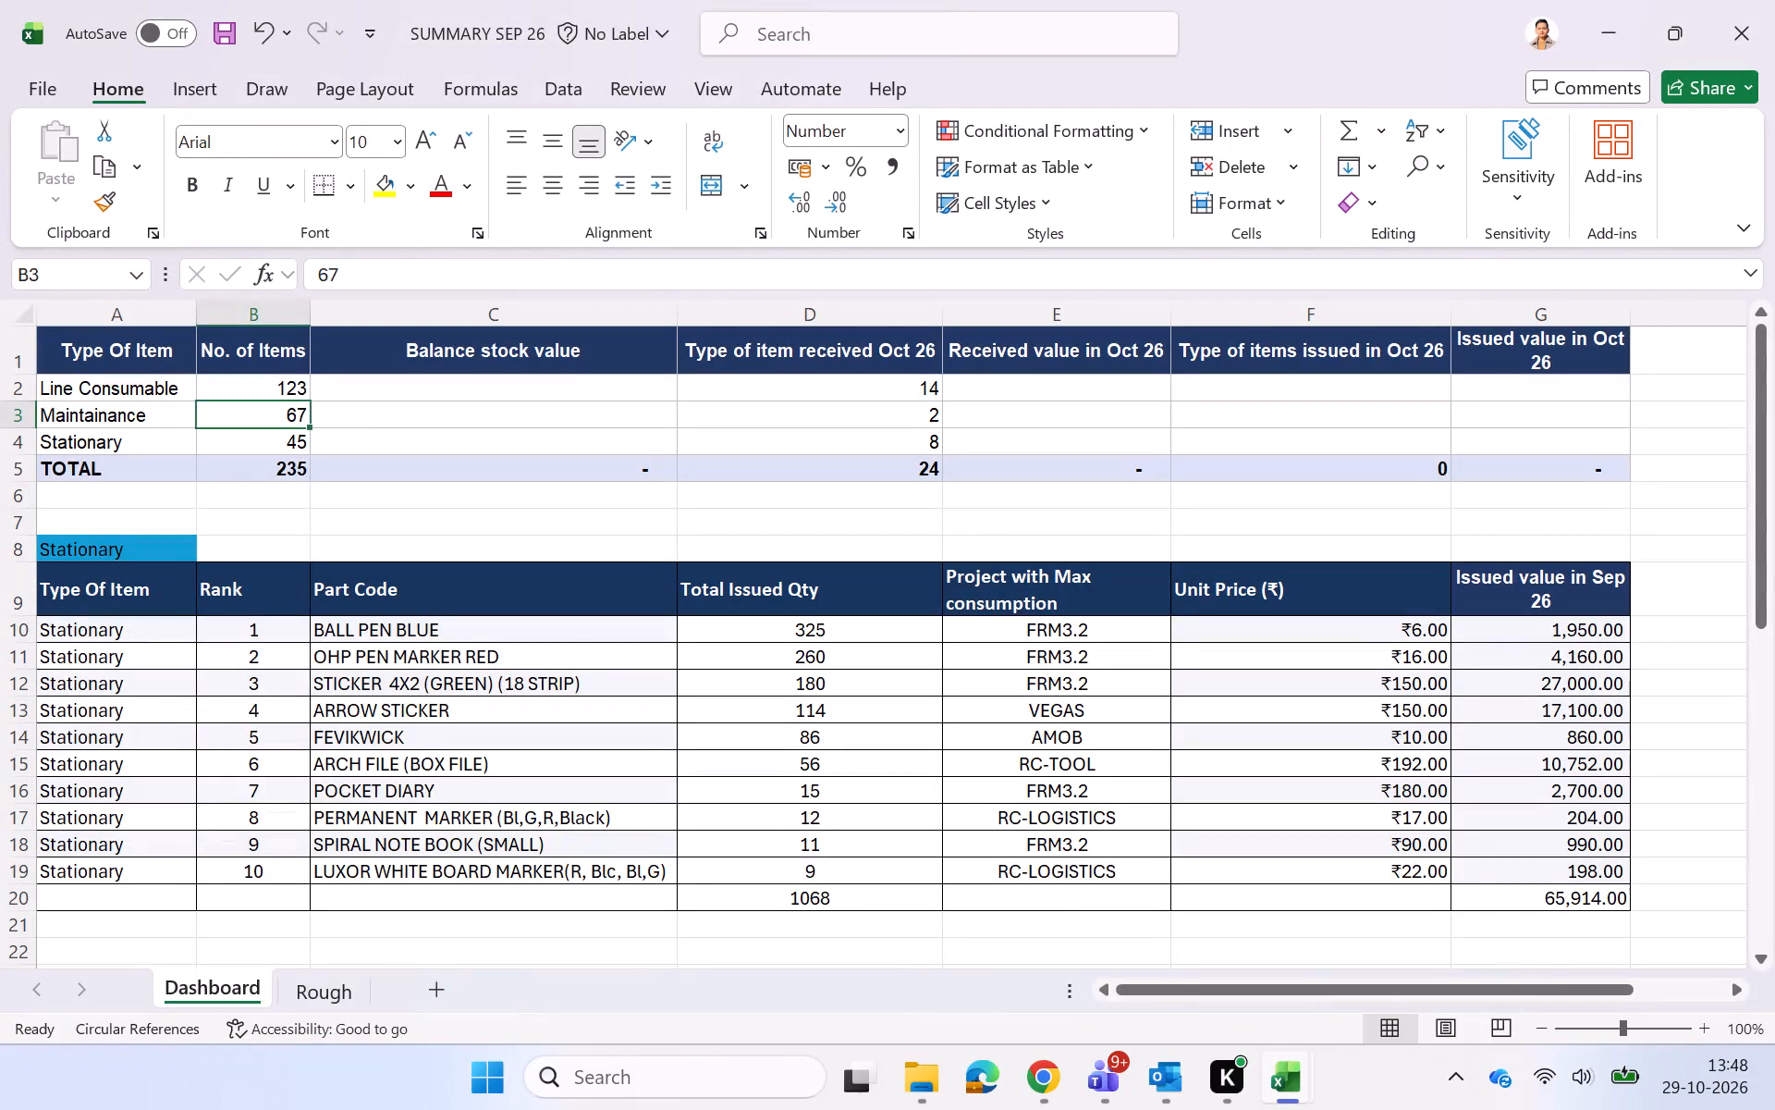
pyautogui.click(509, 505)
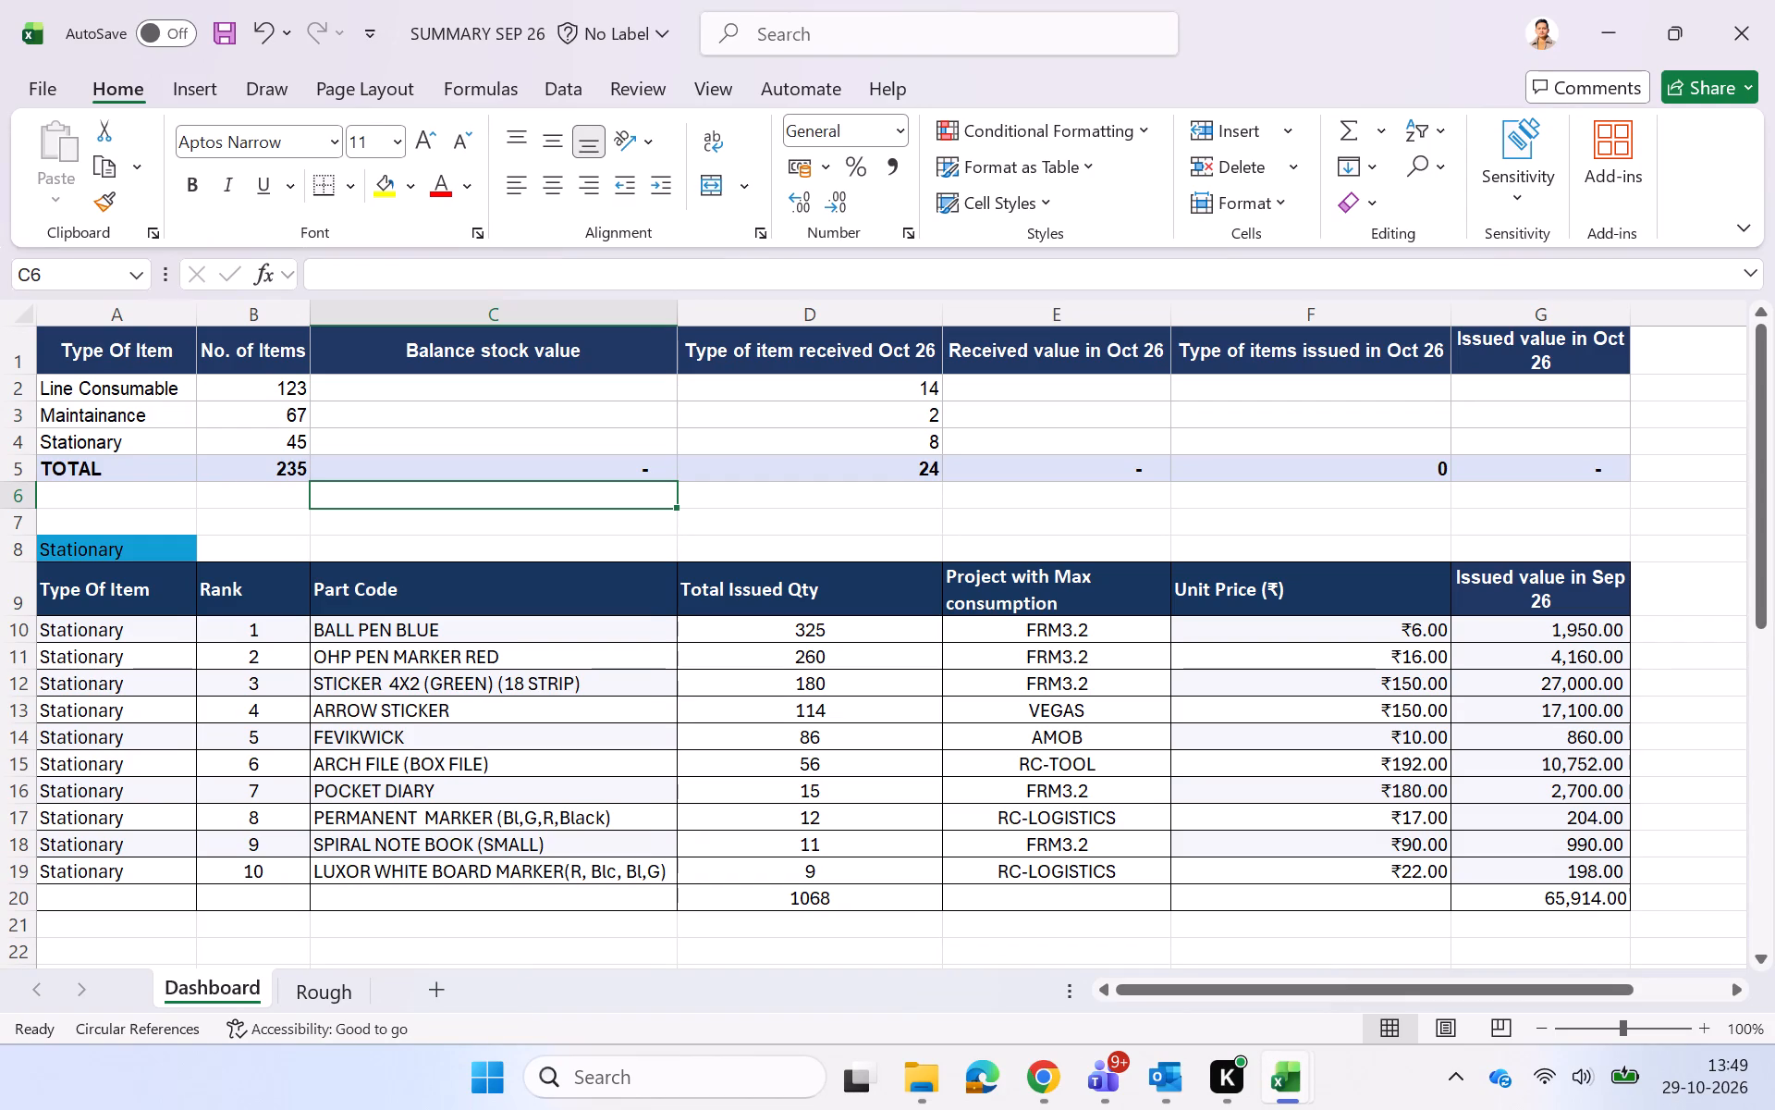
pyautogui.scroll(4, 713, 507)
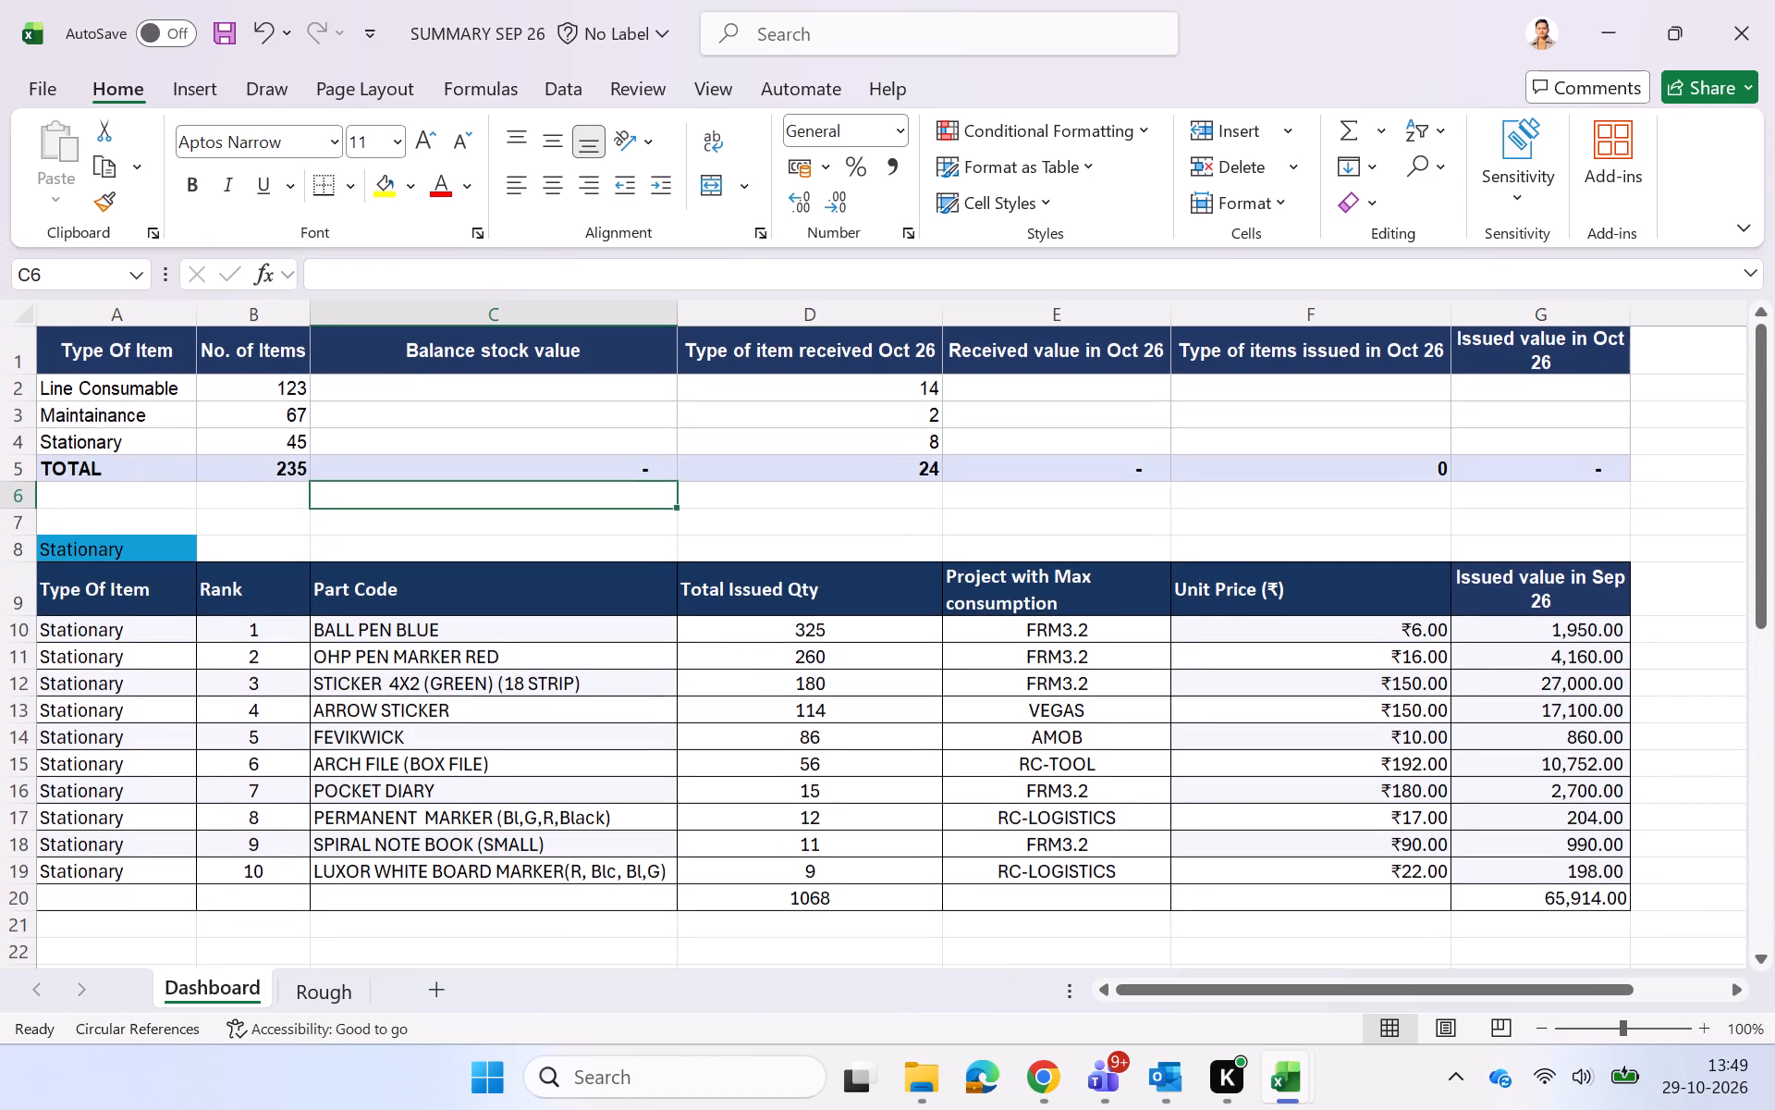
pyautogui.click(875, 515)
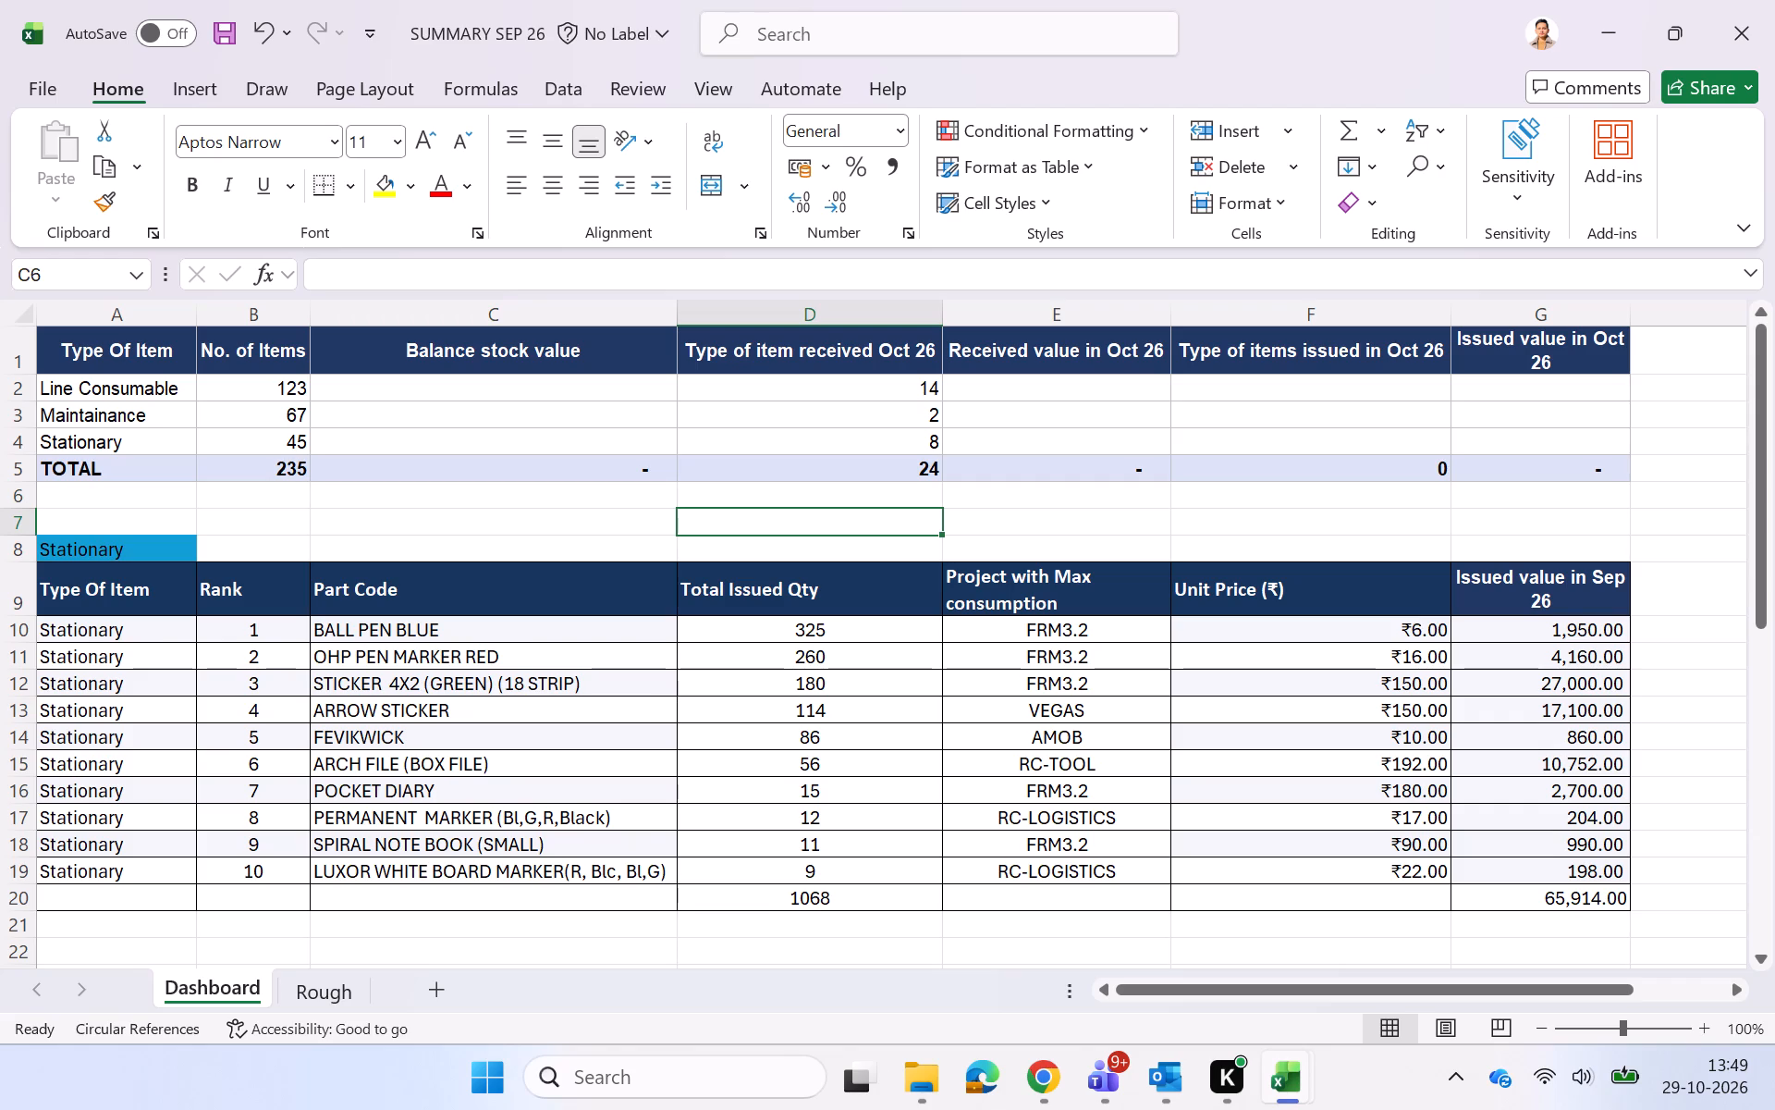
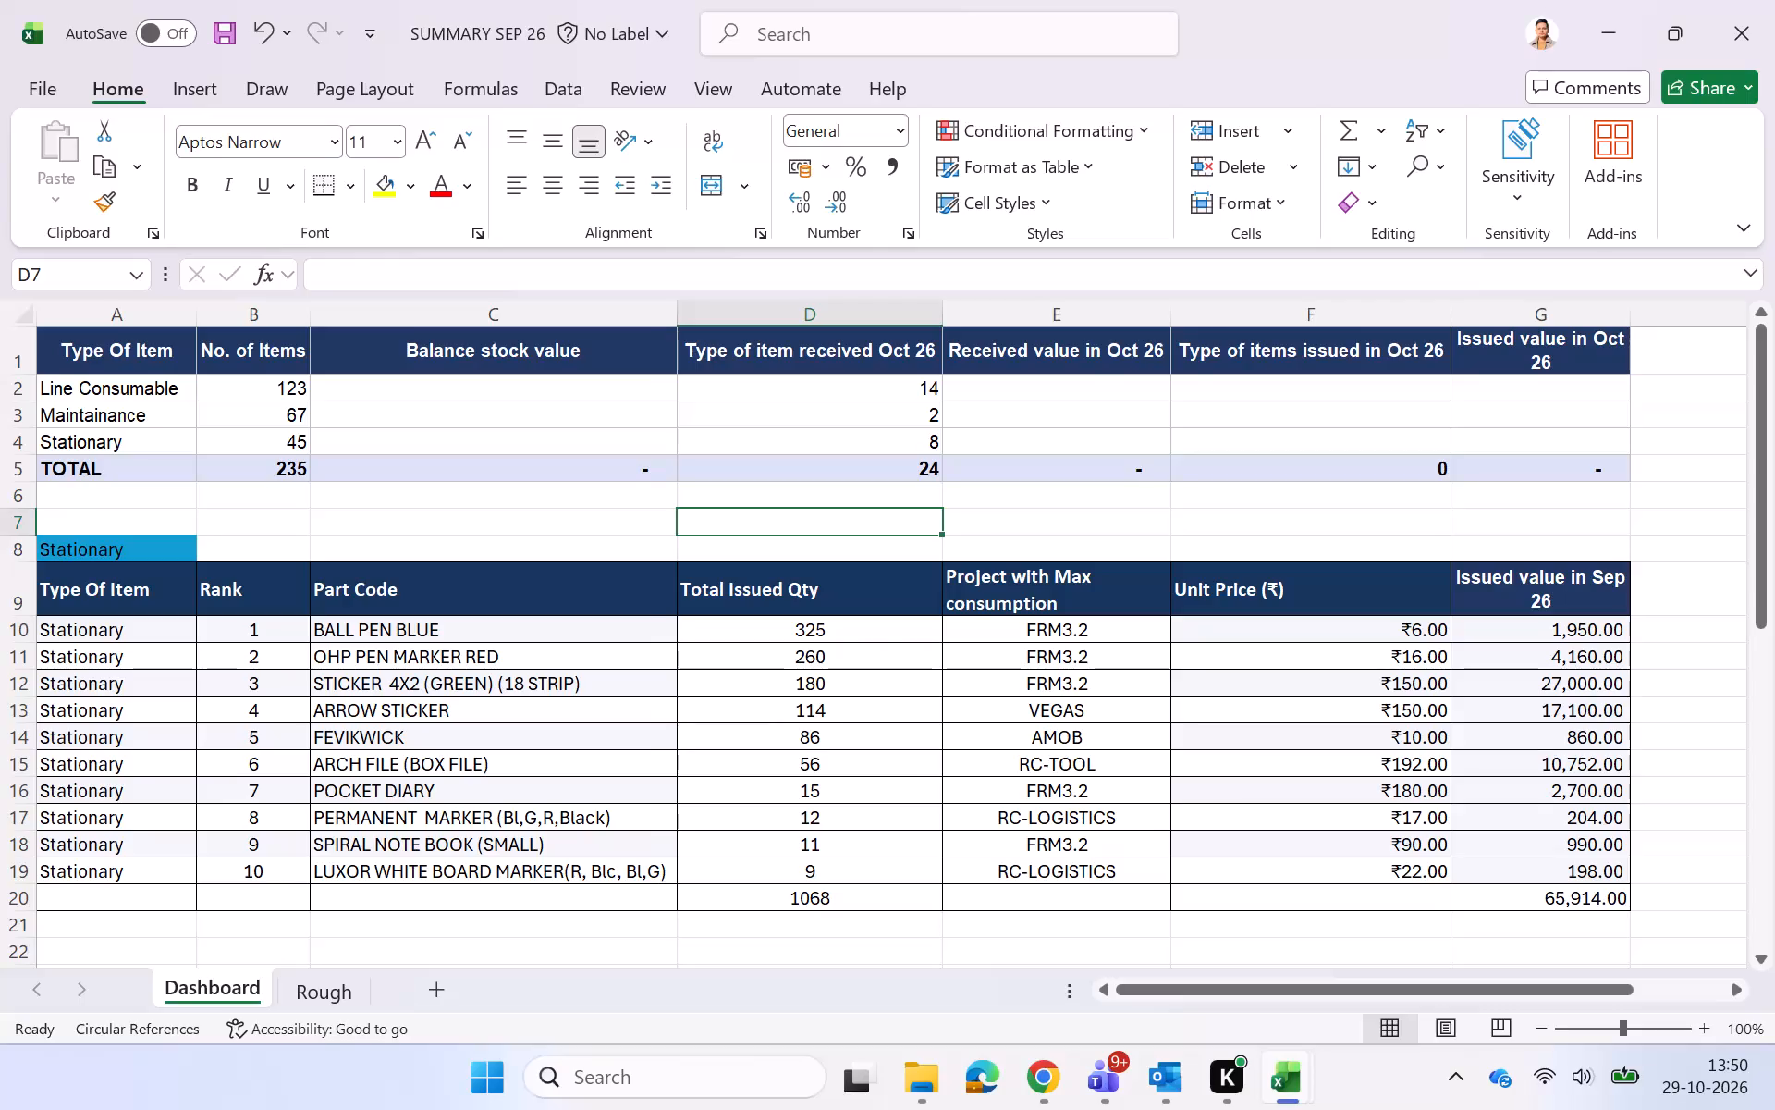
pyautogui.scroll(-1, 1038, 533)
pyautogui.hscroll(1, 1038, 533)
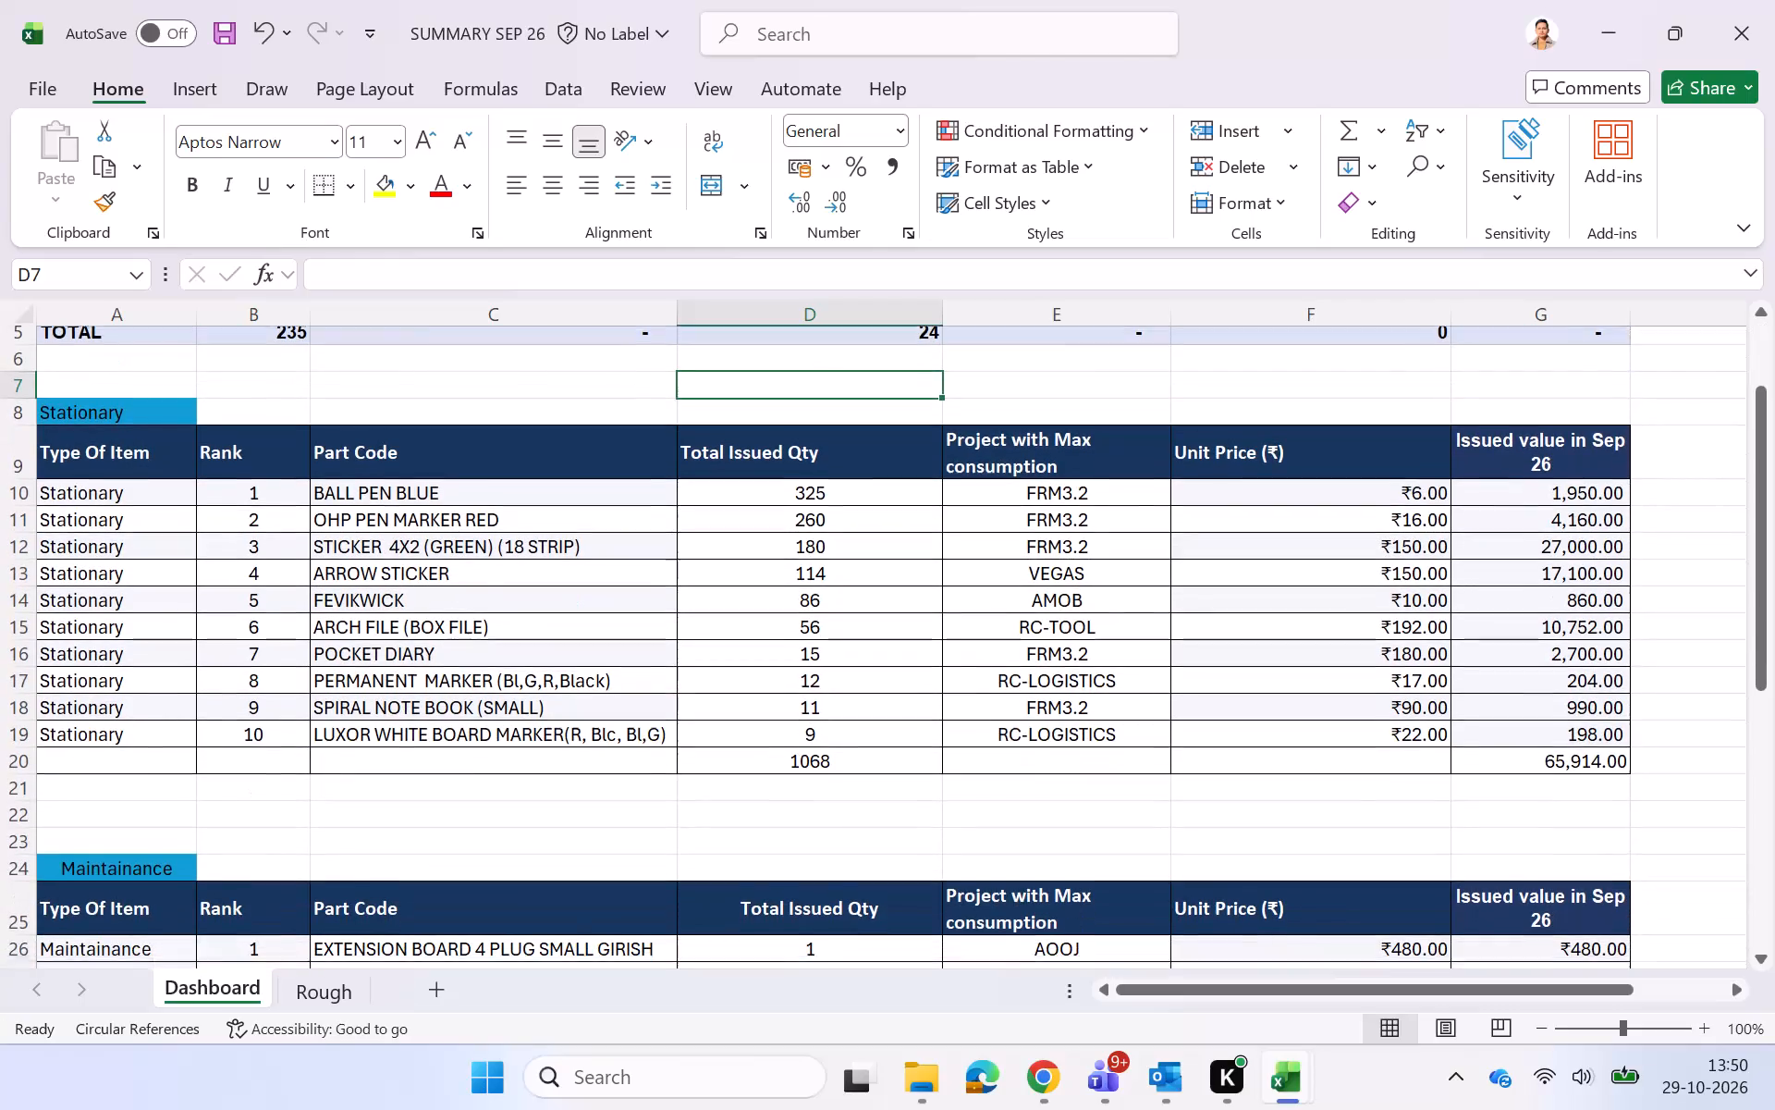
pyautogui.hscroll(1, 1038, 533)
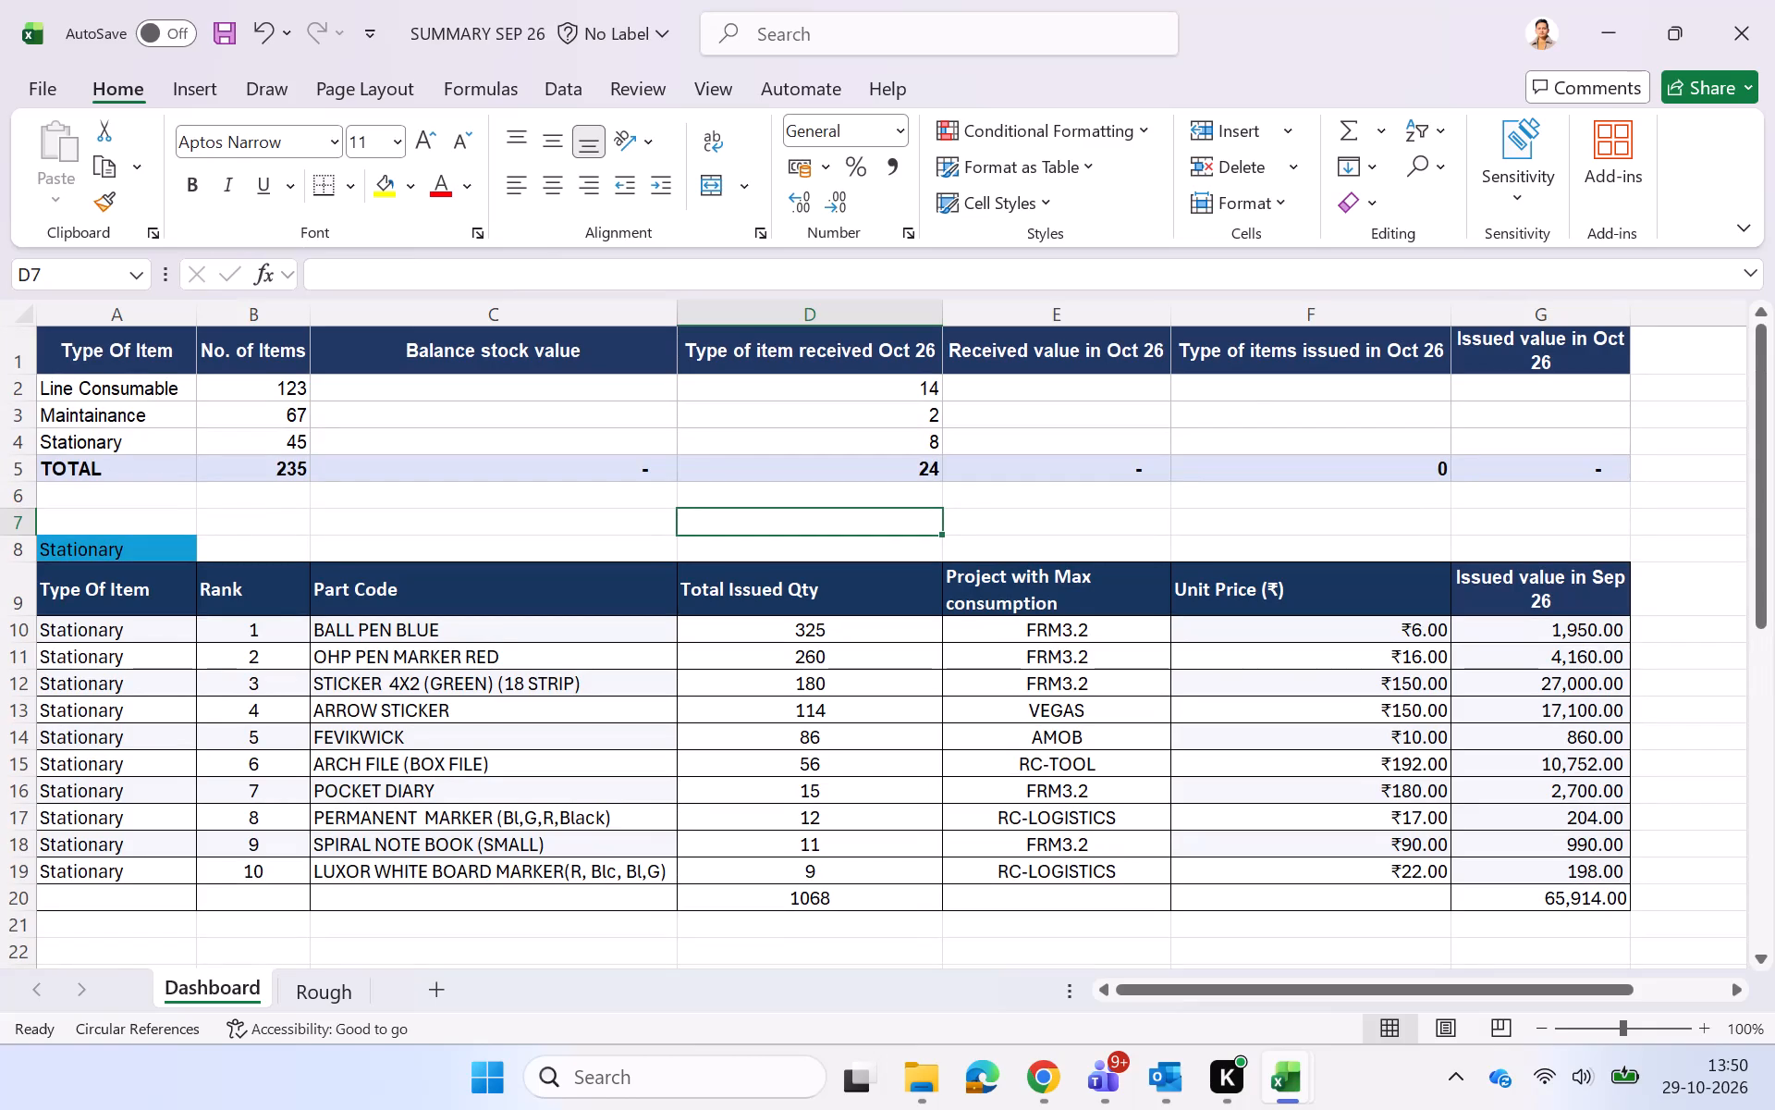
# In the General Stationary items workbook, filter the MRS ISSUED sheet's PARTCODE column to BRUSH 50 MM (HARD) only.
pyautogui.hotkey('alt', 'Tab')
pyautogui.doubleClick(415, 886)
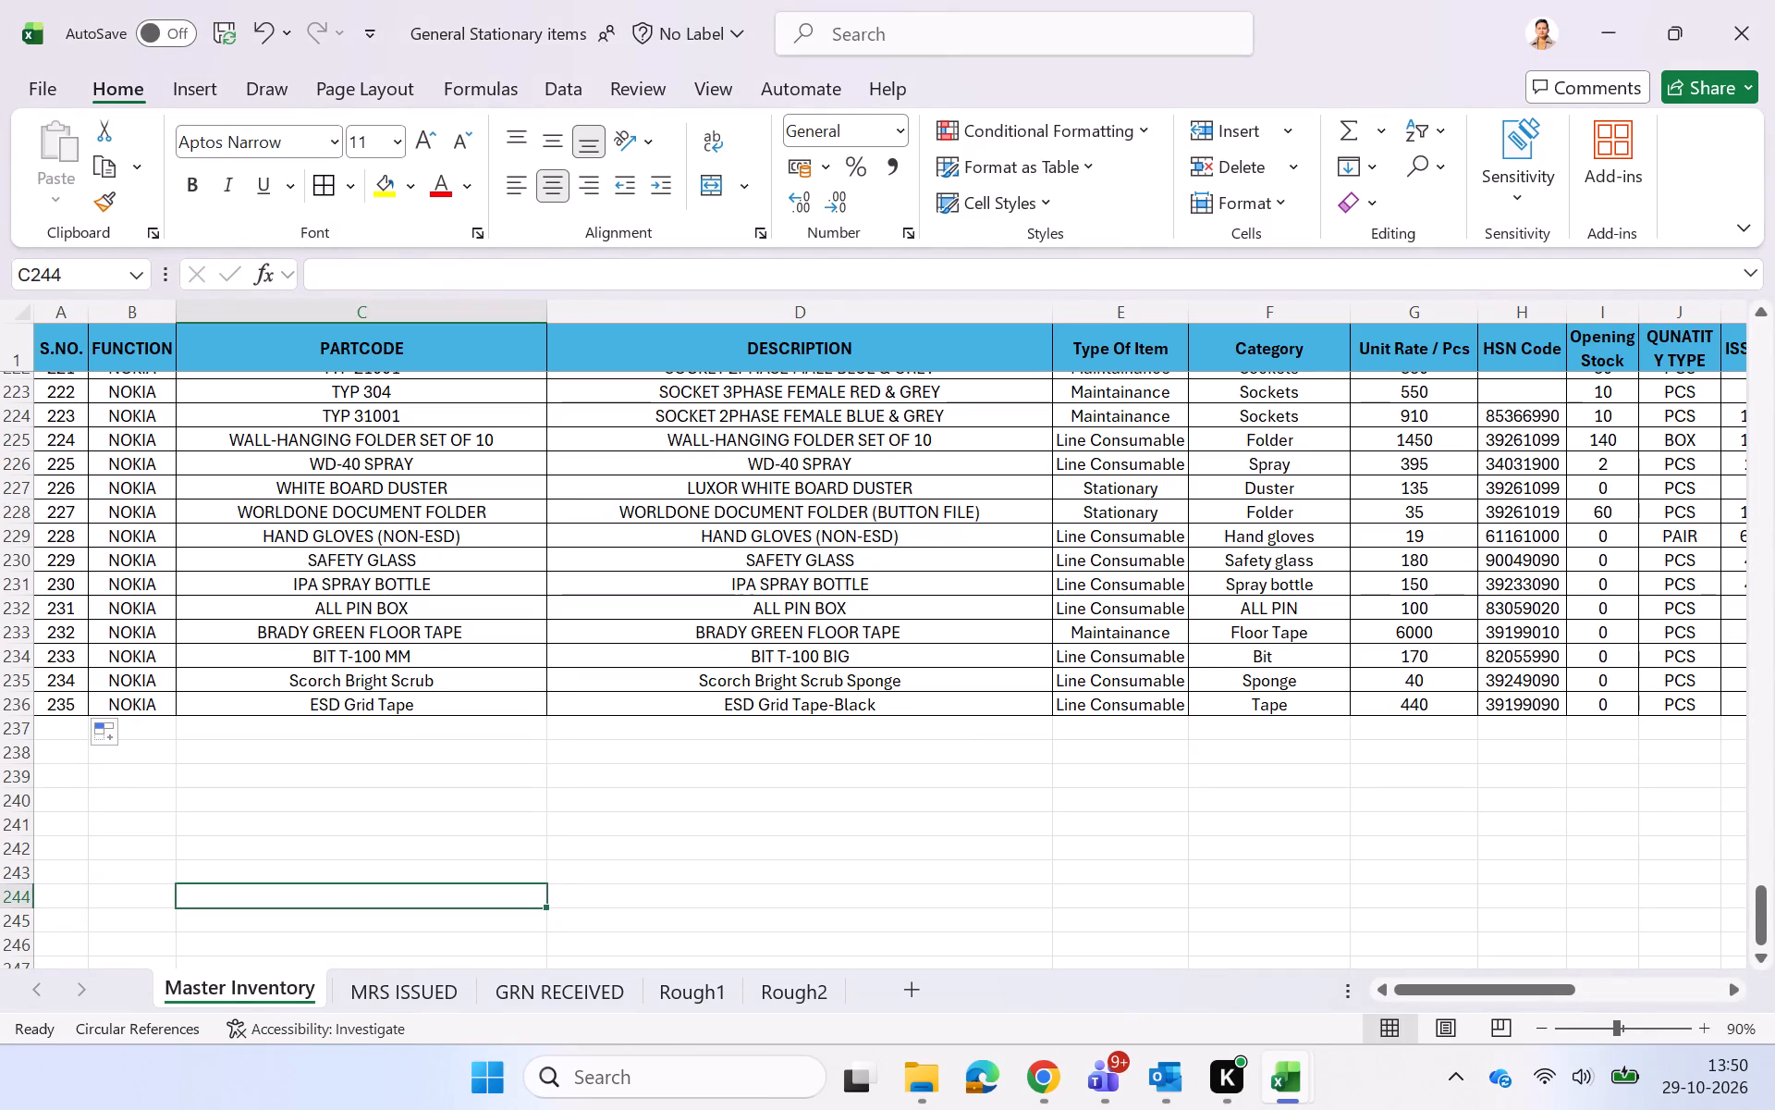
pyautogui.doubleClick(413, 817)
pyautogui.click(436, 907)
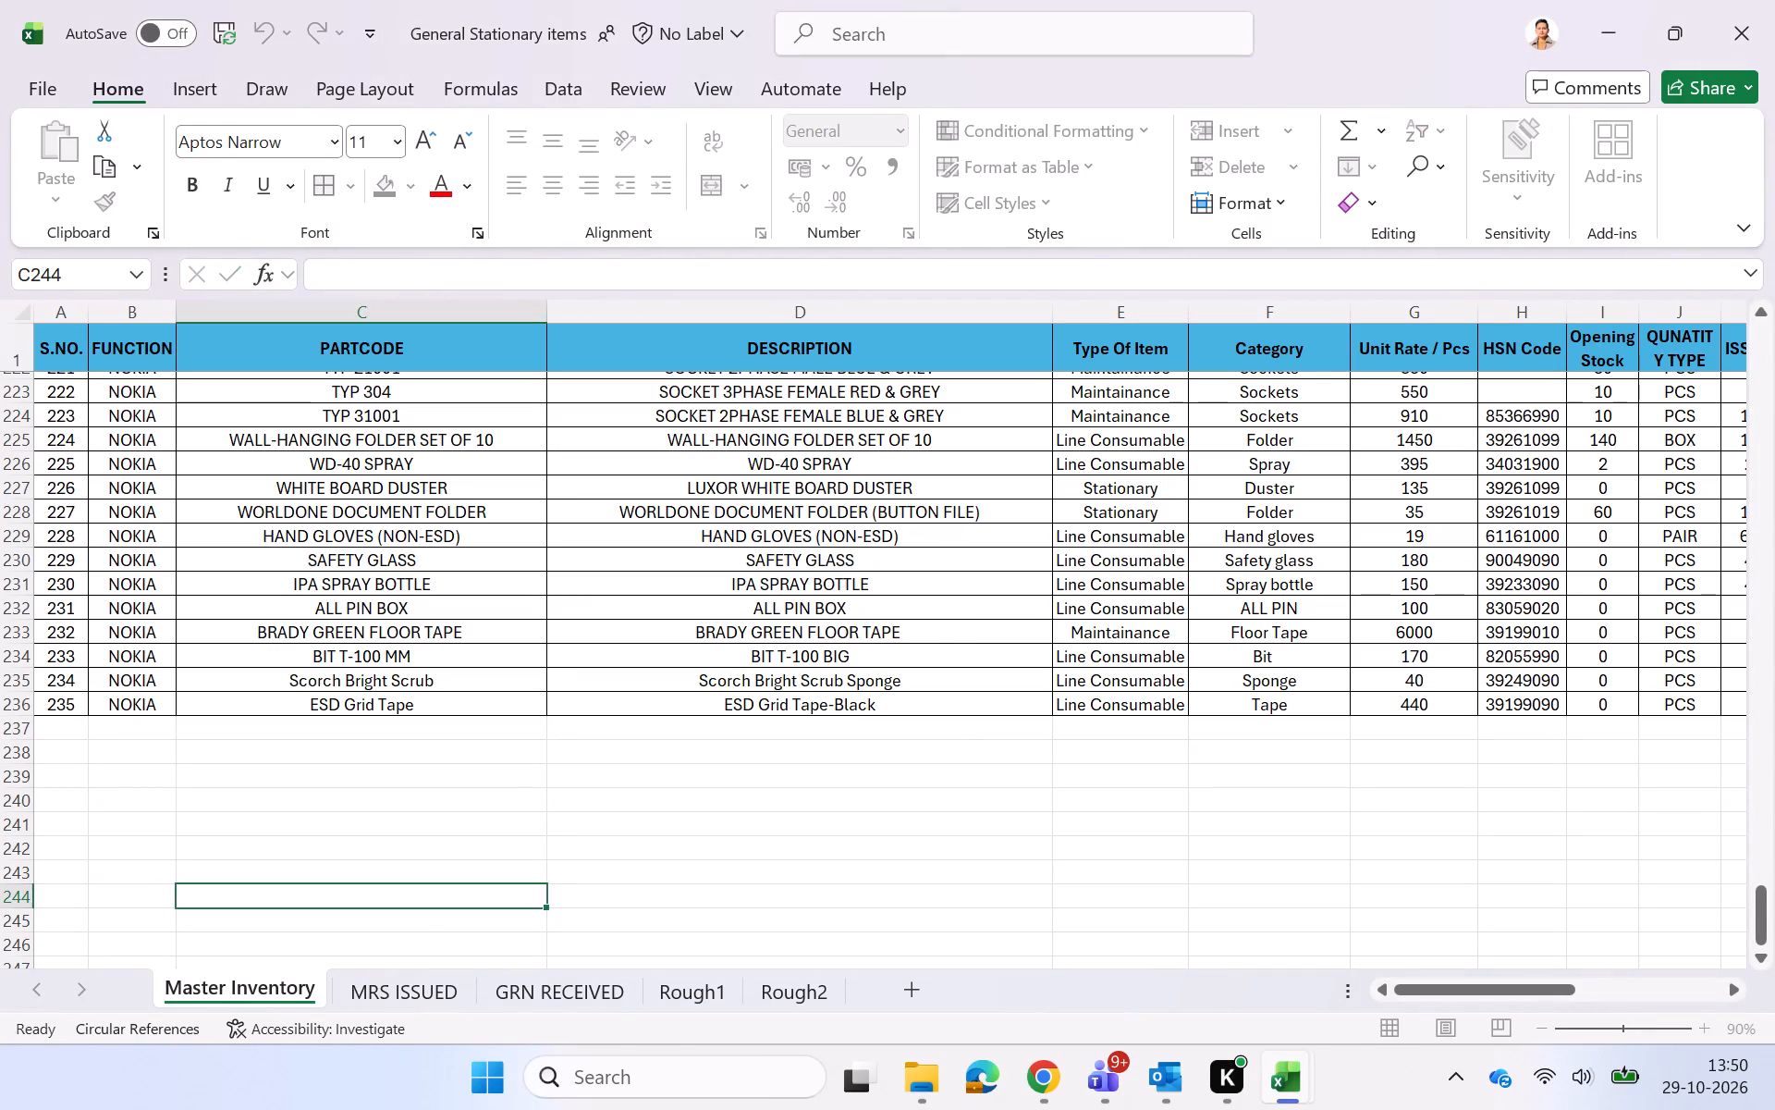
pyautogui.click(523, 1014)
pyautogui.click(530, 999)
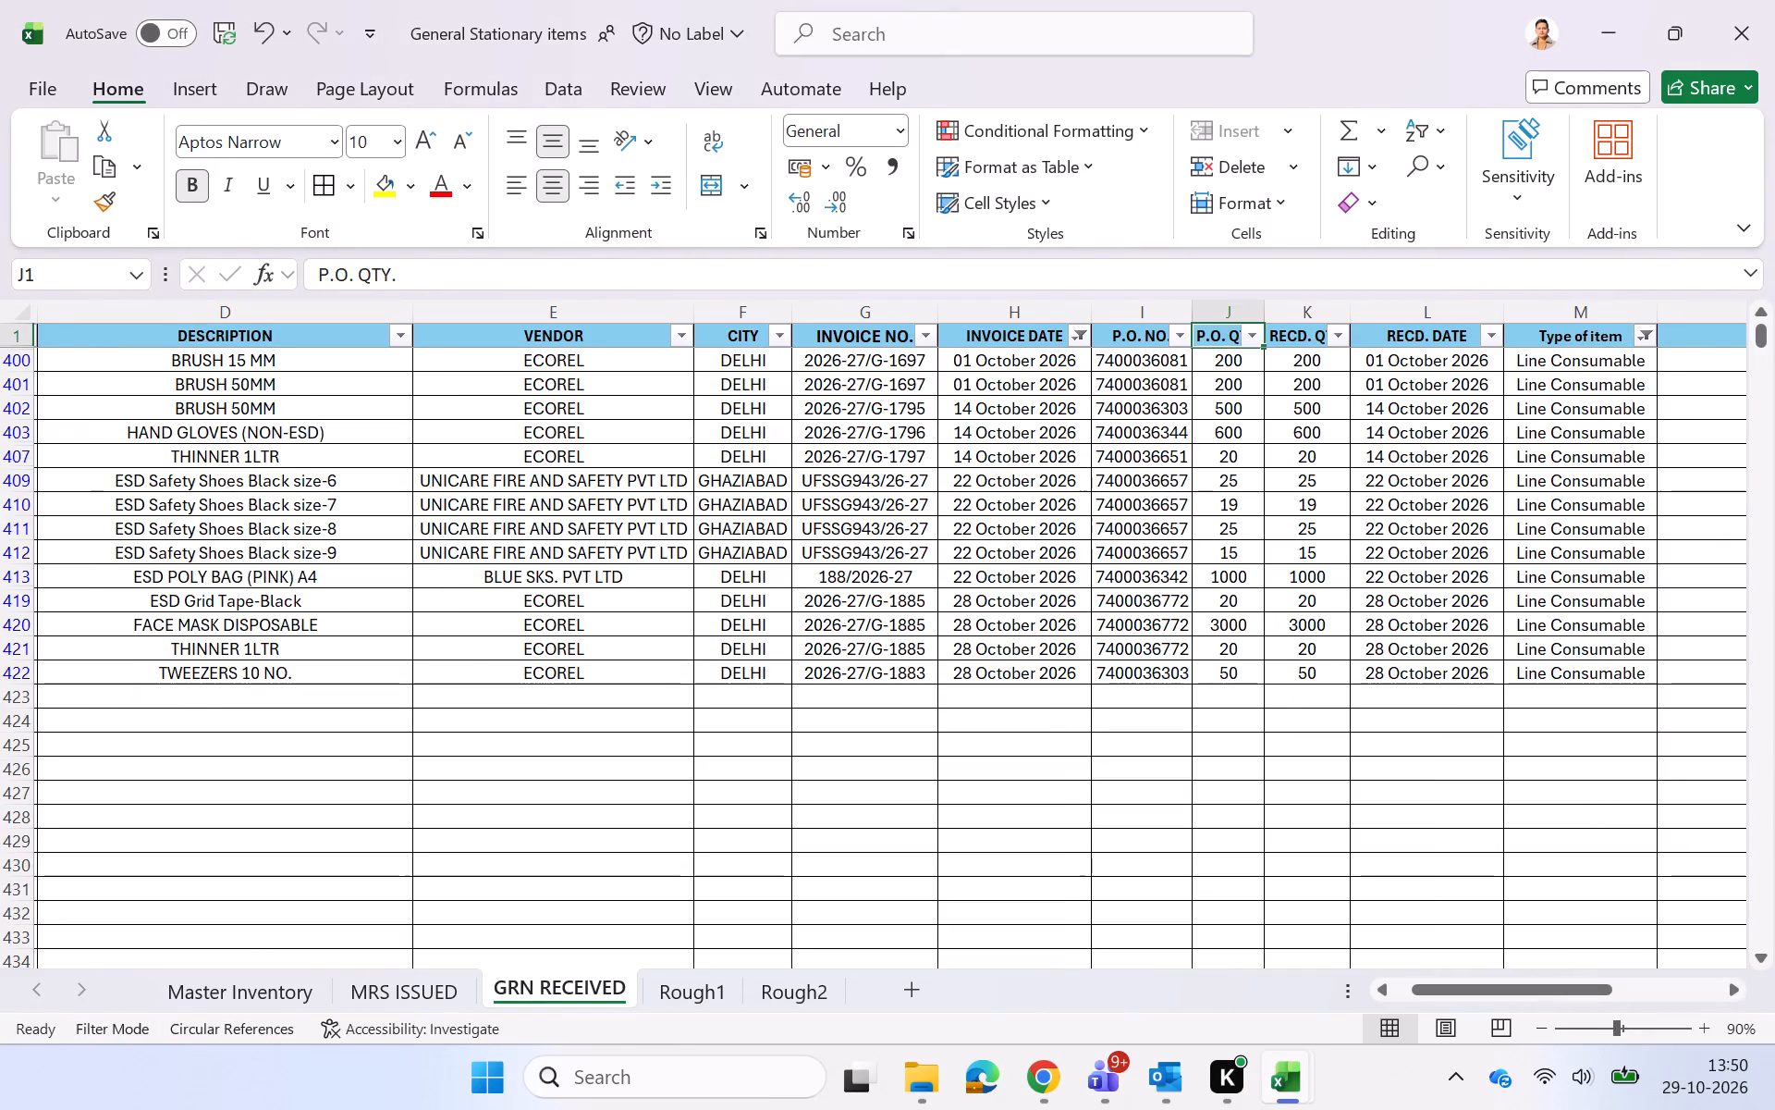
pyautogui.click(410, 988)
pyautogui.click(573, 337)
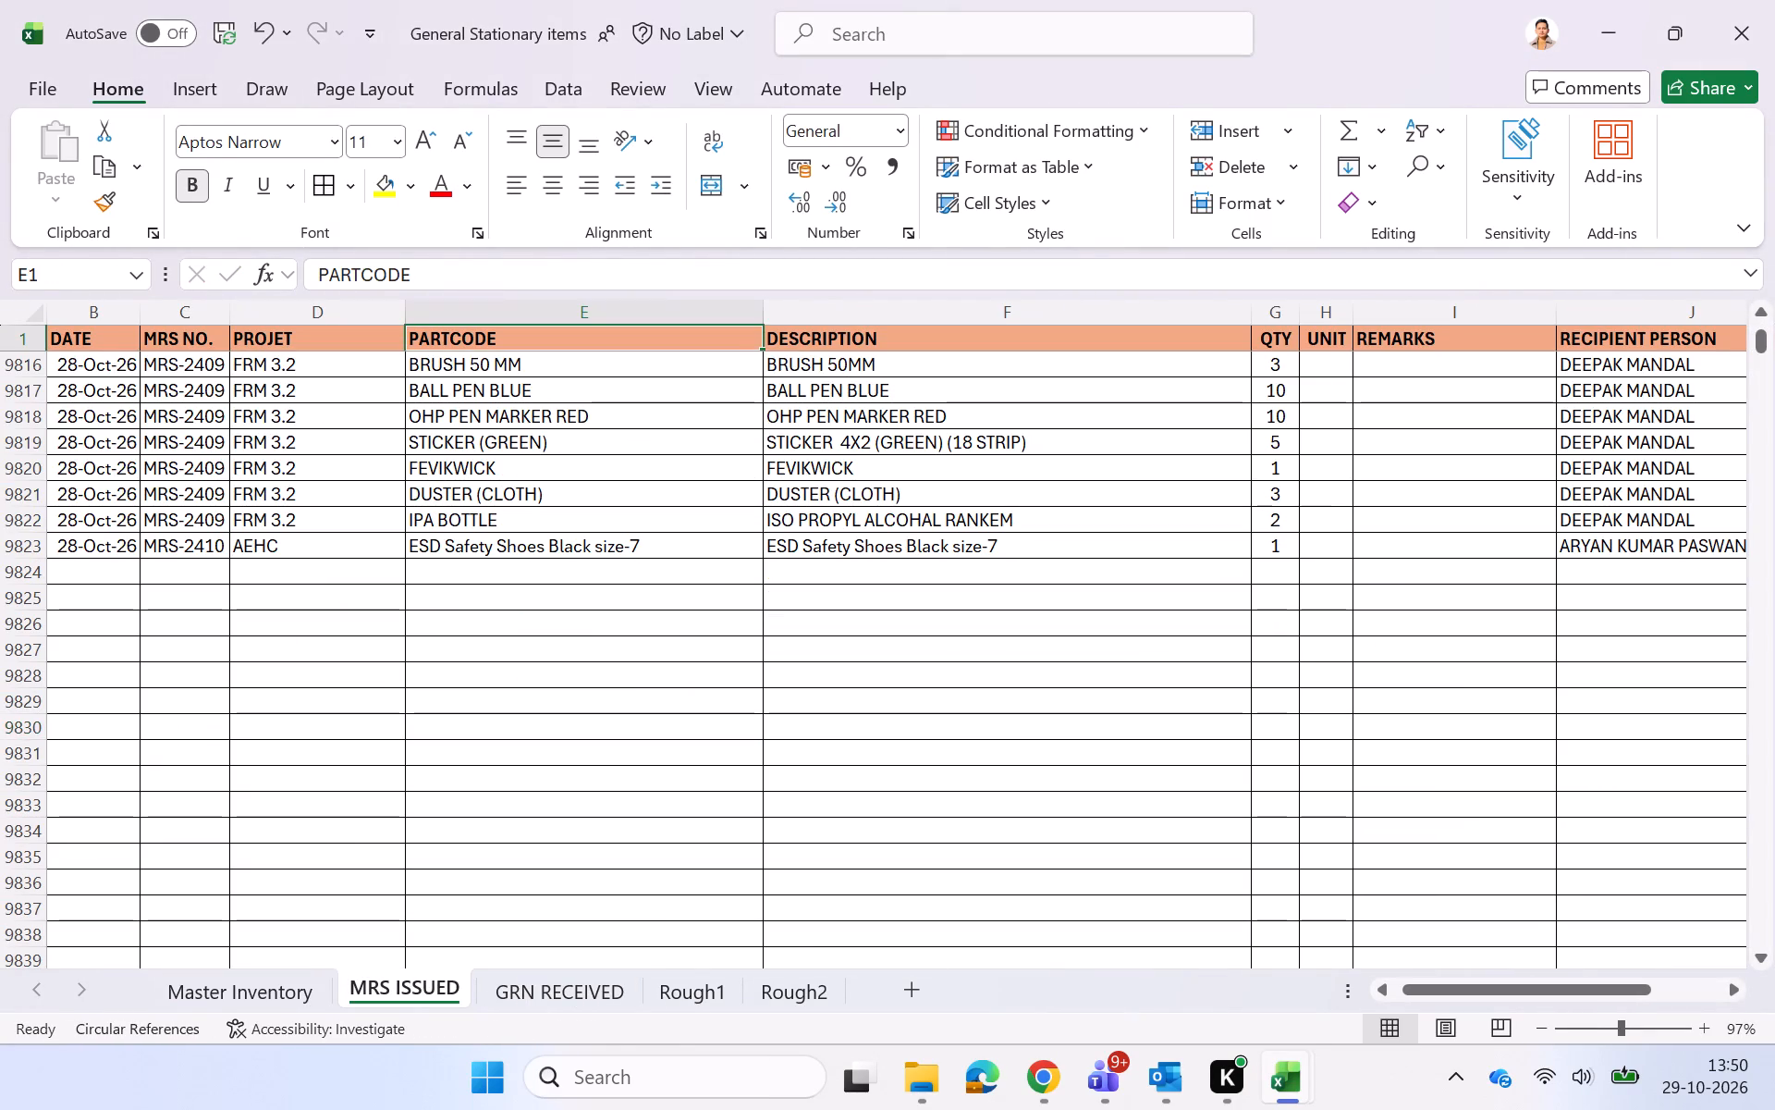
pyautogui.hotkey('ctrl', 'shift', 'l')
pyautogui.click(746, 341)
pyautogui.click(436, 595)
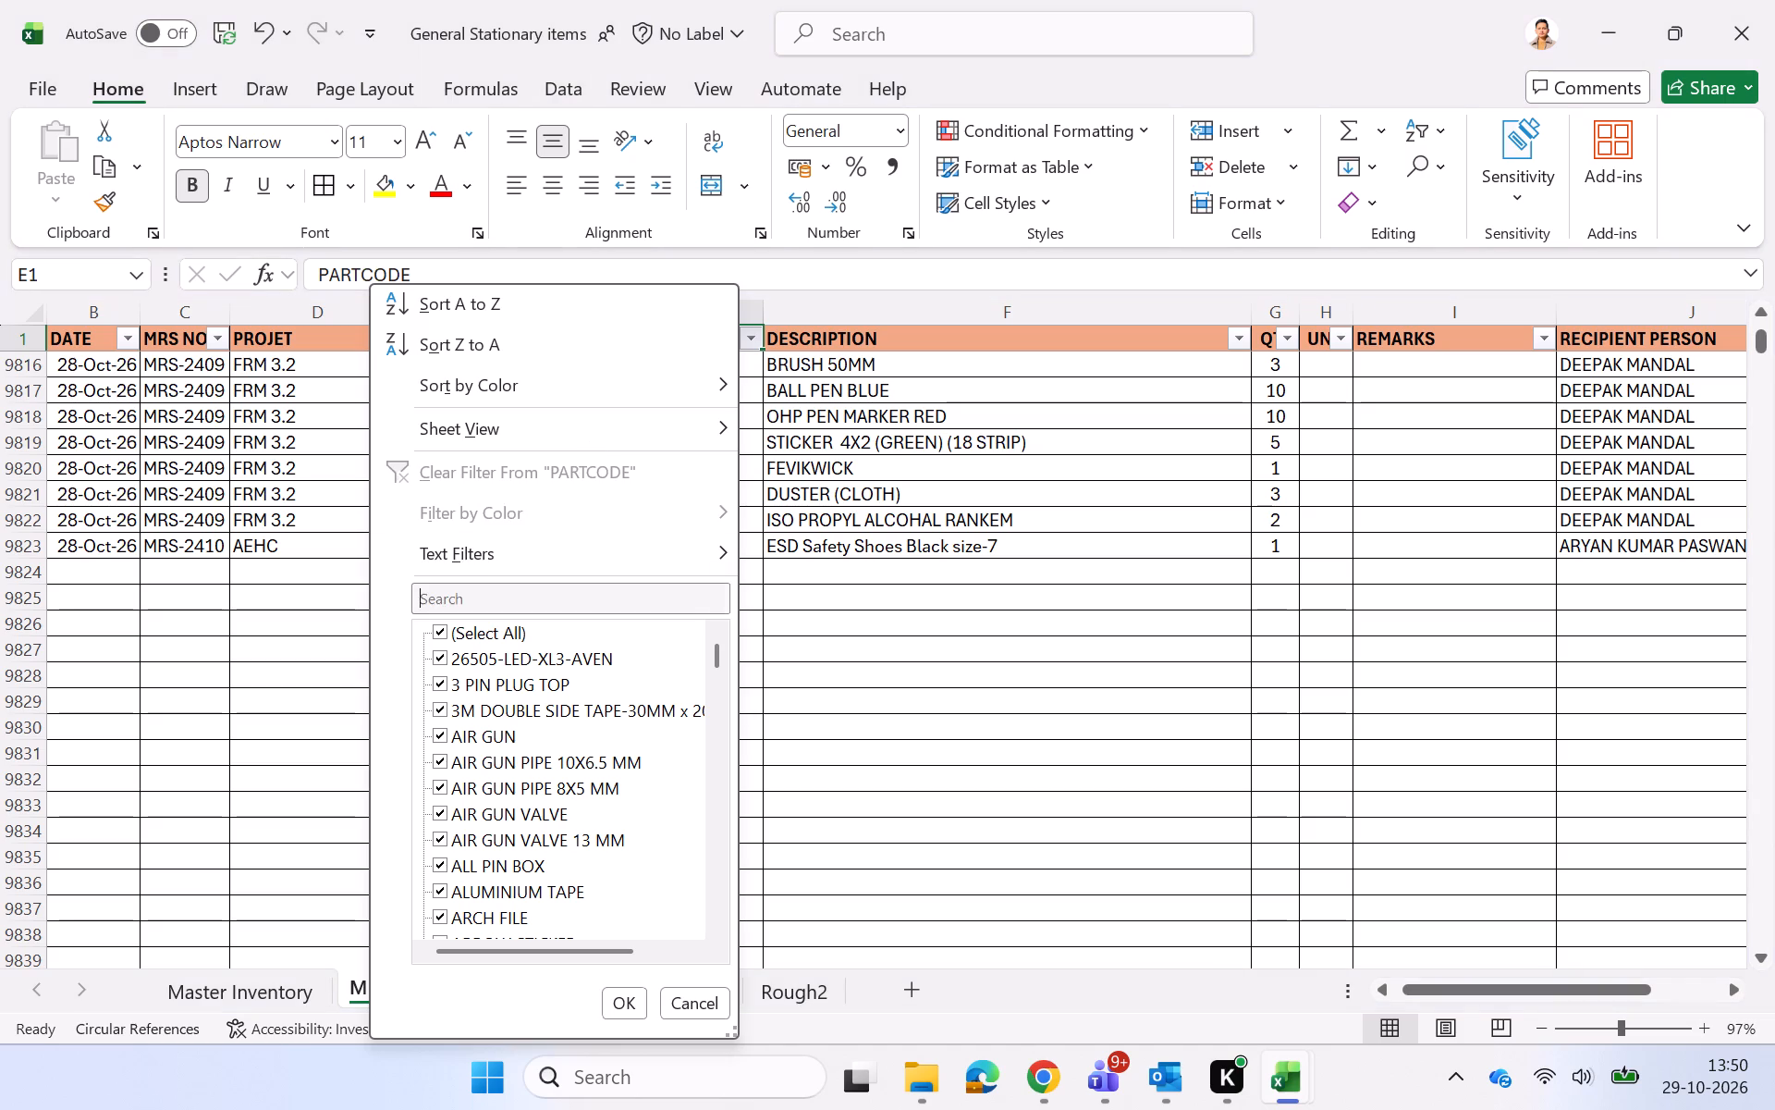
pyautogui.write('brush')
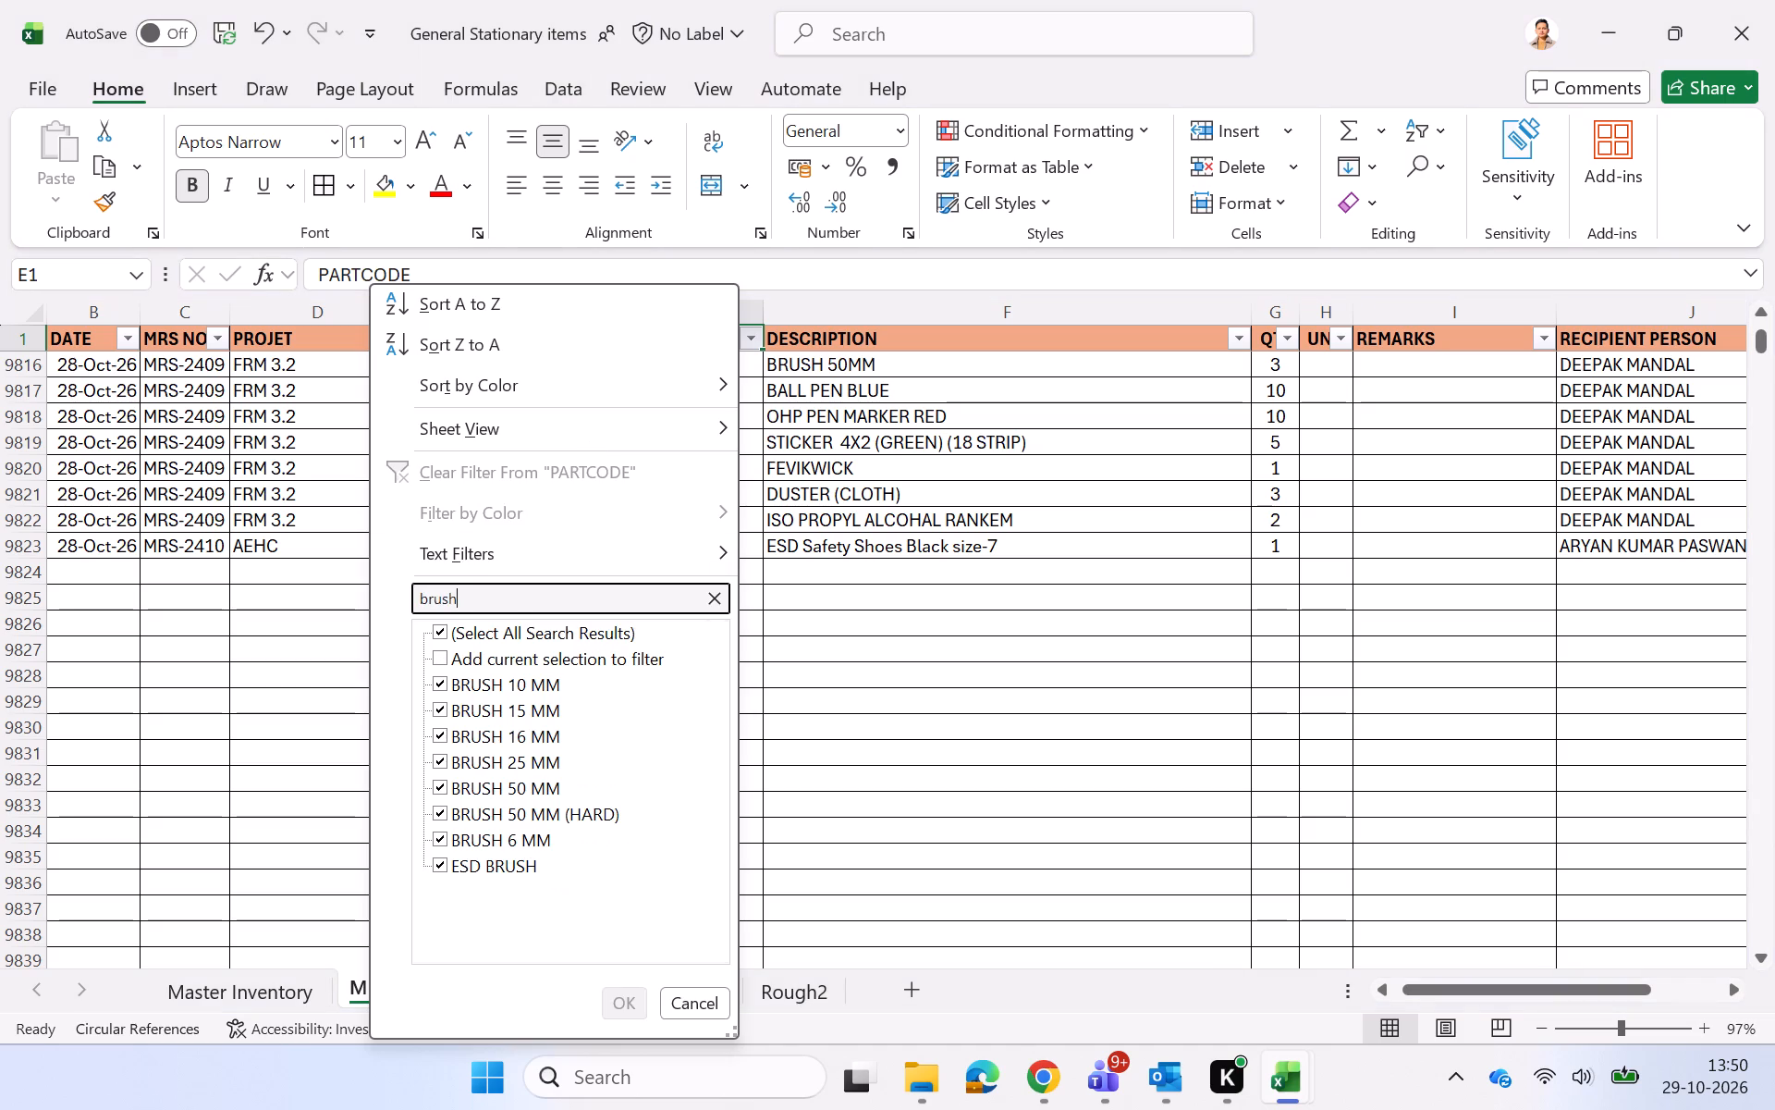
pyautogui.click(499, 640)
pyautogui.click(500, 808)
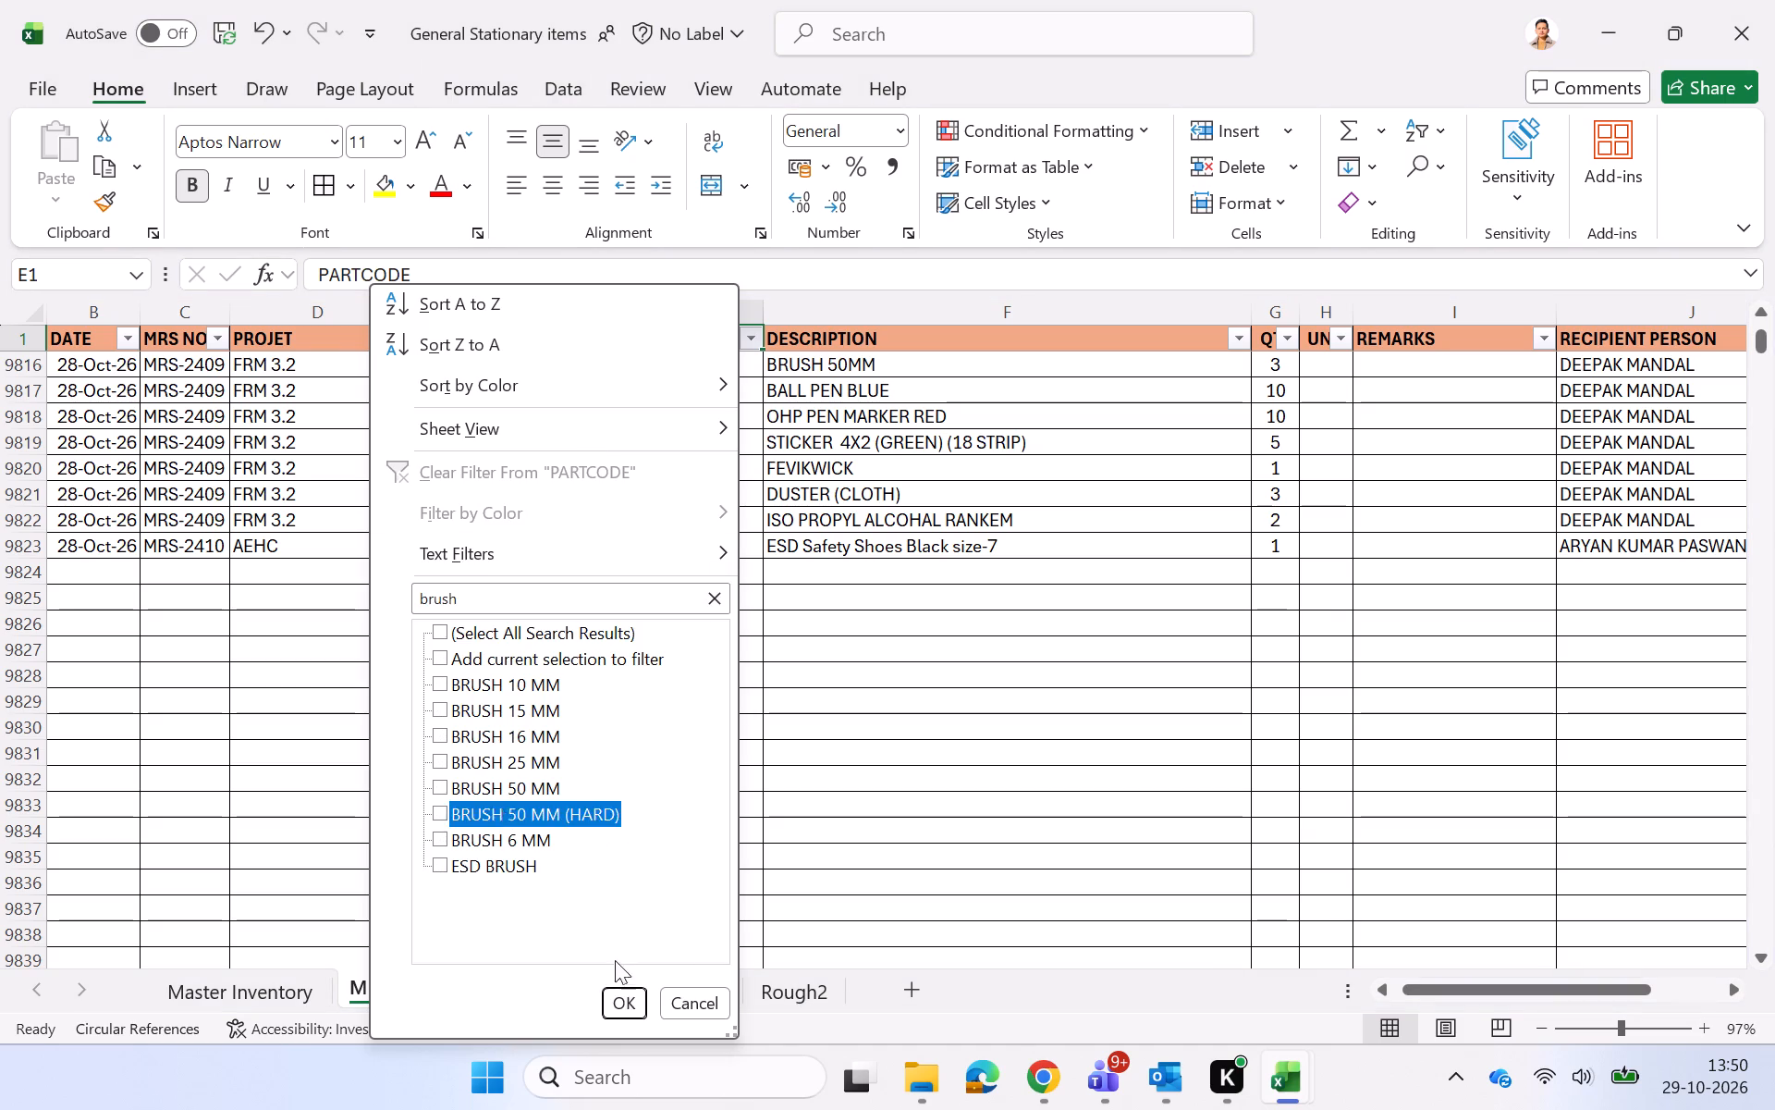
pyautogui.click(614, 1003)
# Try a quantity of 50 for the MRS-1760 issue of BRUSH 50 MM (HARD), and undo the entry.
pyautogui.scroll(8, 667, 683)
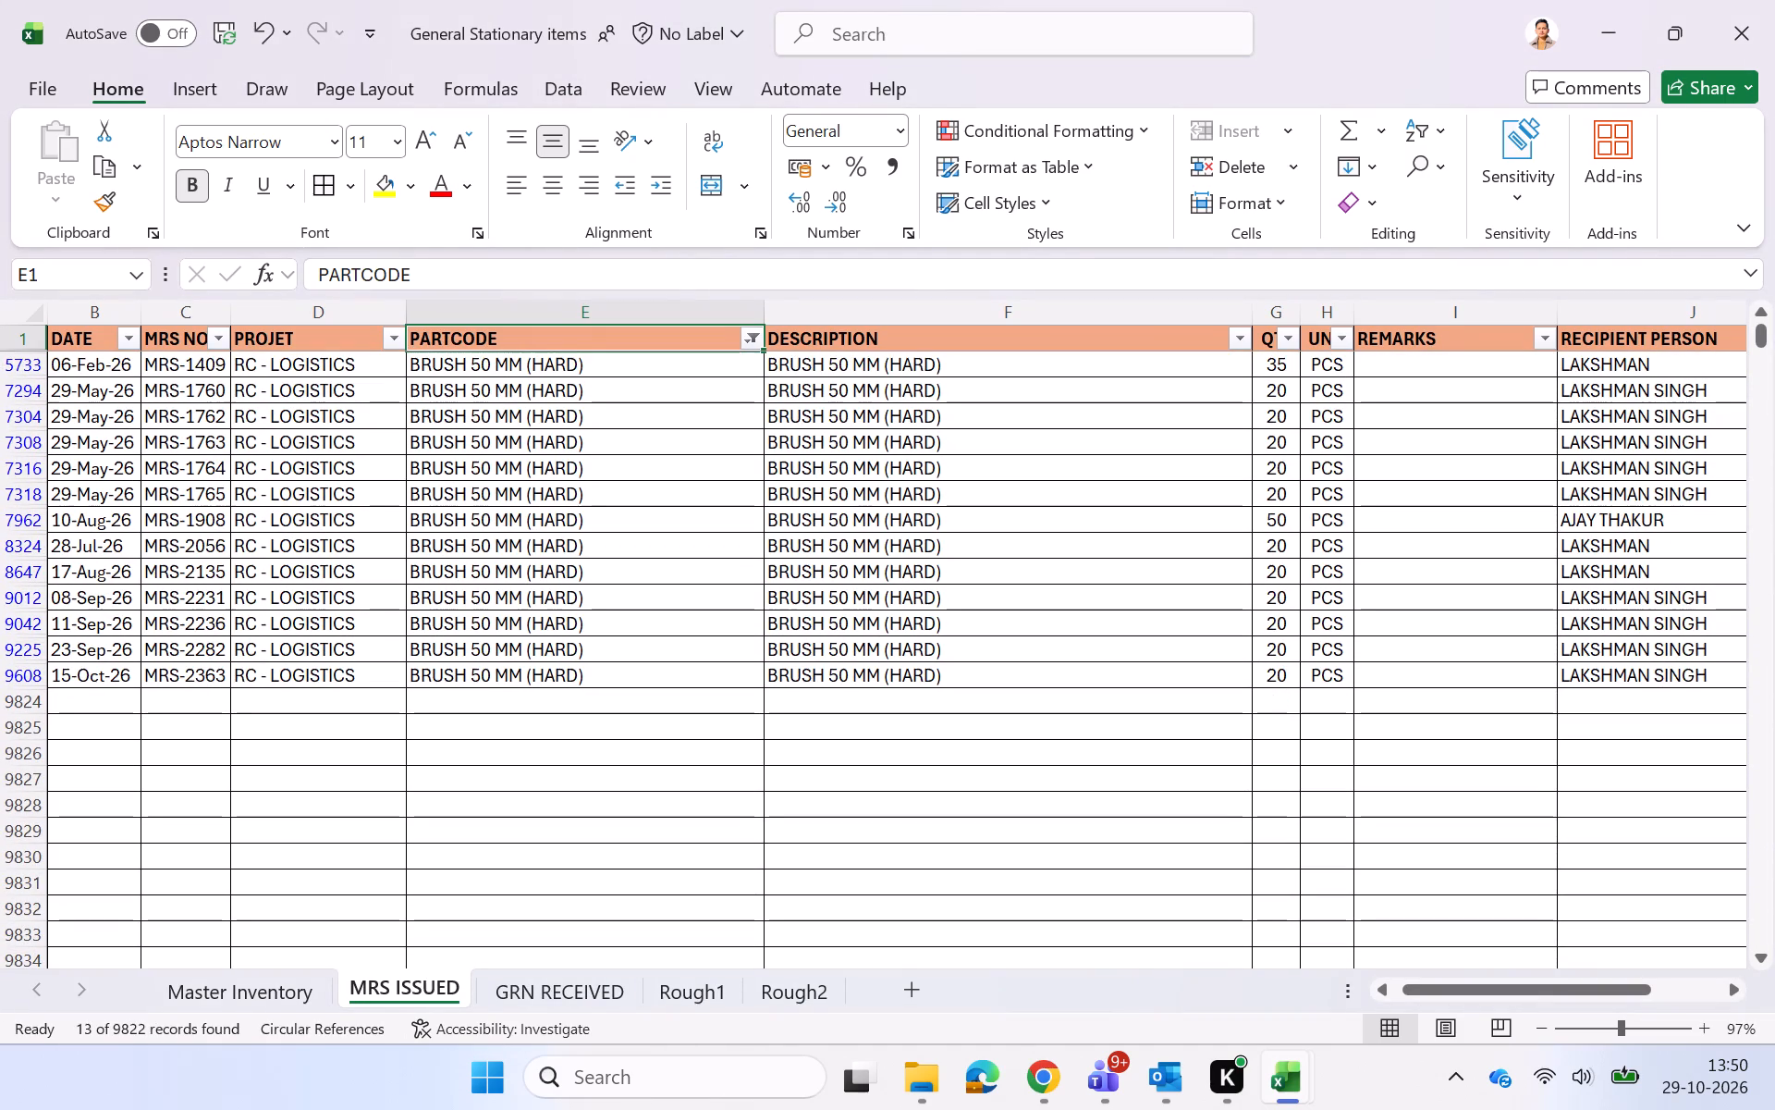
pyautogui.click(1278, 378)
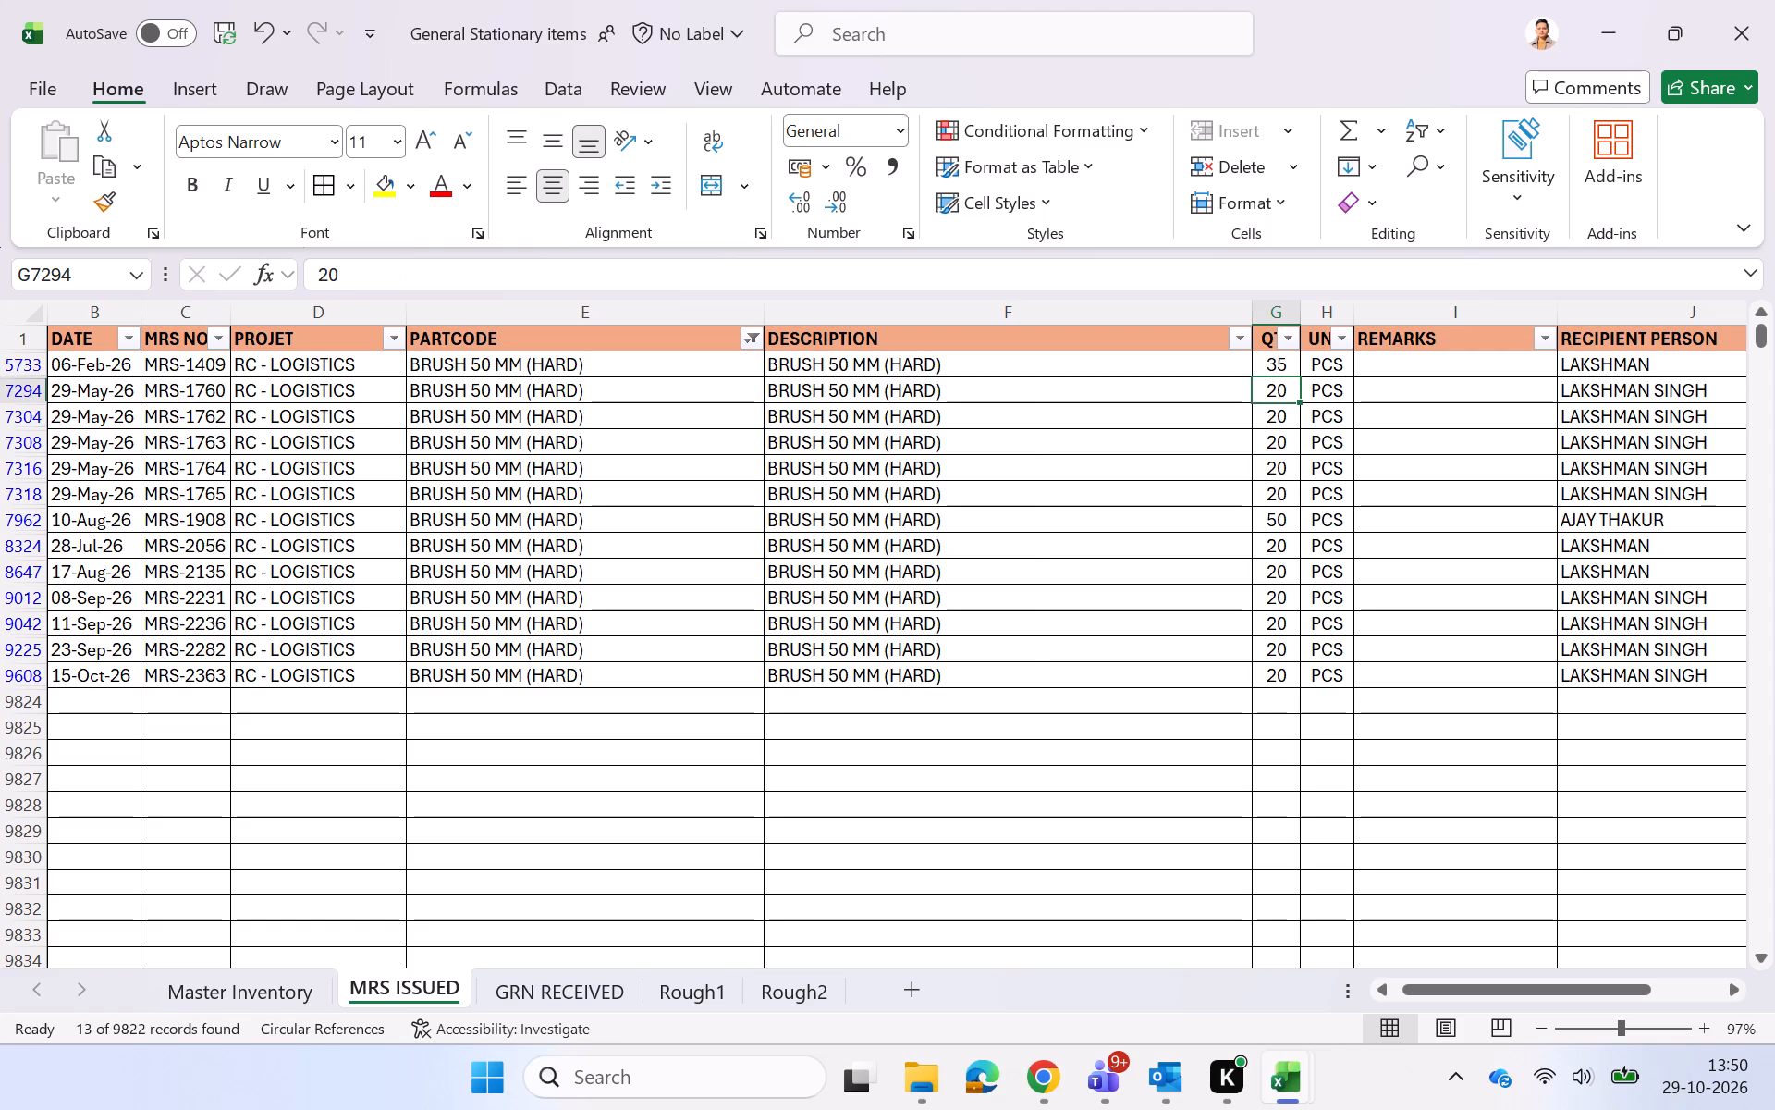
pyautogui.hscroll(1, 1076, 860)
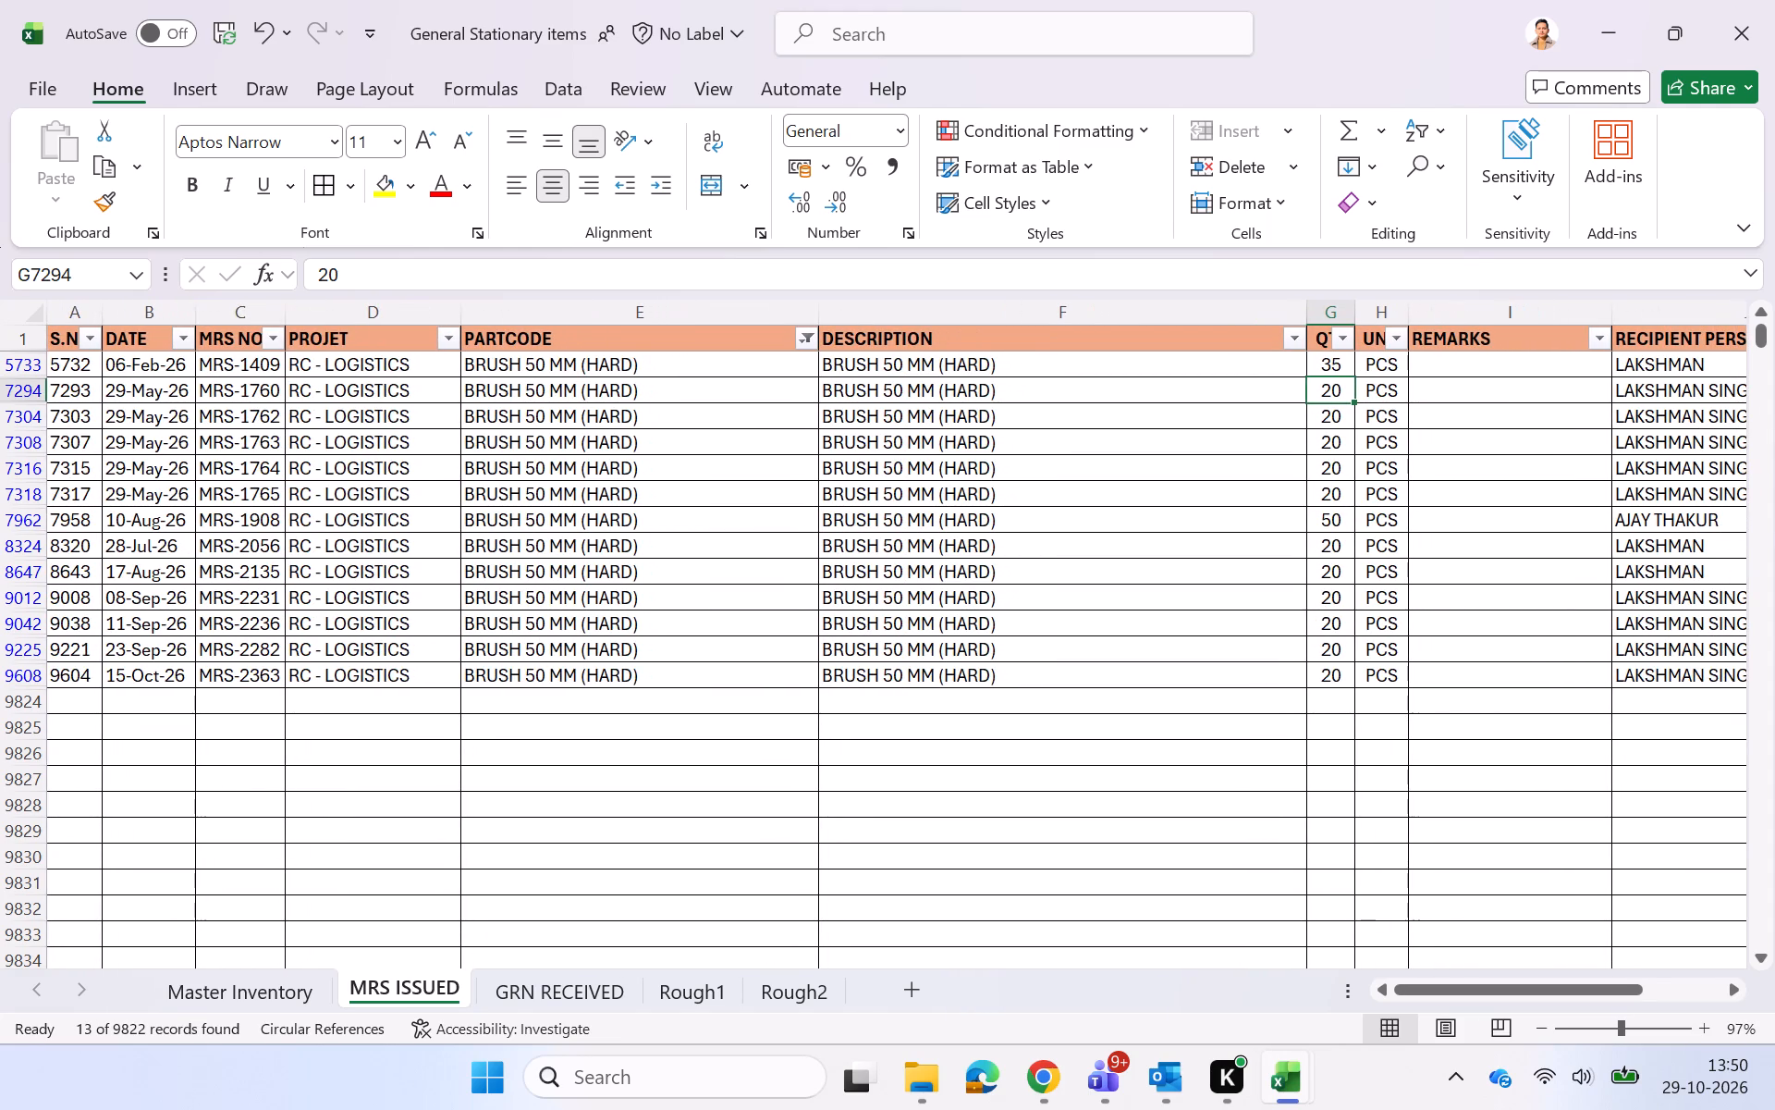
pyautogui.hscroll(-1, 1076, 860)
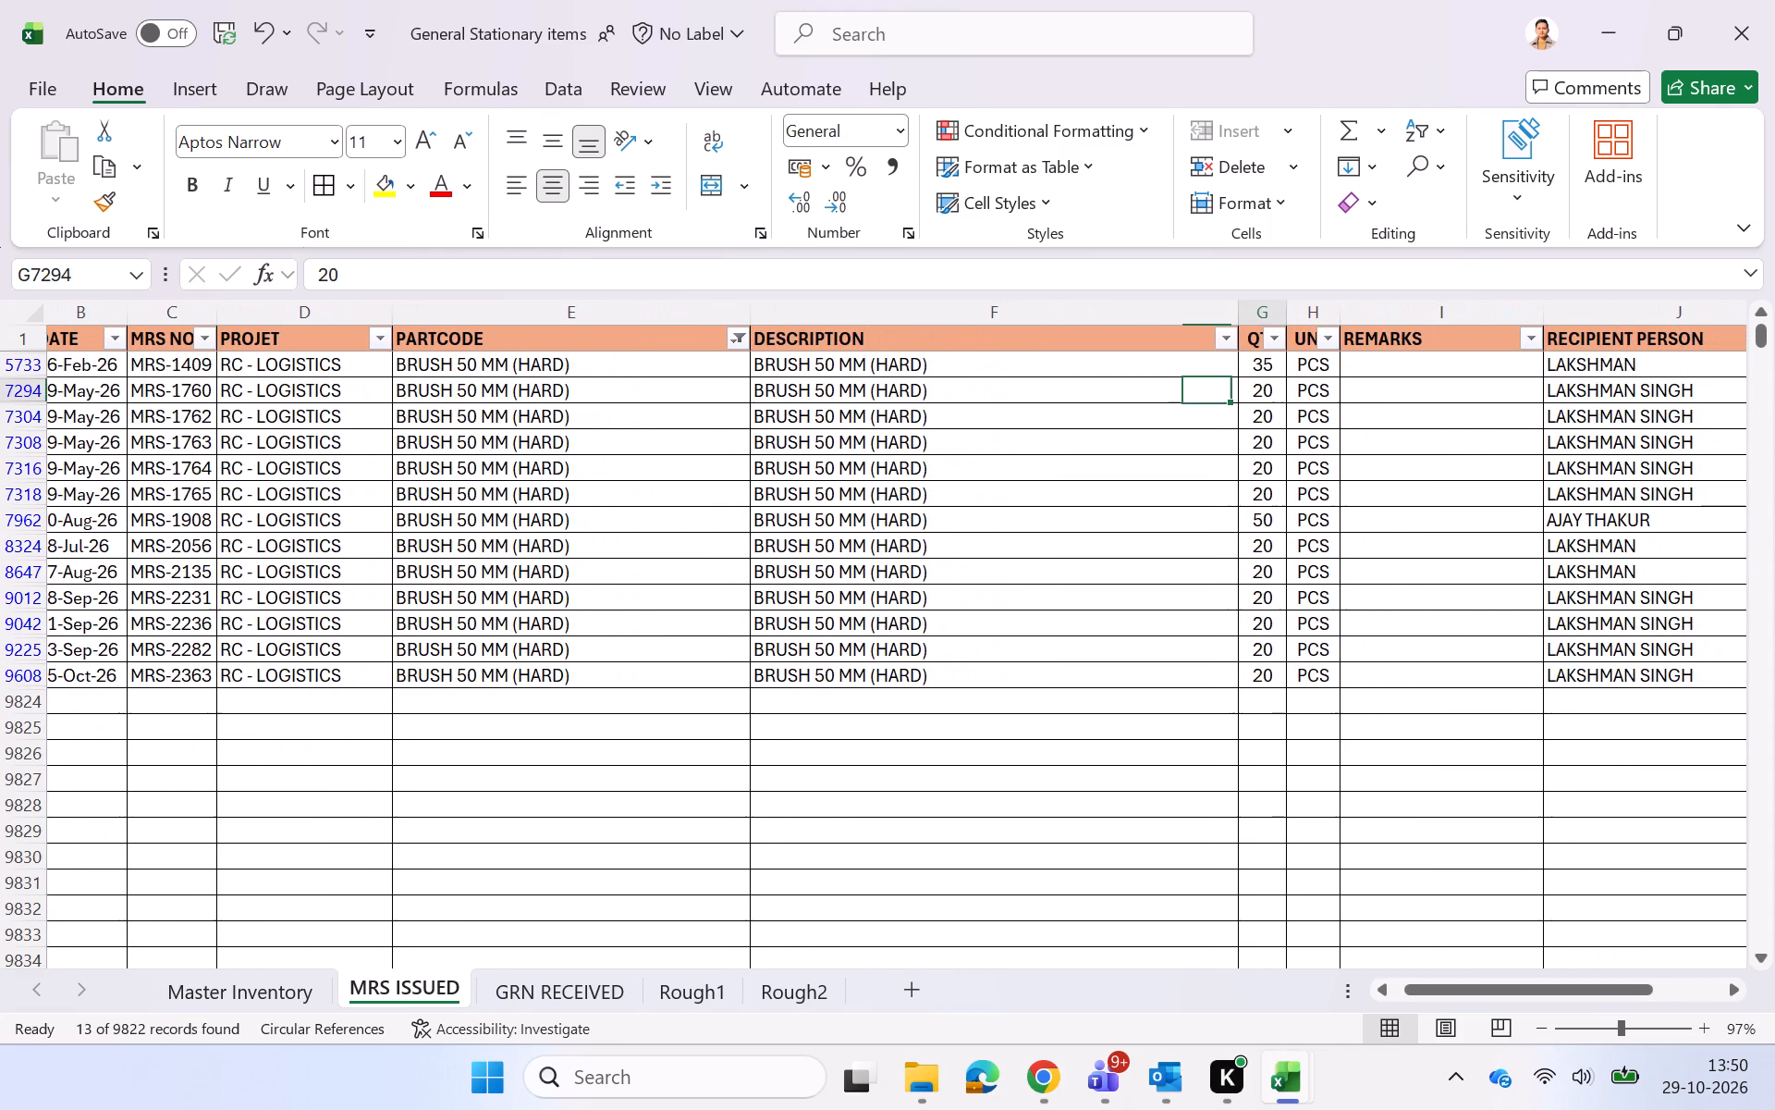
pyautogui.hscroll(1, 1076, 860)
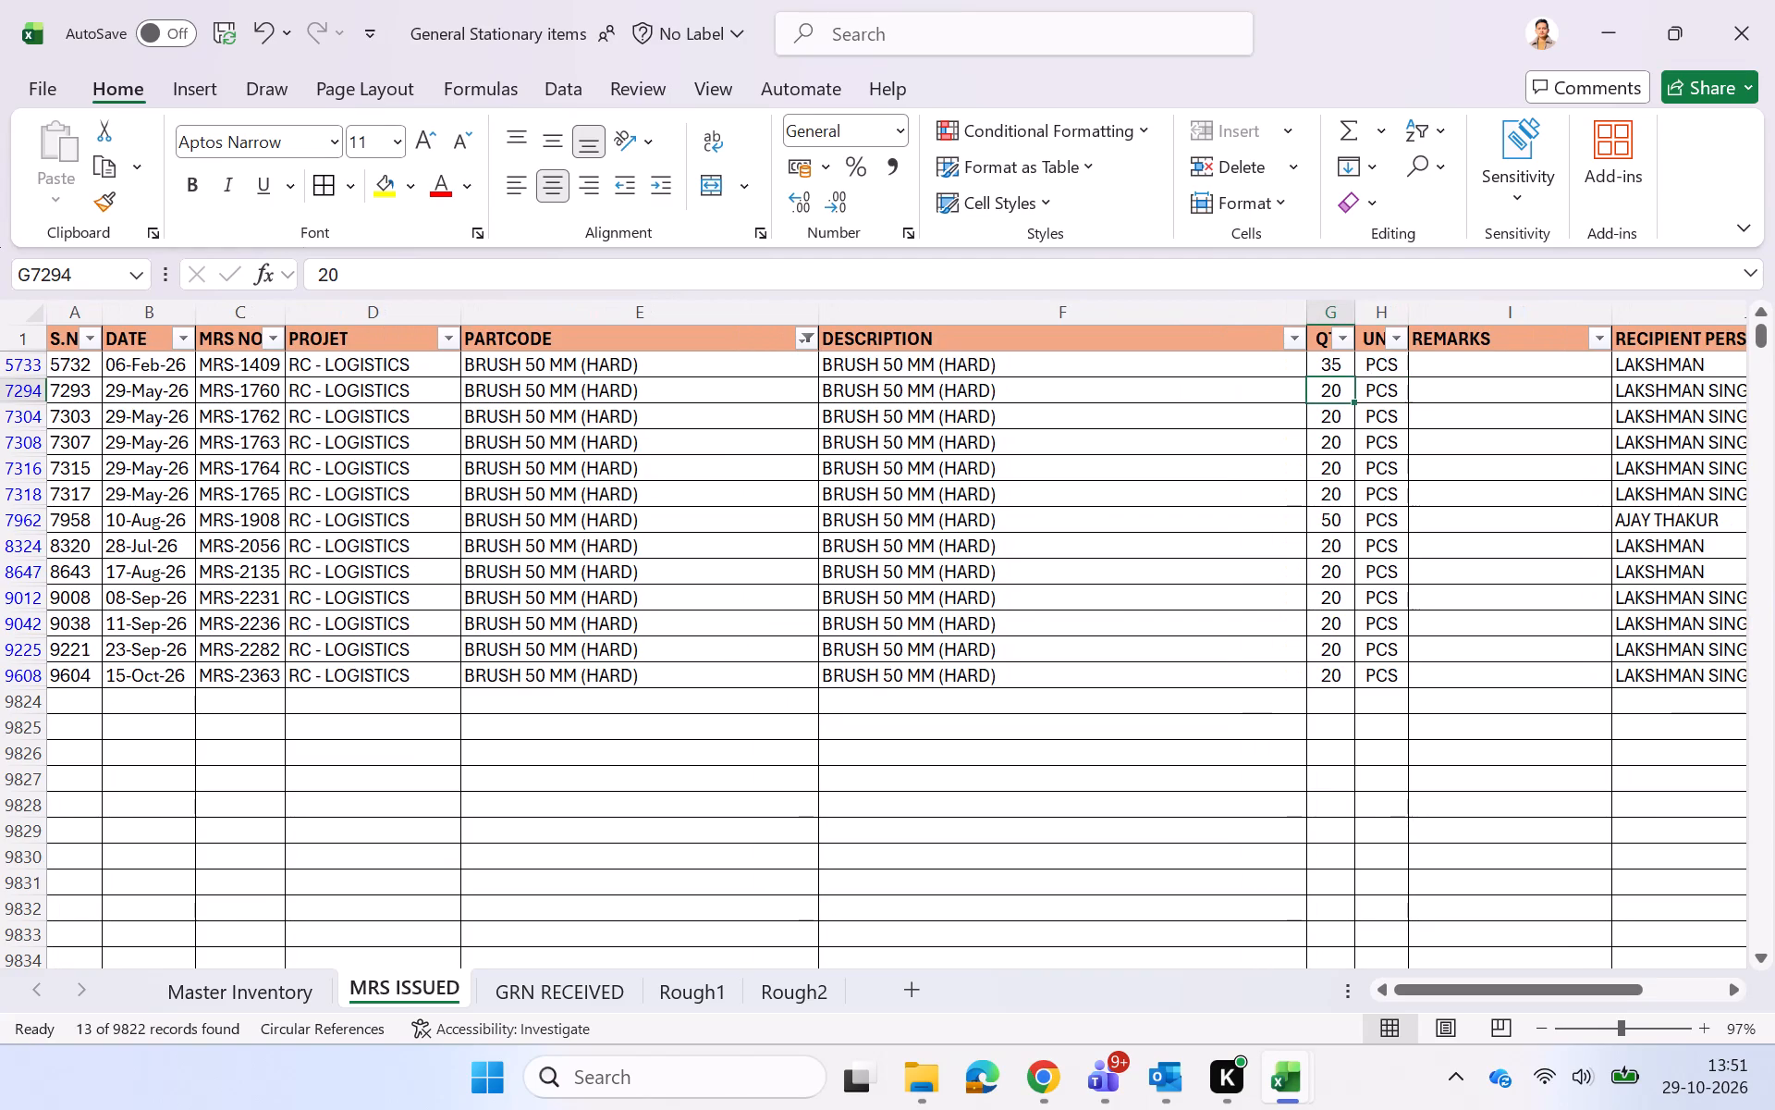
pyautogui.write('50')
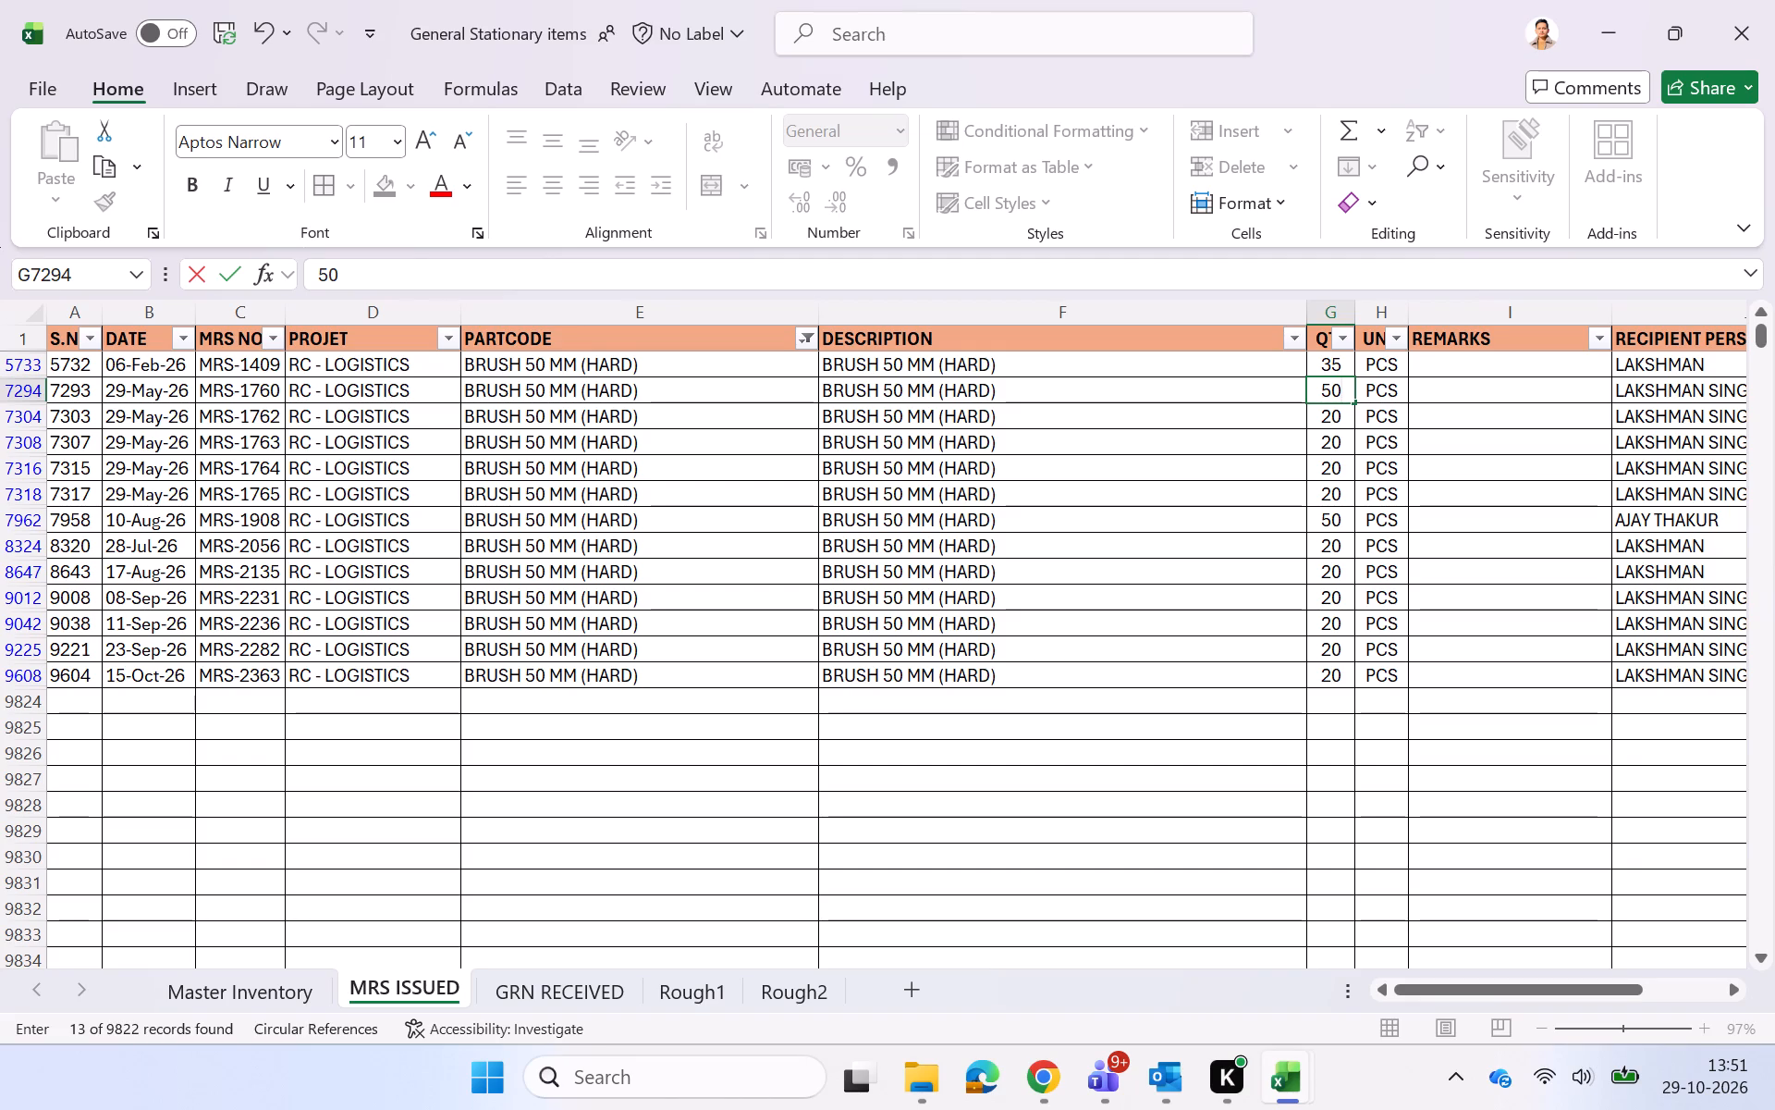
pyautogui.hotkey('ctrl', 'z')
# Examine the issued quantities of BRUSH 50 MM (HARD) row by row, from MRS-1762 to MRS-2231.
pyautogui.press('Down')
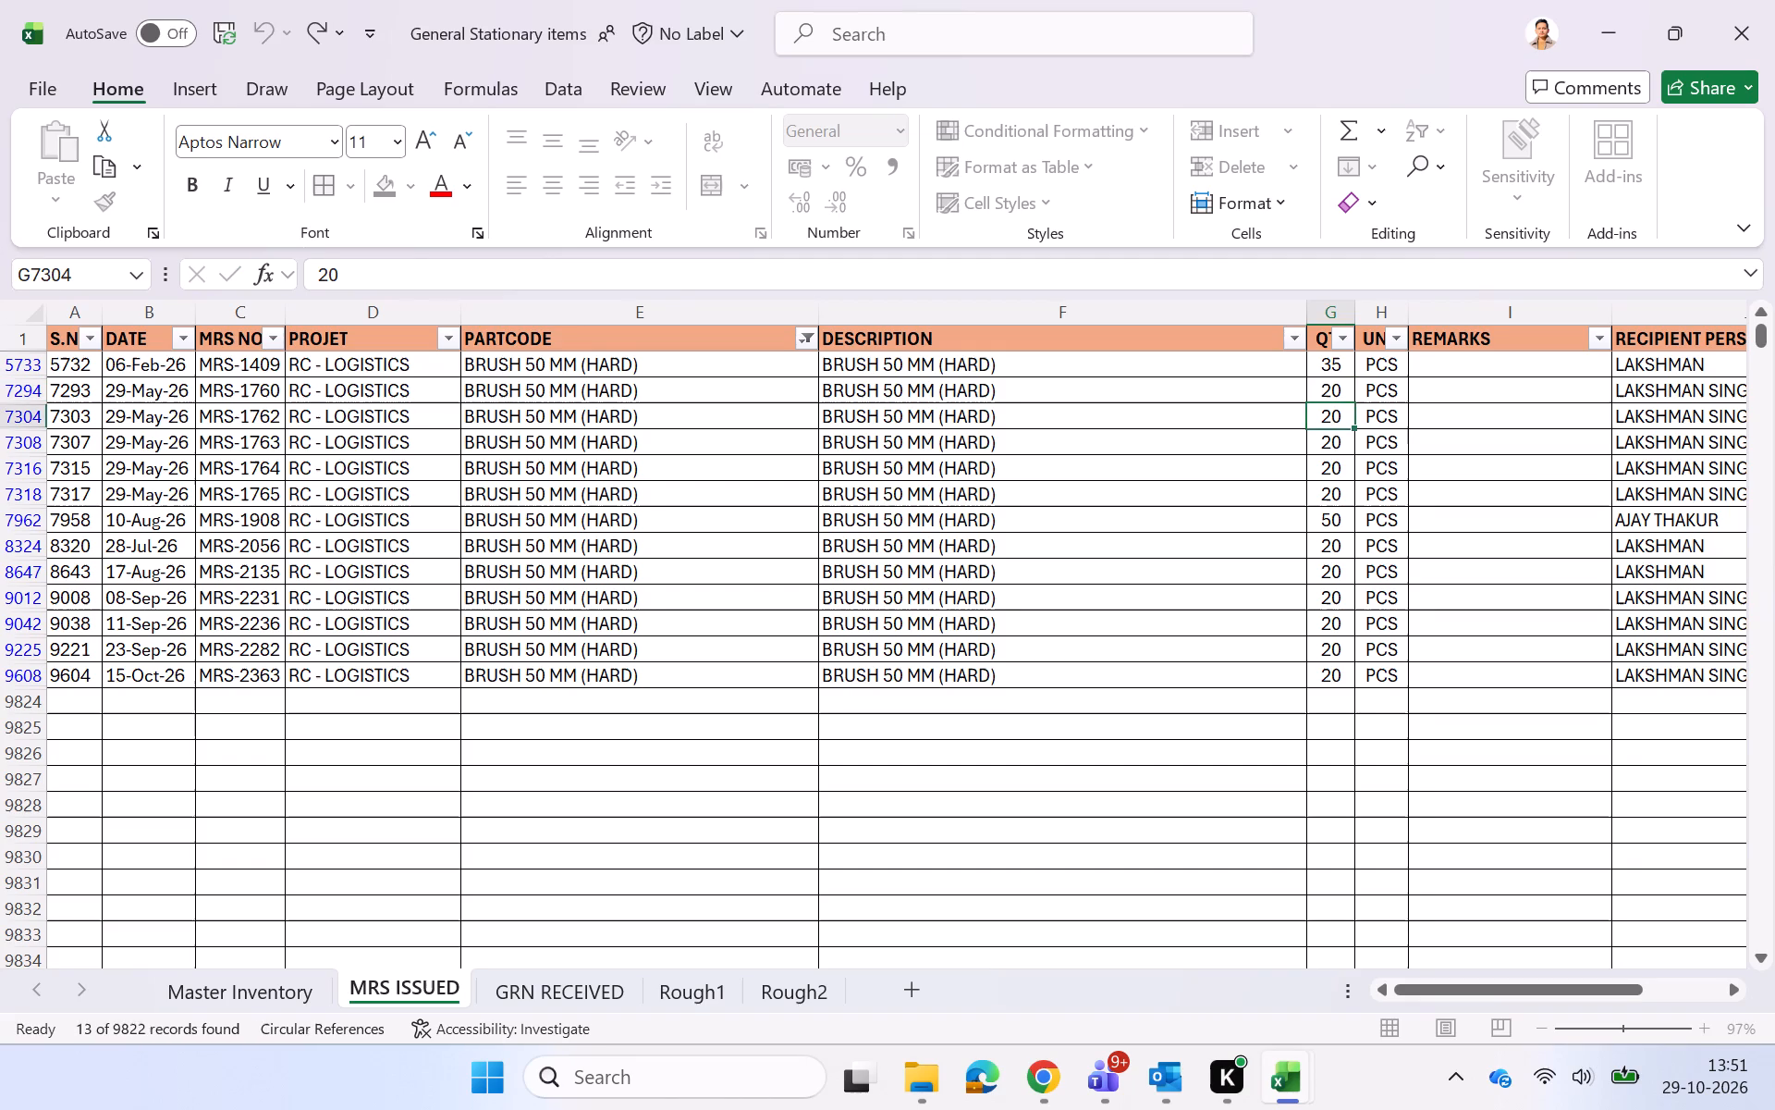
pyautogui.press('Down')
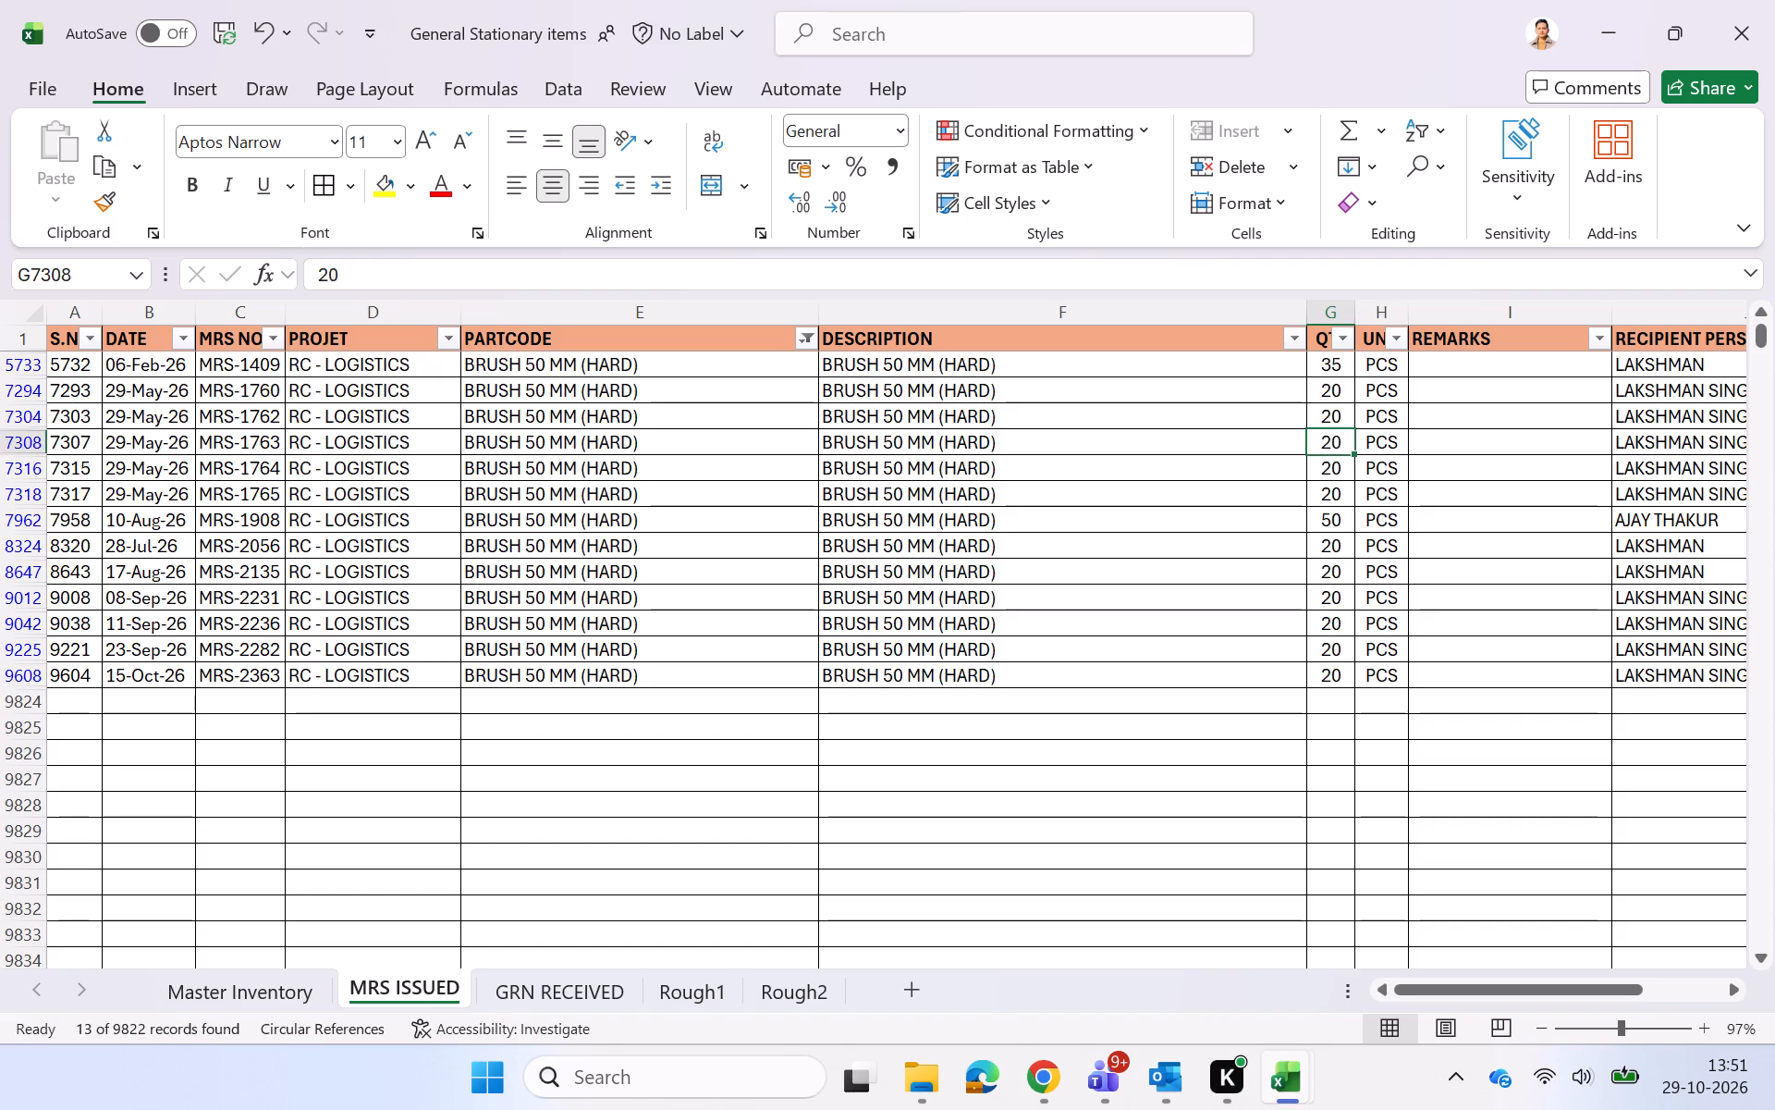
pyautogui.press('Up')
pyautogui.press('Up')
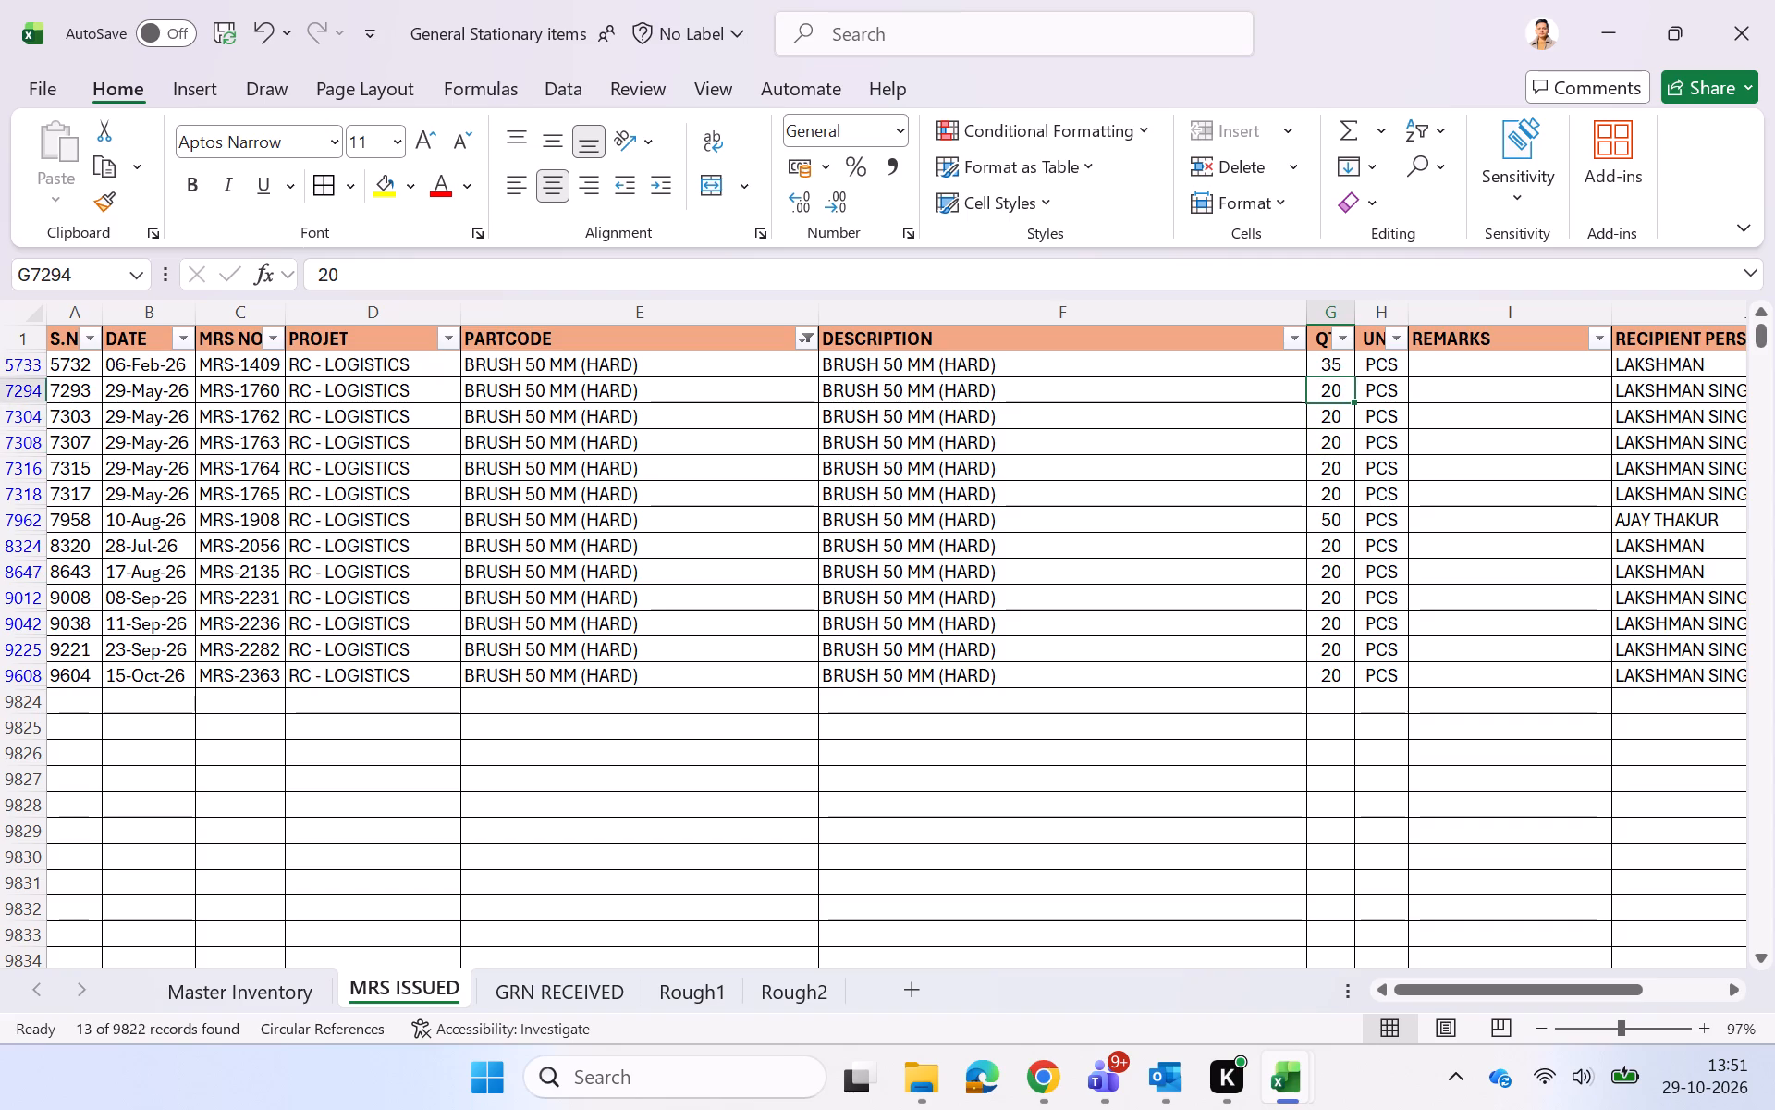
pyautogui.press('Down')
pyautogui.press('Down')
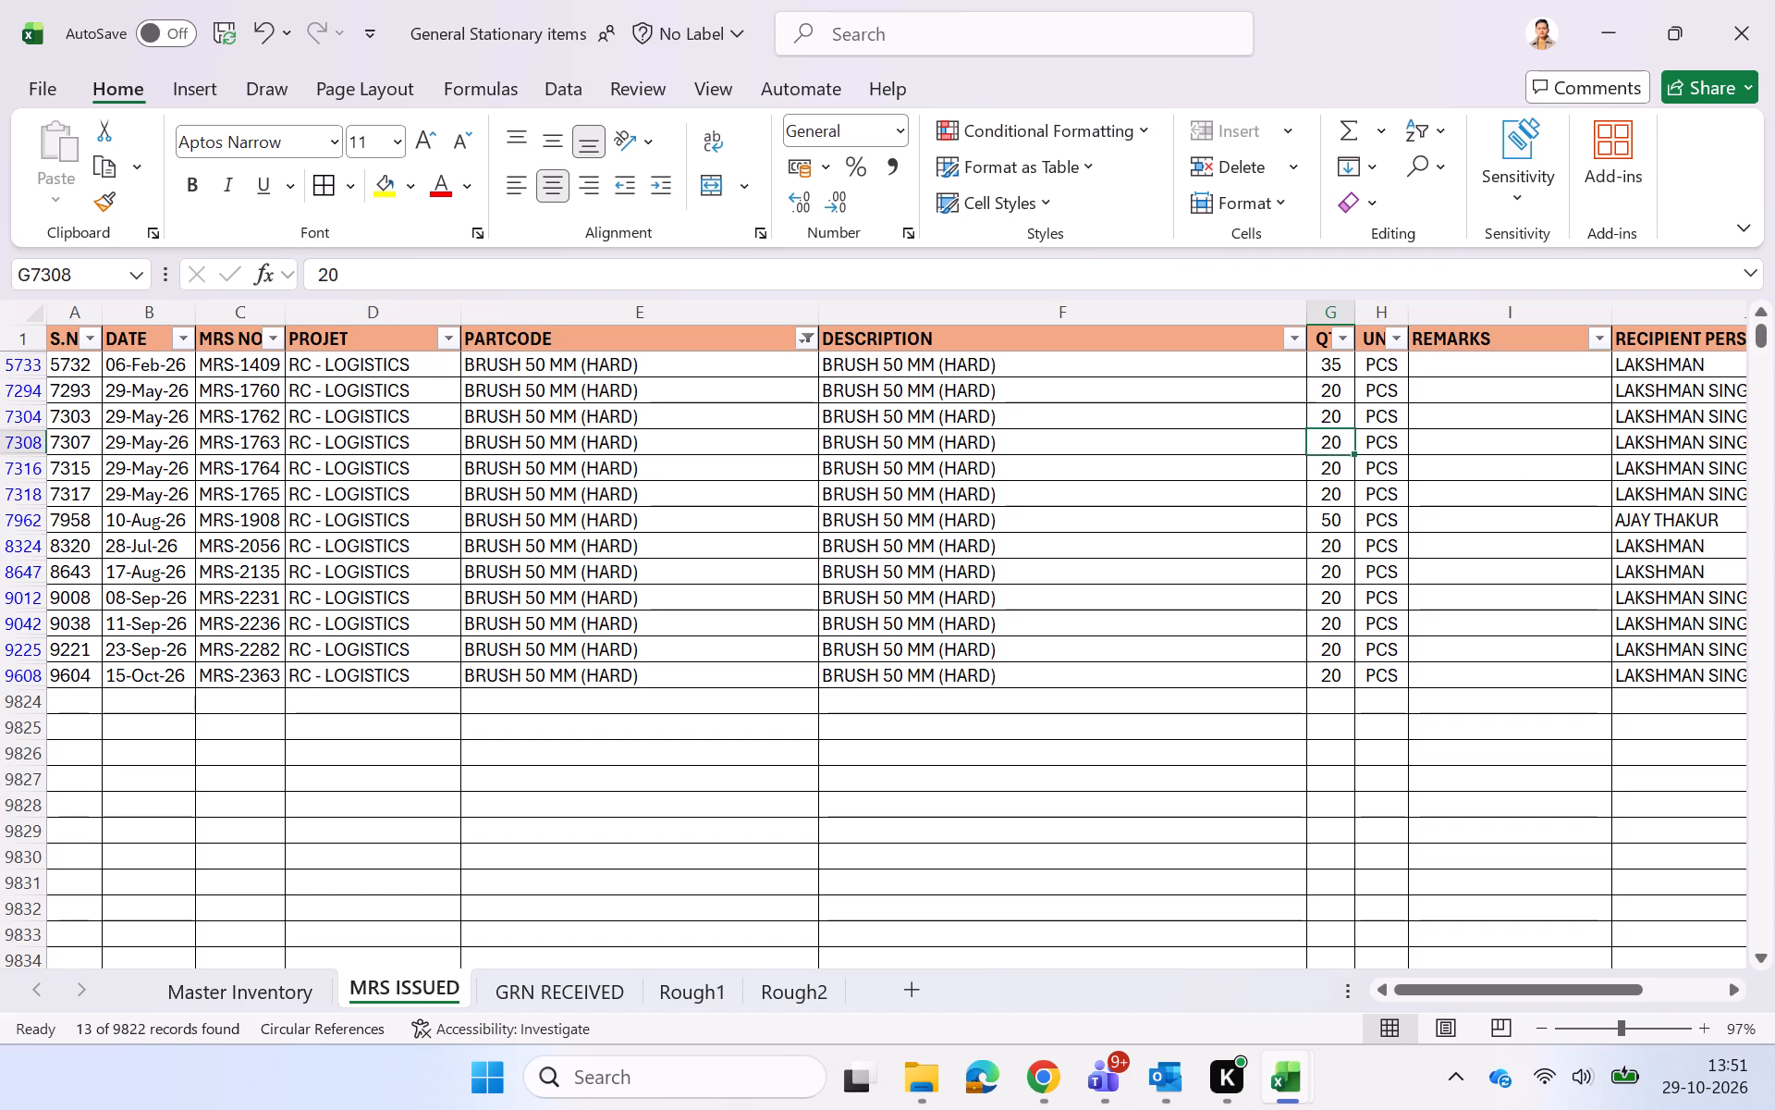
pyautogui.press('Down')
pyautogui.press('Down')
pyautogui.press('Down')
pyautogui.press('Down')
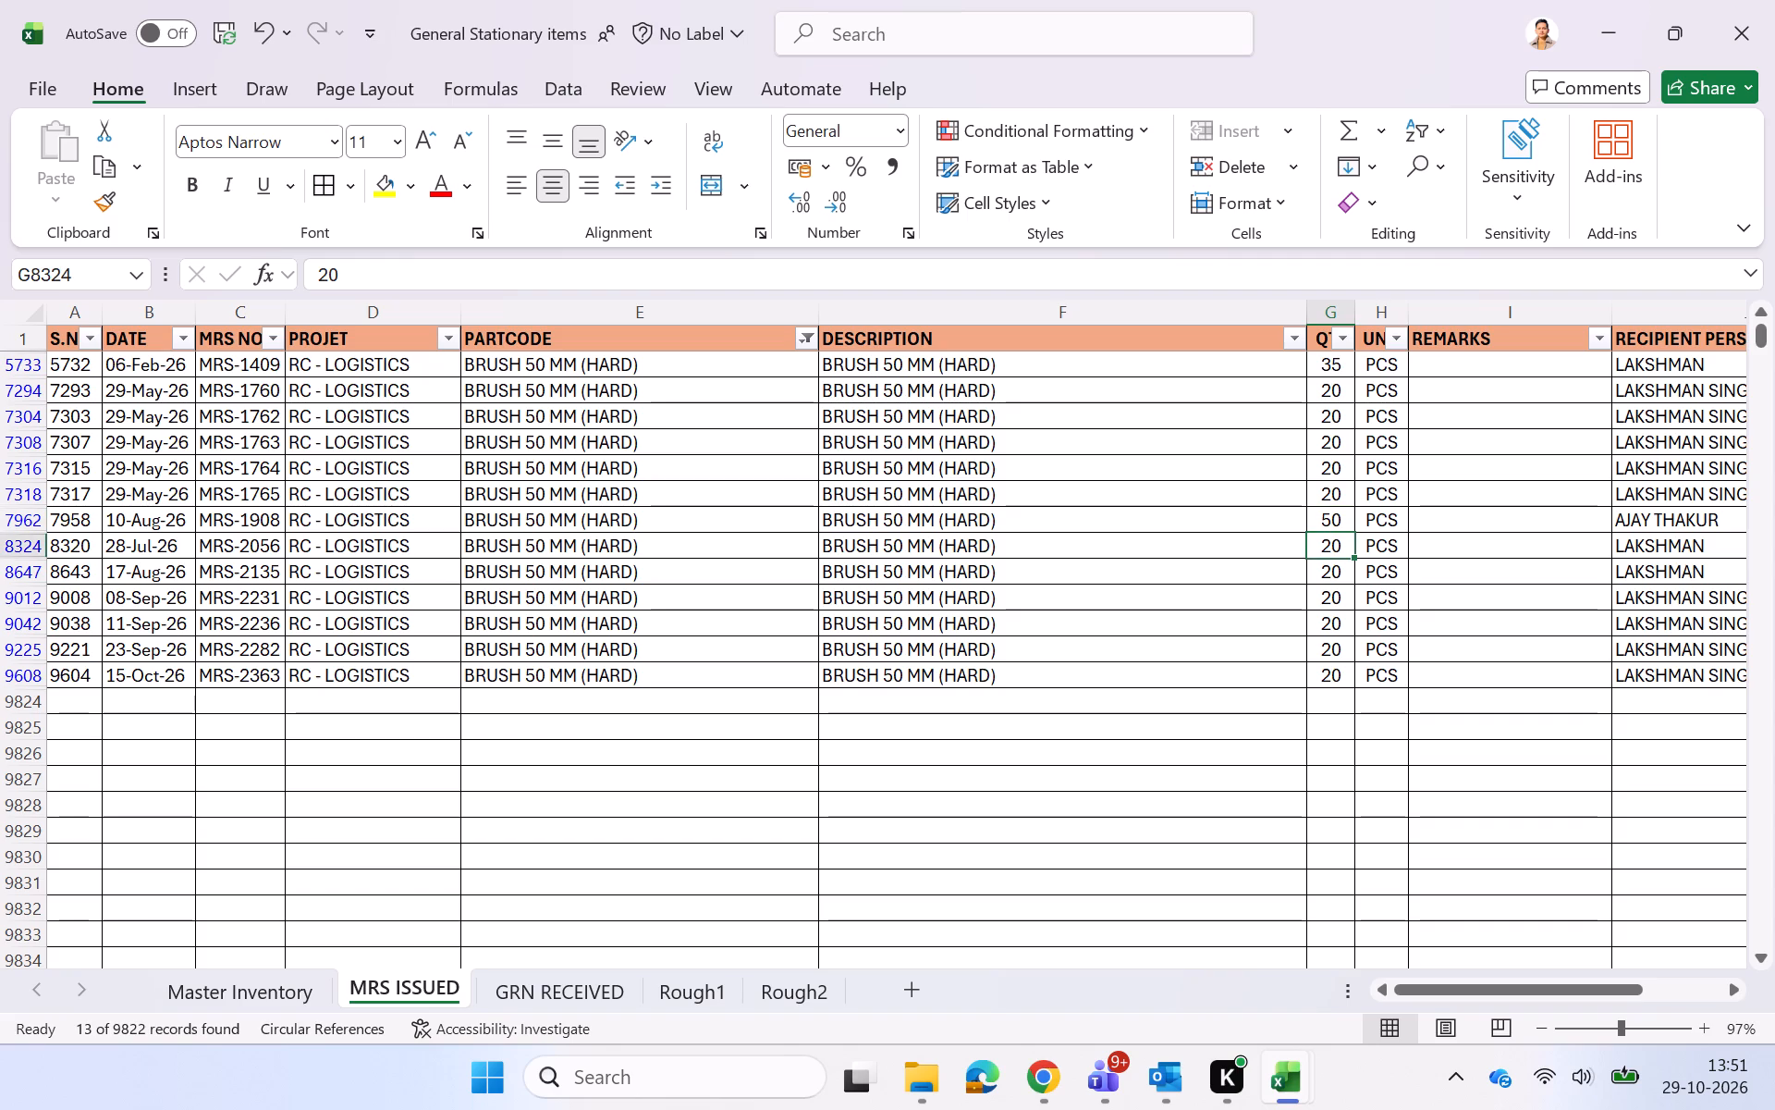
pyautogui.press('Down')
pyautogui.press('Down')
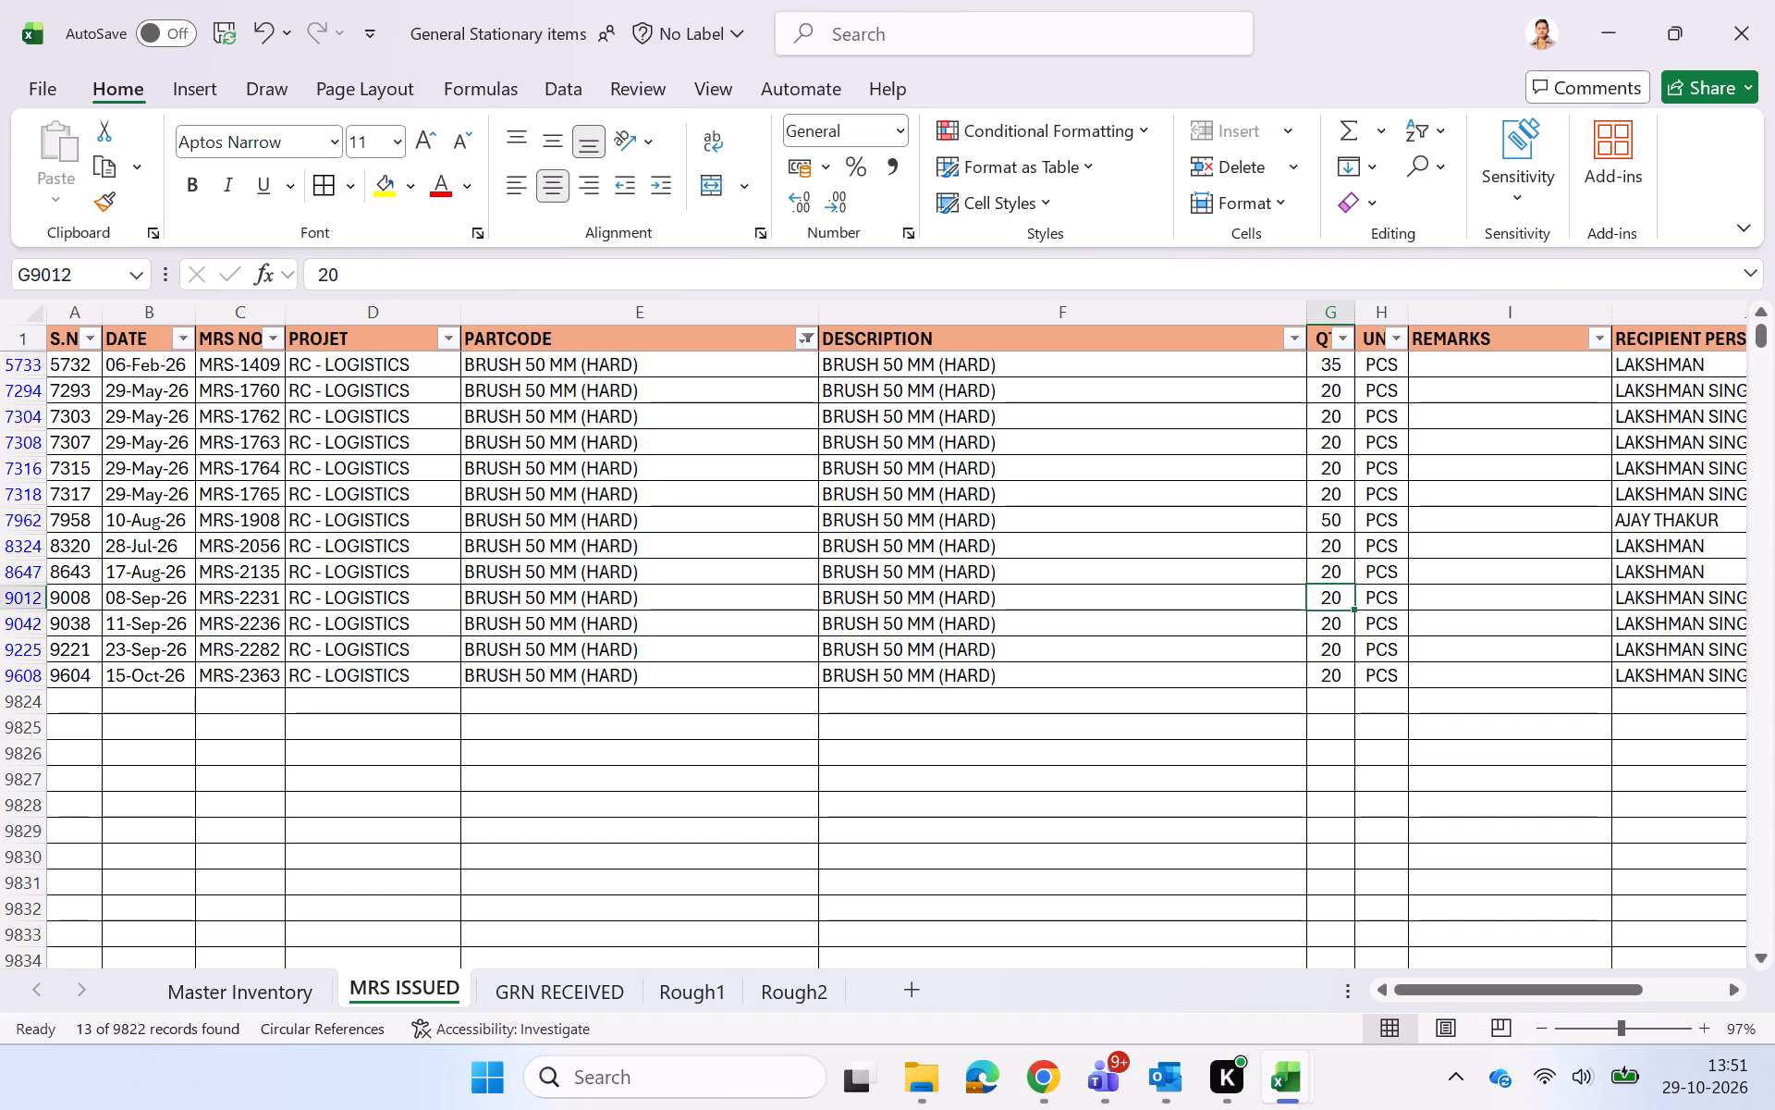
# Look through the Master Inventory sheet's item list to find the BRUSH 50 MM (HARD) row.
pyautogui.click(320, 986)
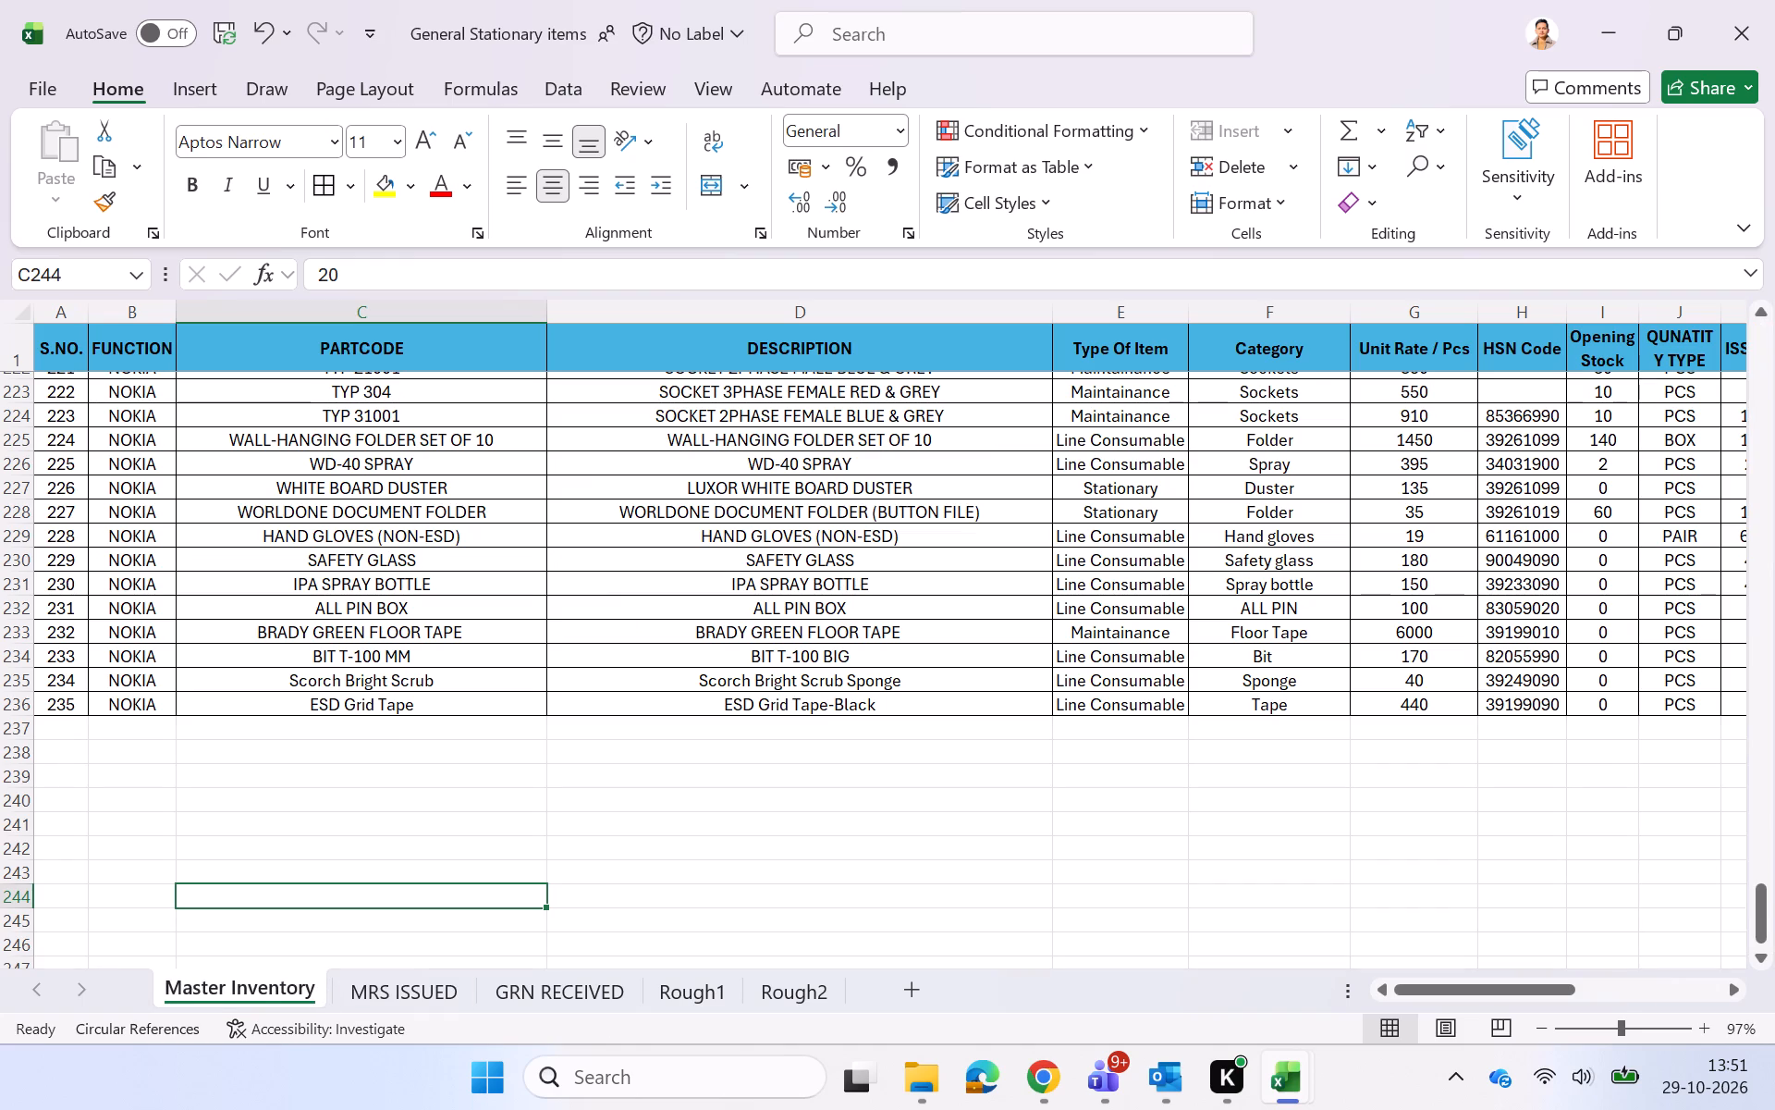
pyautogui.click(473, 817)
pyautogui.scroll(2, 473, 817)
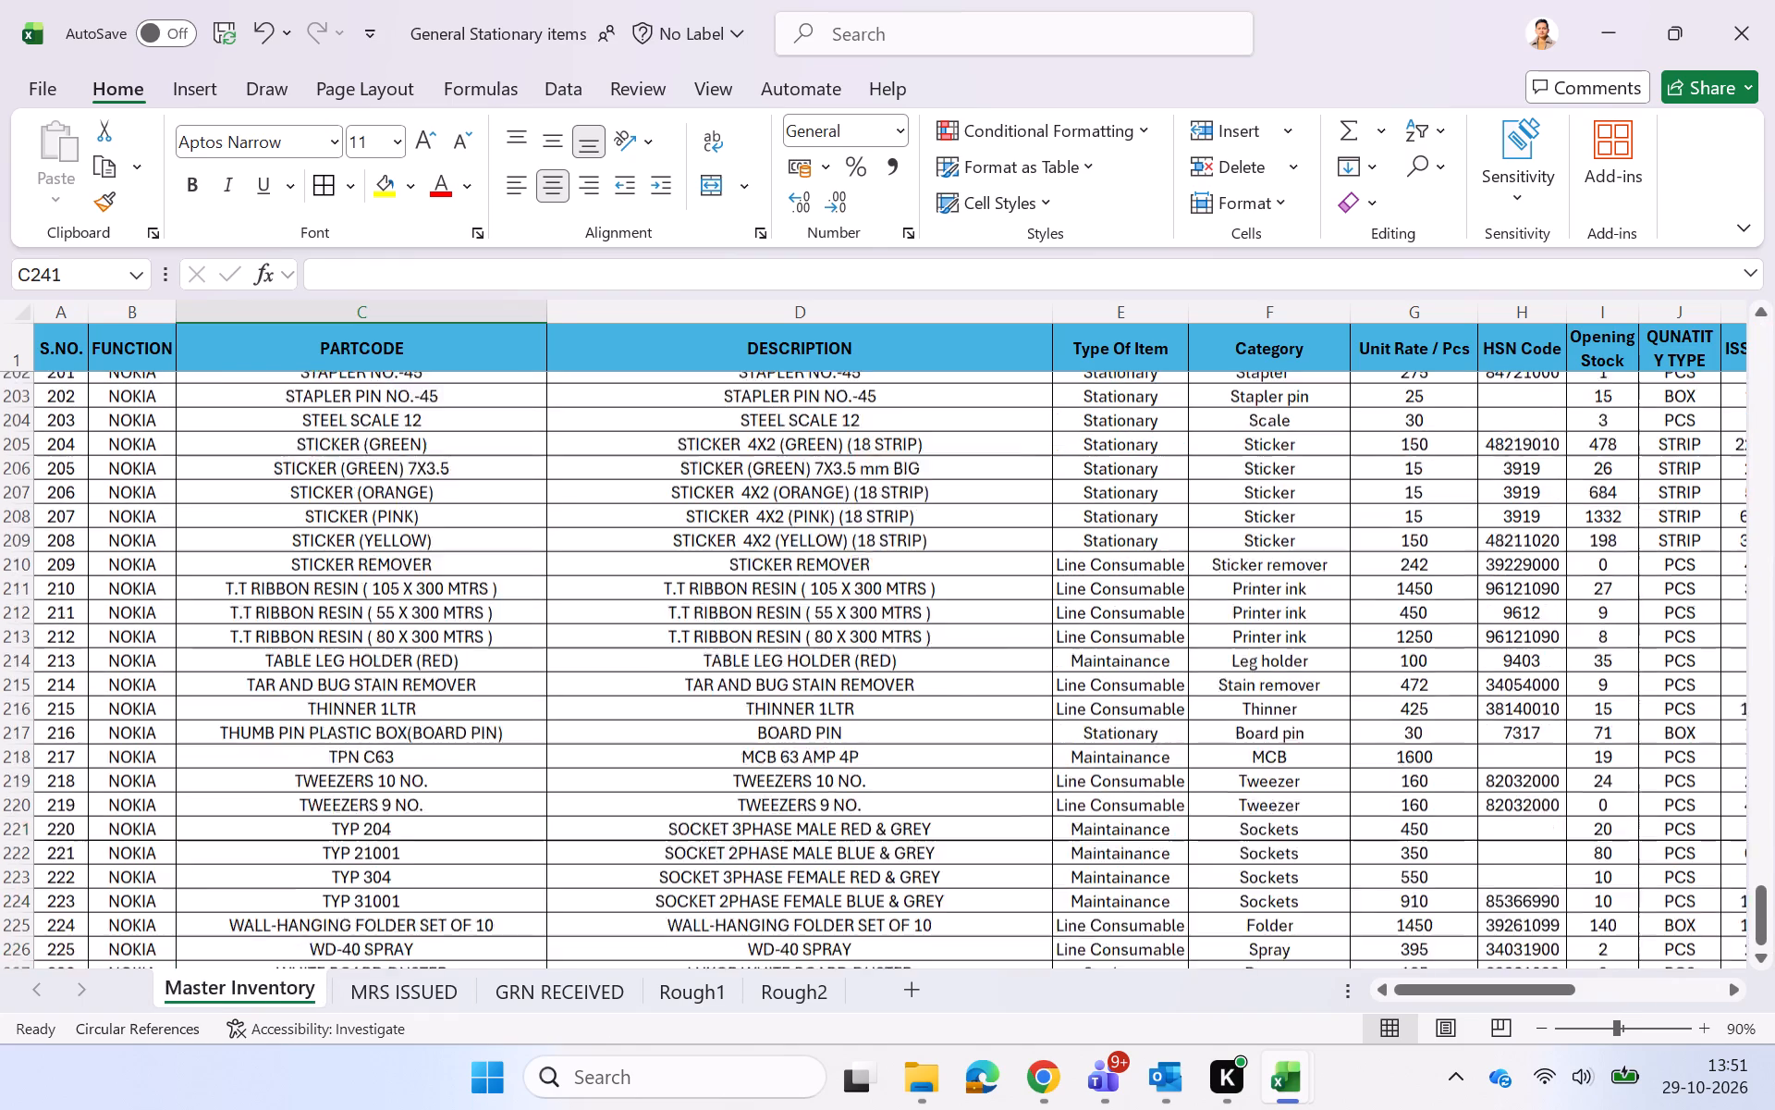
pyautogui.scroll(1, 473, 817)
pyautogui.scroll(-1, 501, 735)
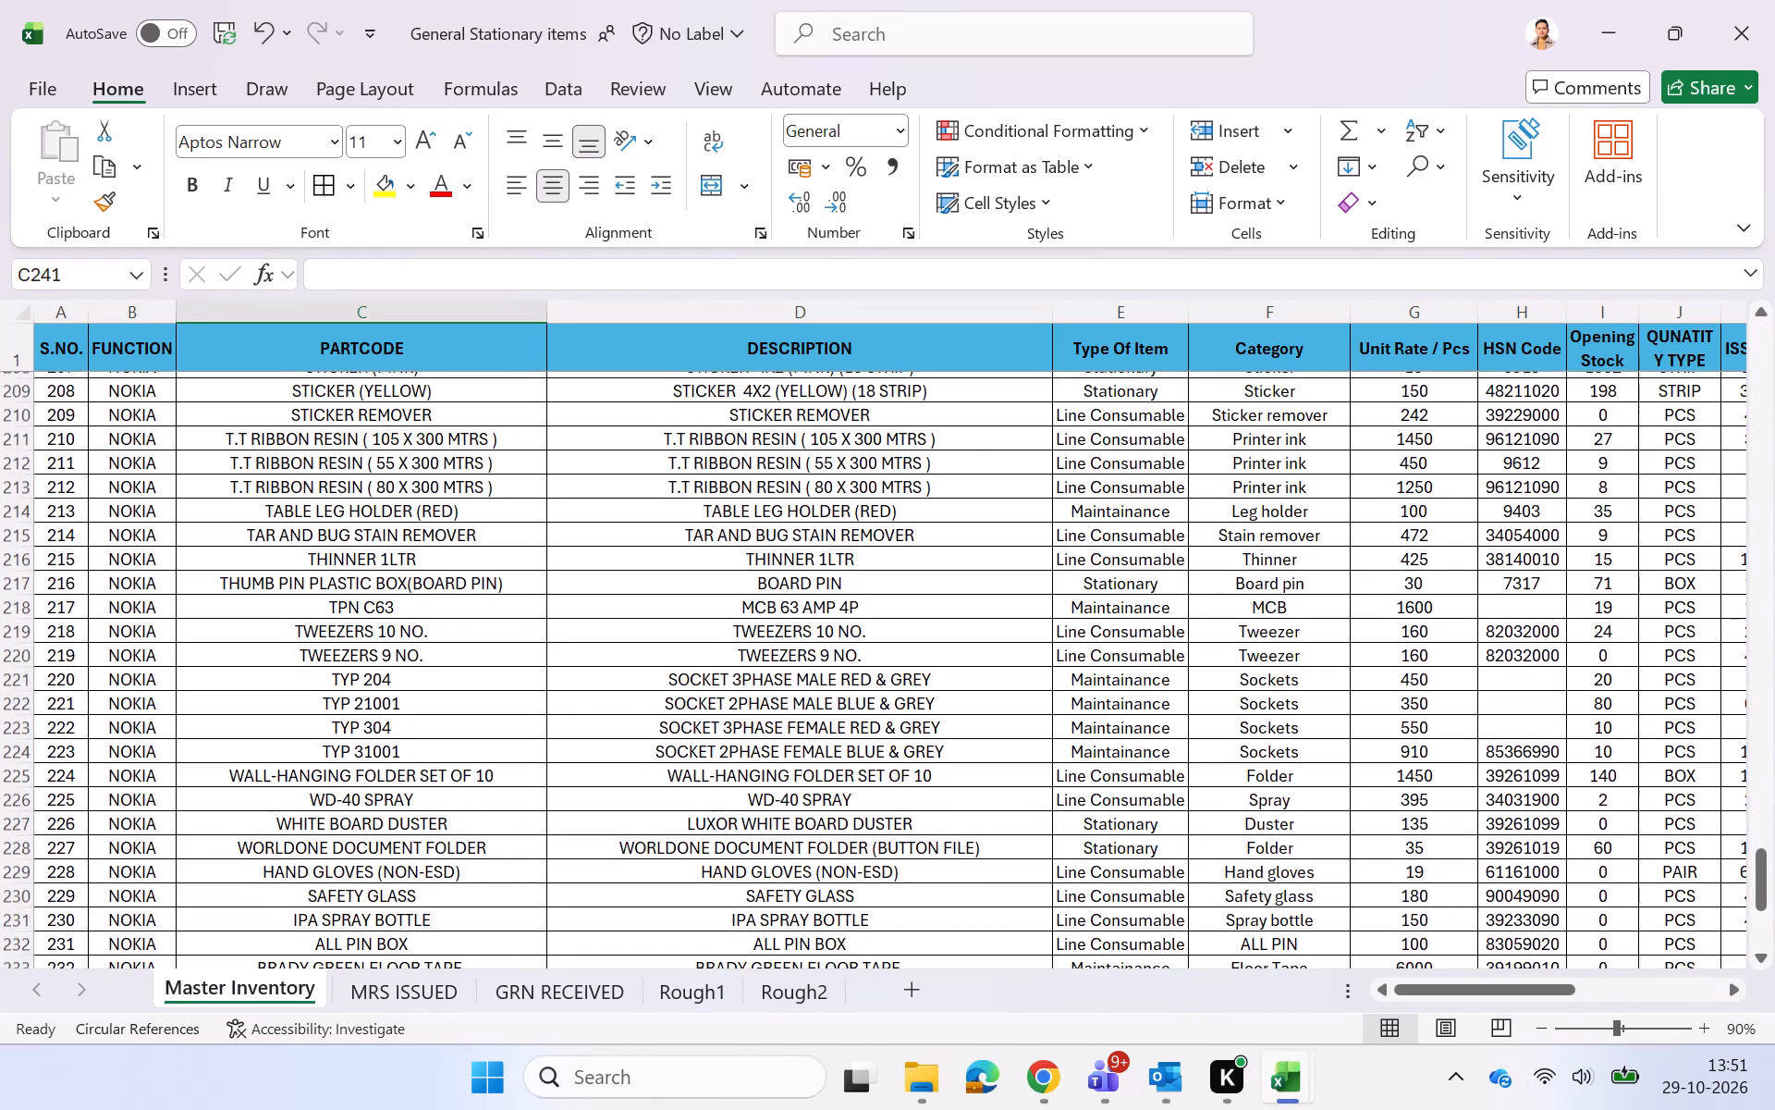
pyautogui.scroll(-2, 501, 735)
pyautogui.scroll(1, 501, 735)
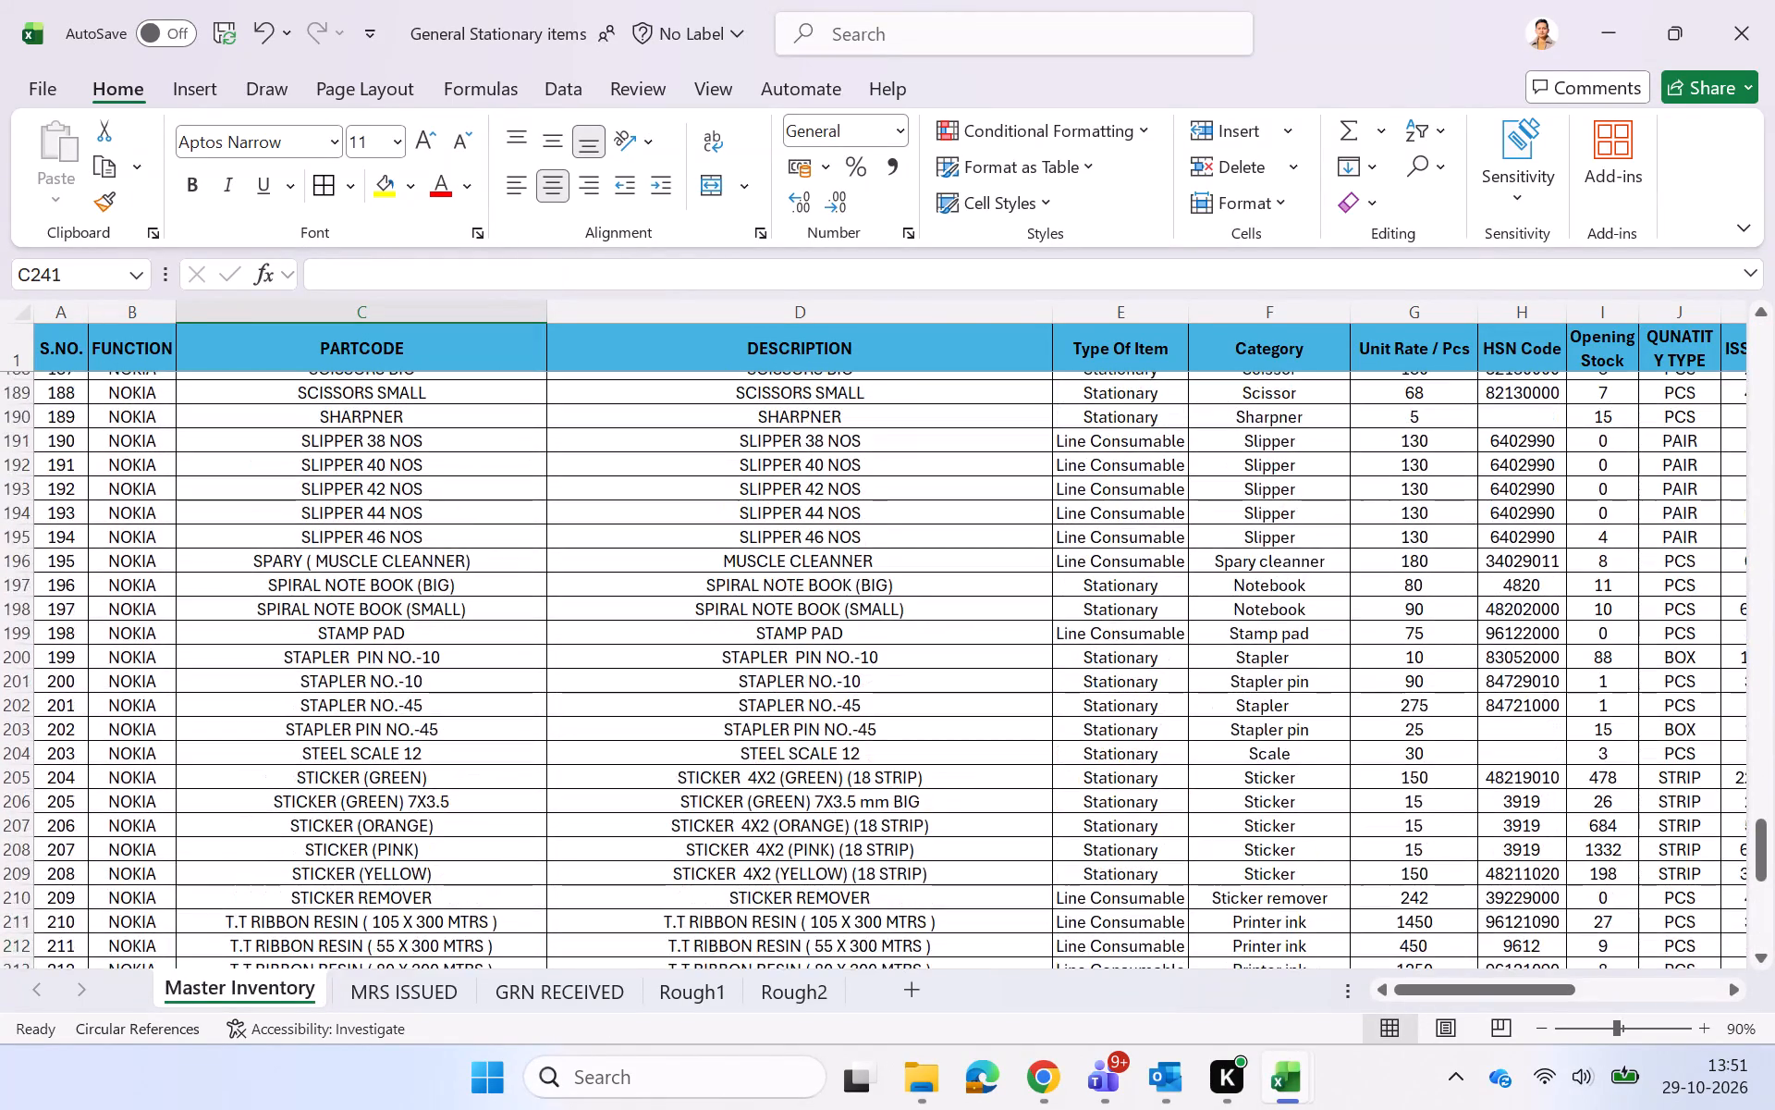
pyautogui.scroll(2, 501, 735)
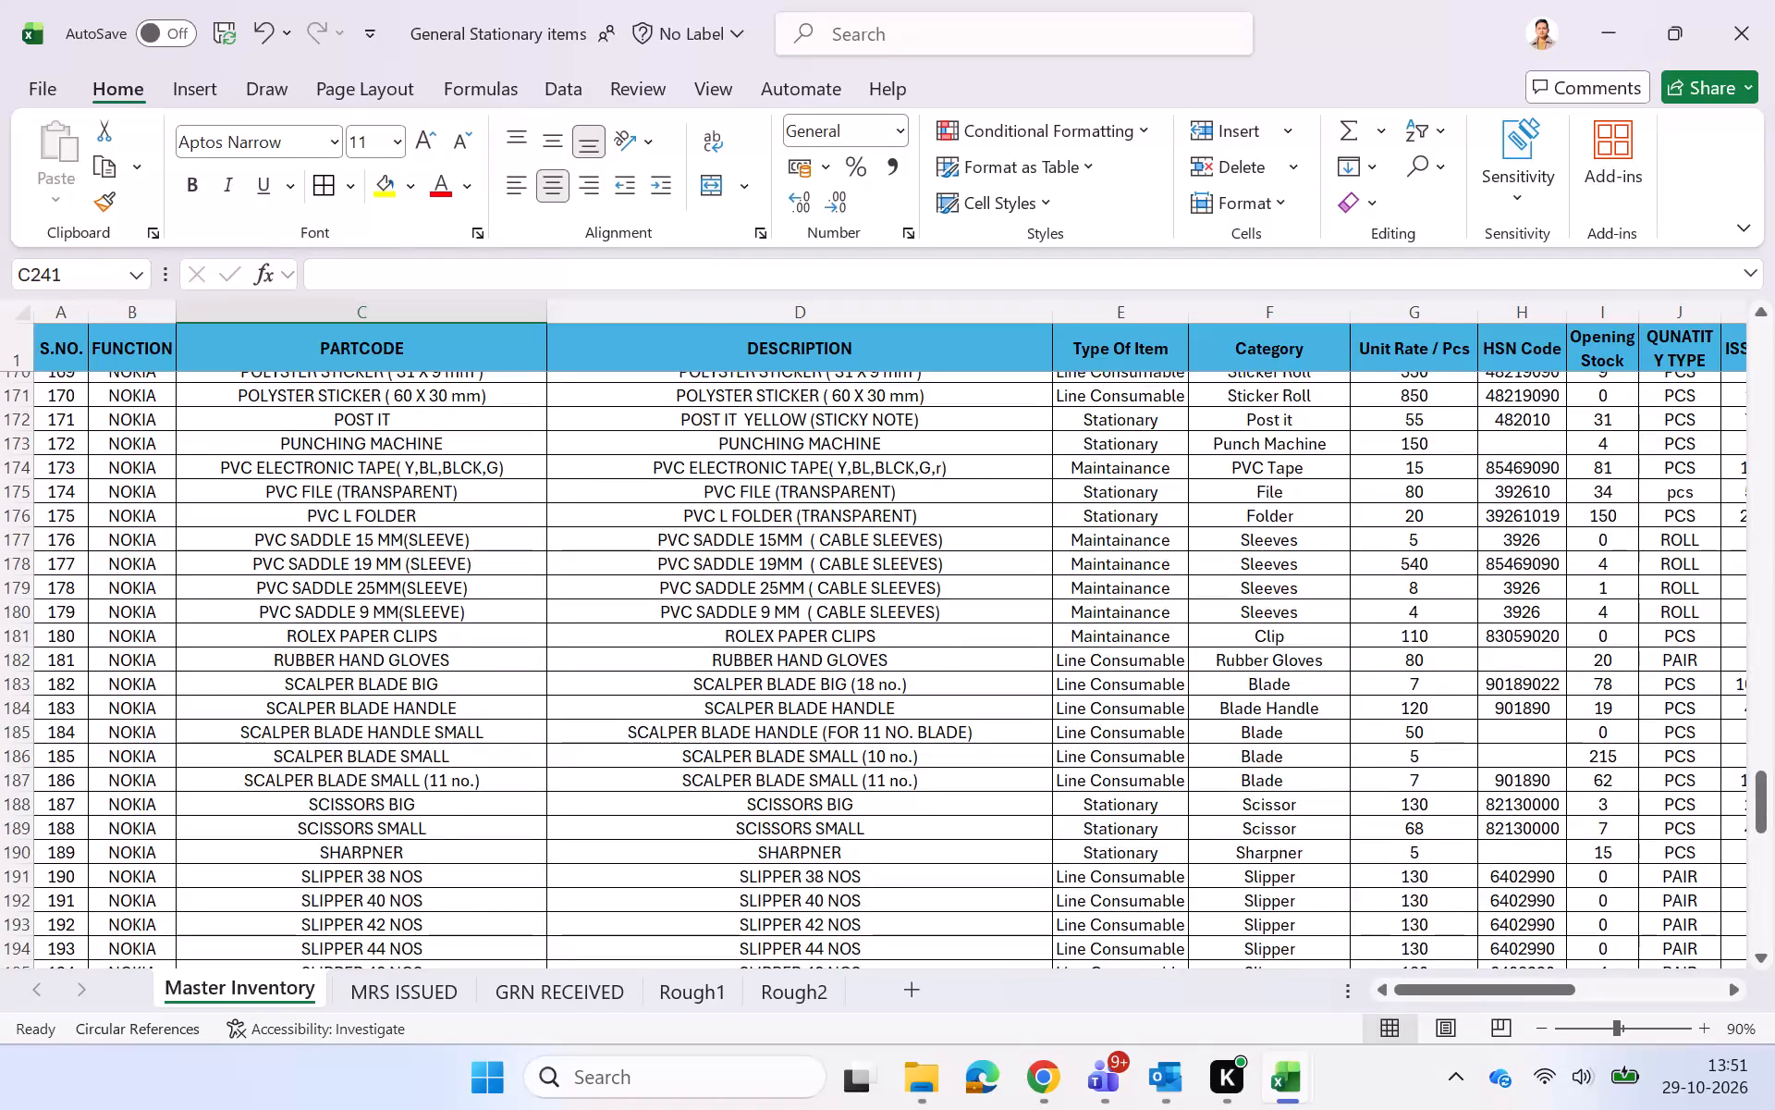
pyautogui.scroll(7, 527, 787)
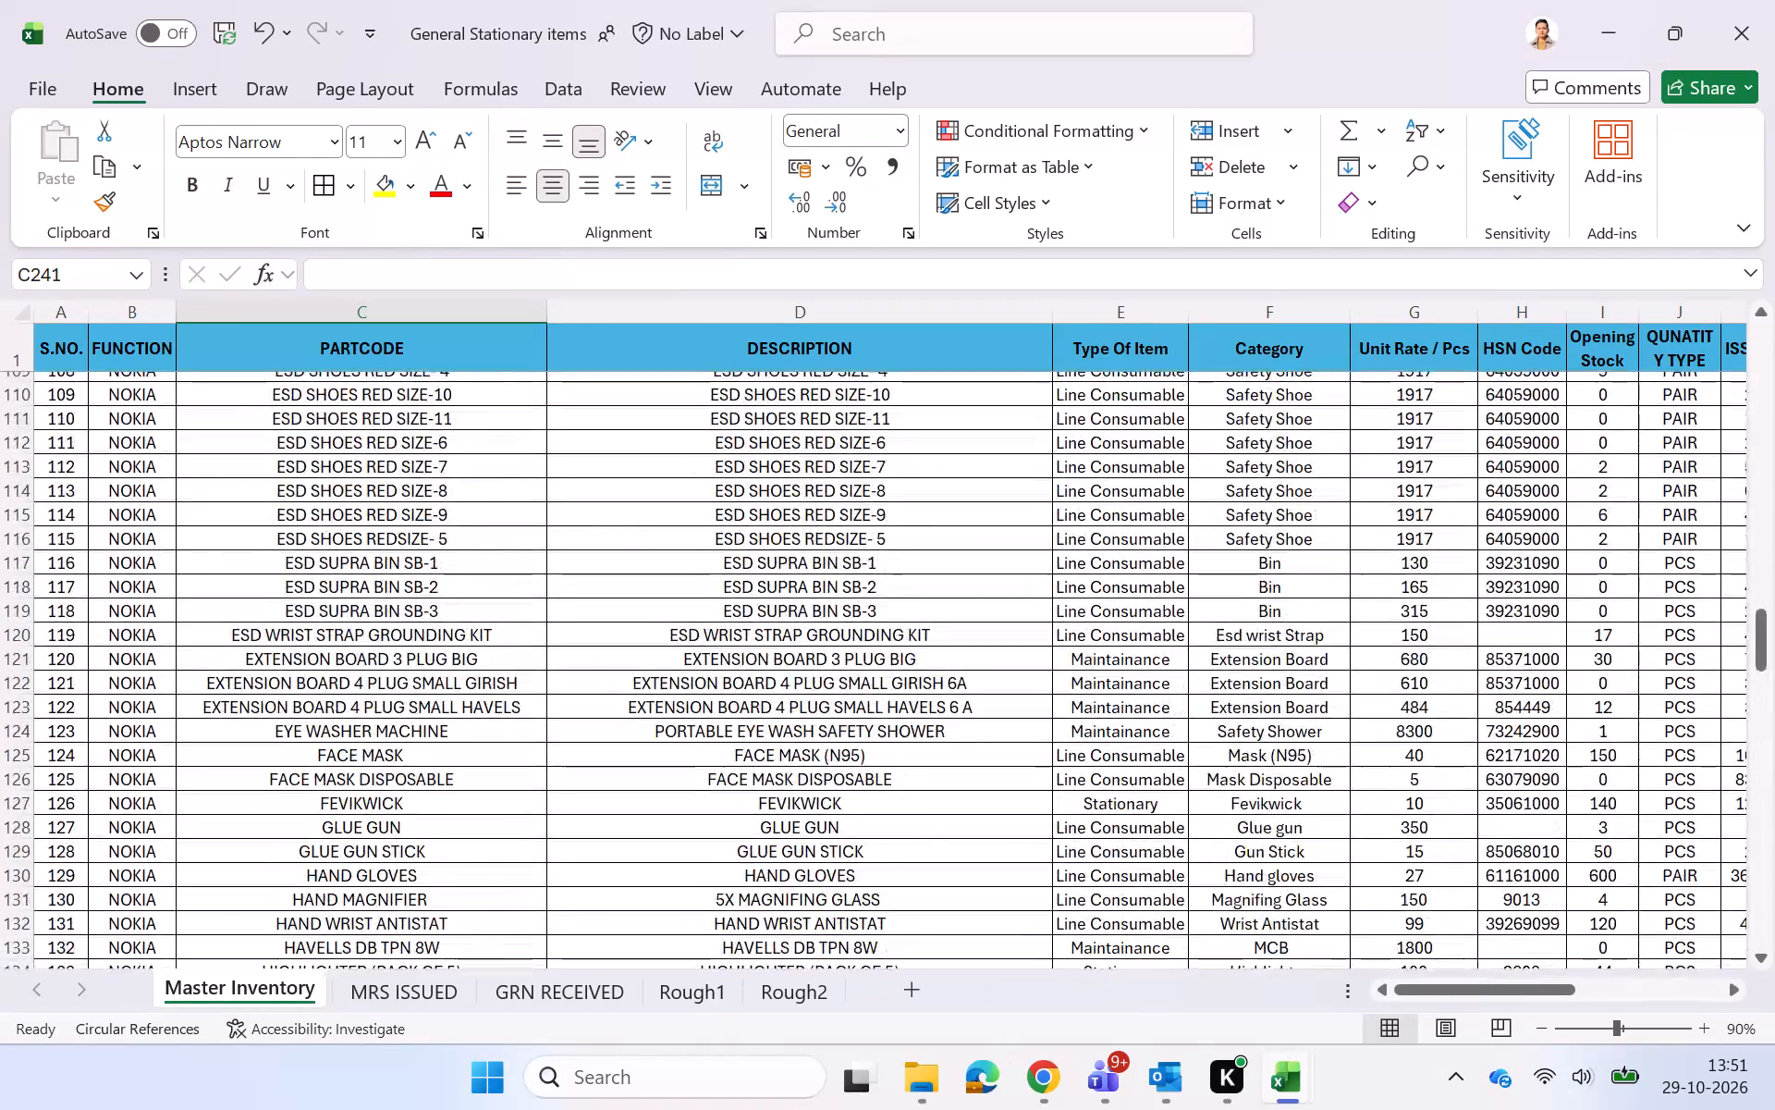
pyautogui.scroll(-8, 527, 787)
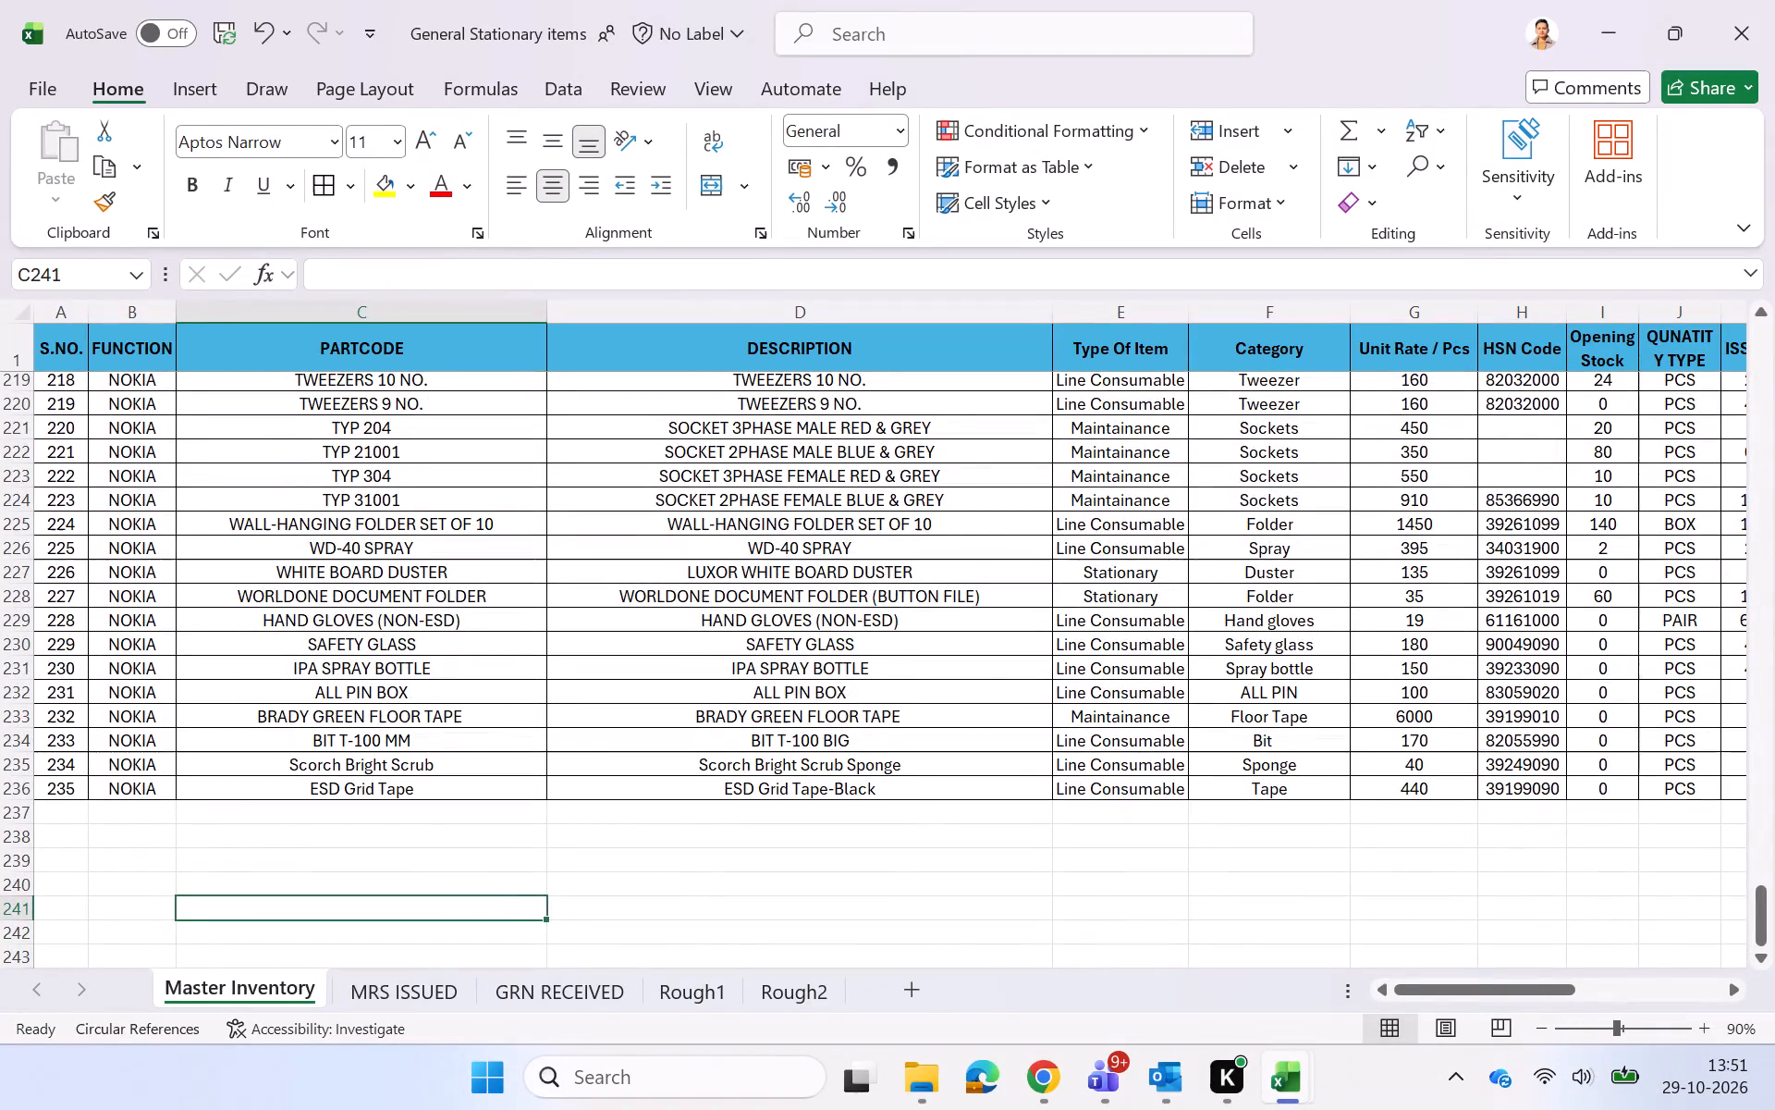
pyautogui.scroll(2, 668, 673)
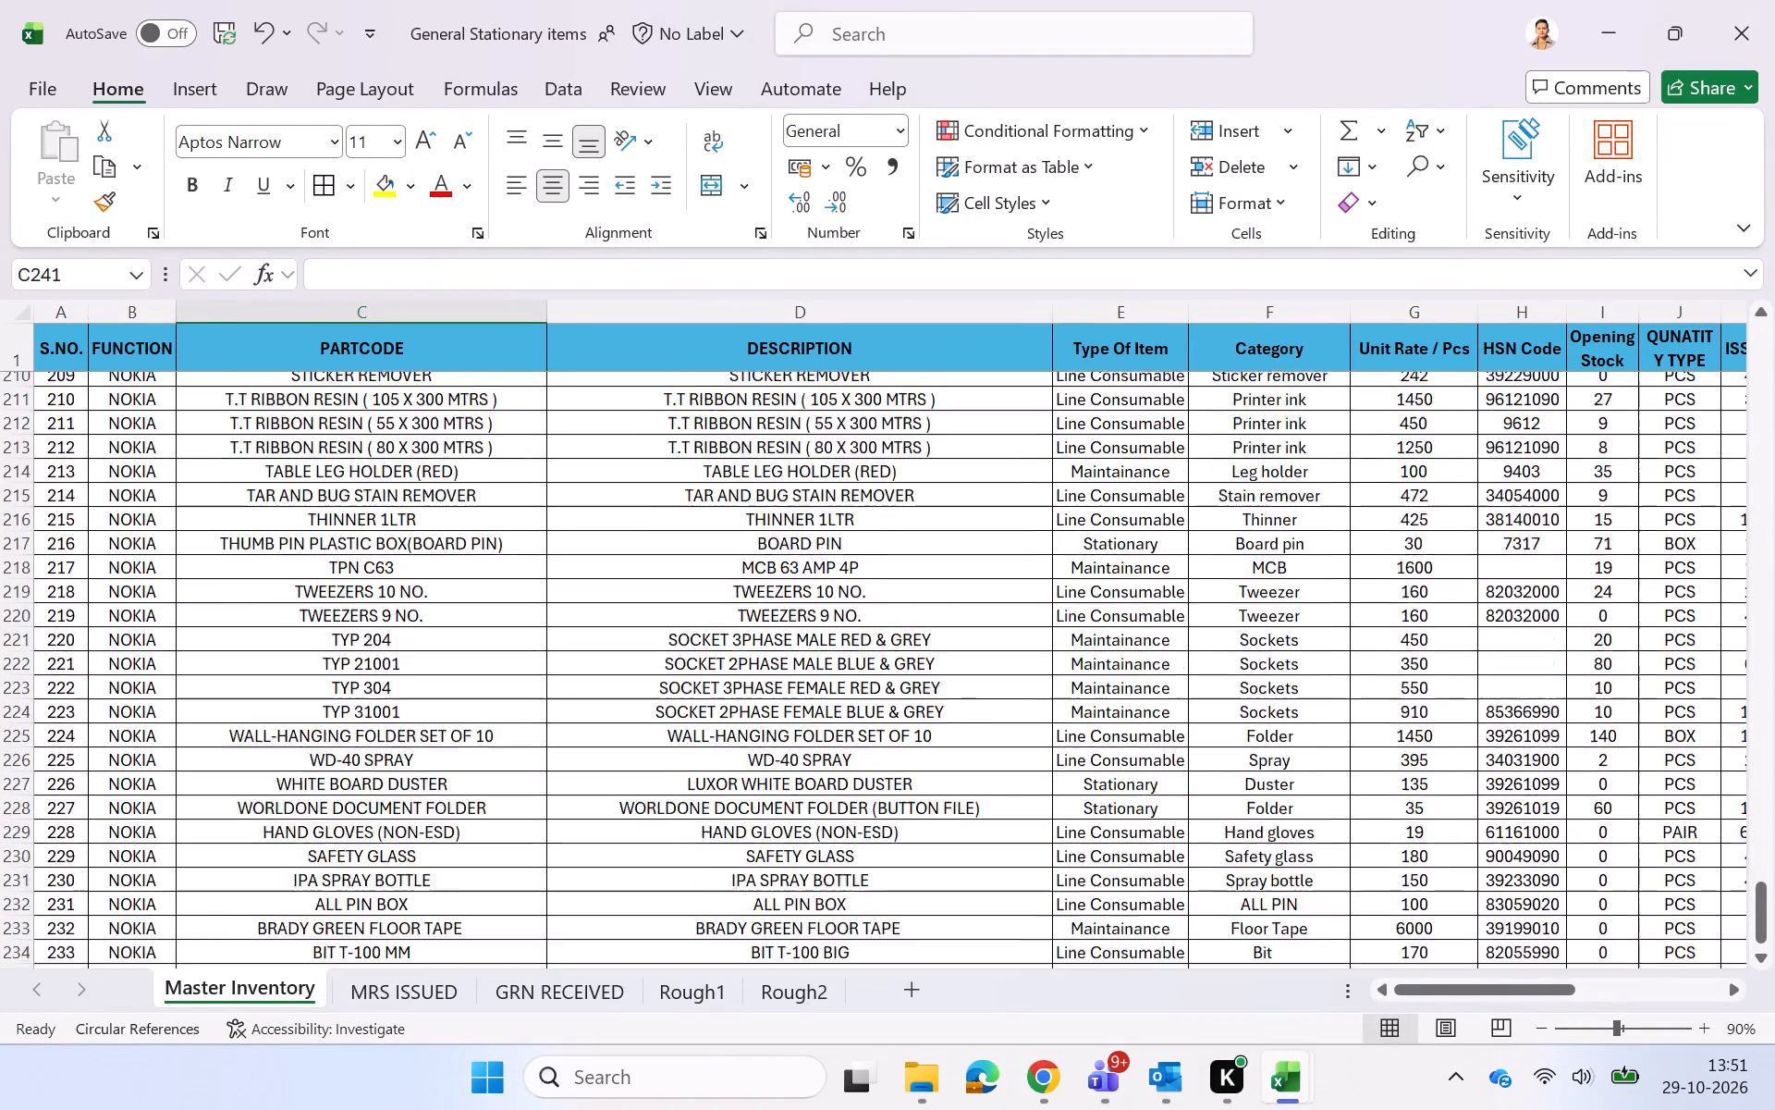
pyautogui.scroll(2, 668, 673)
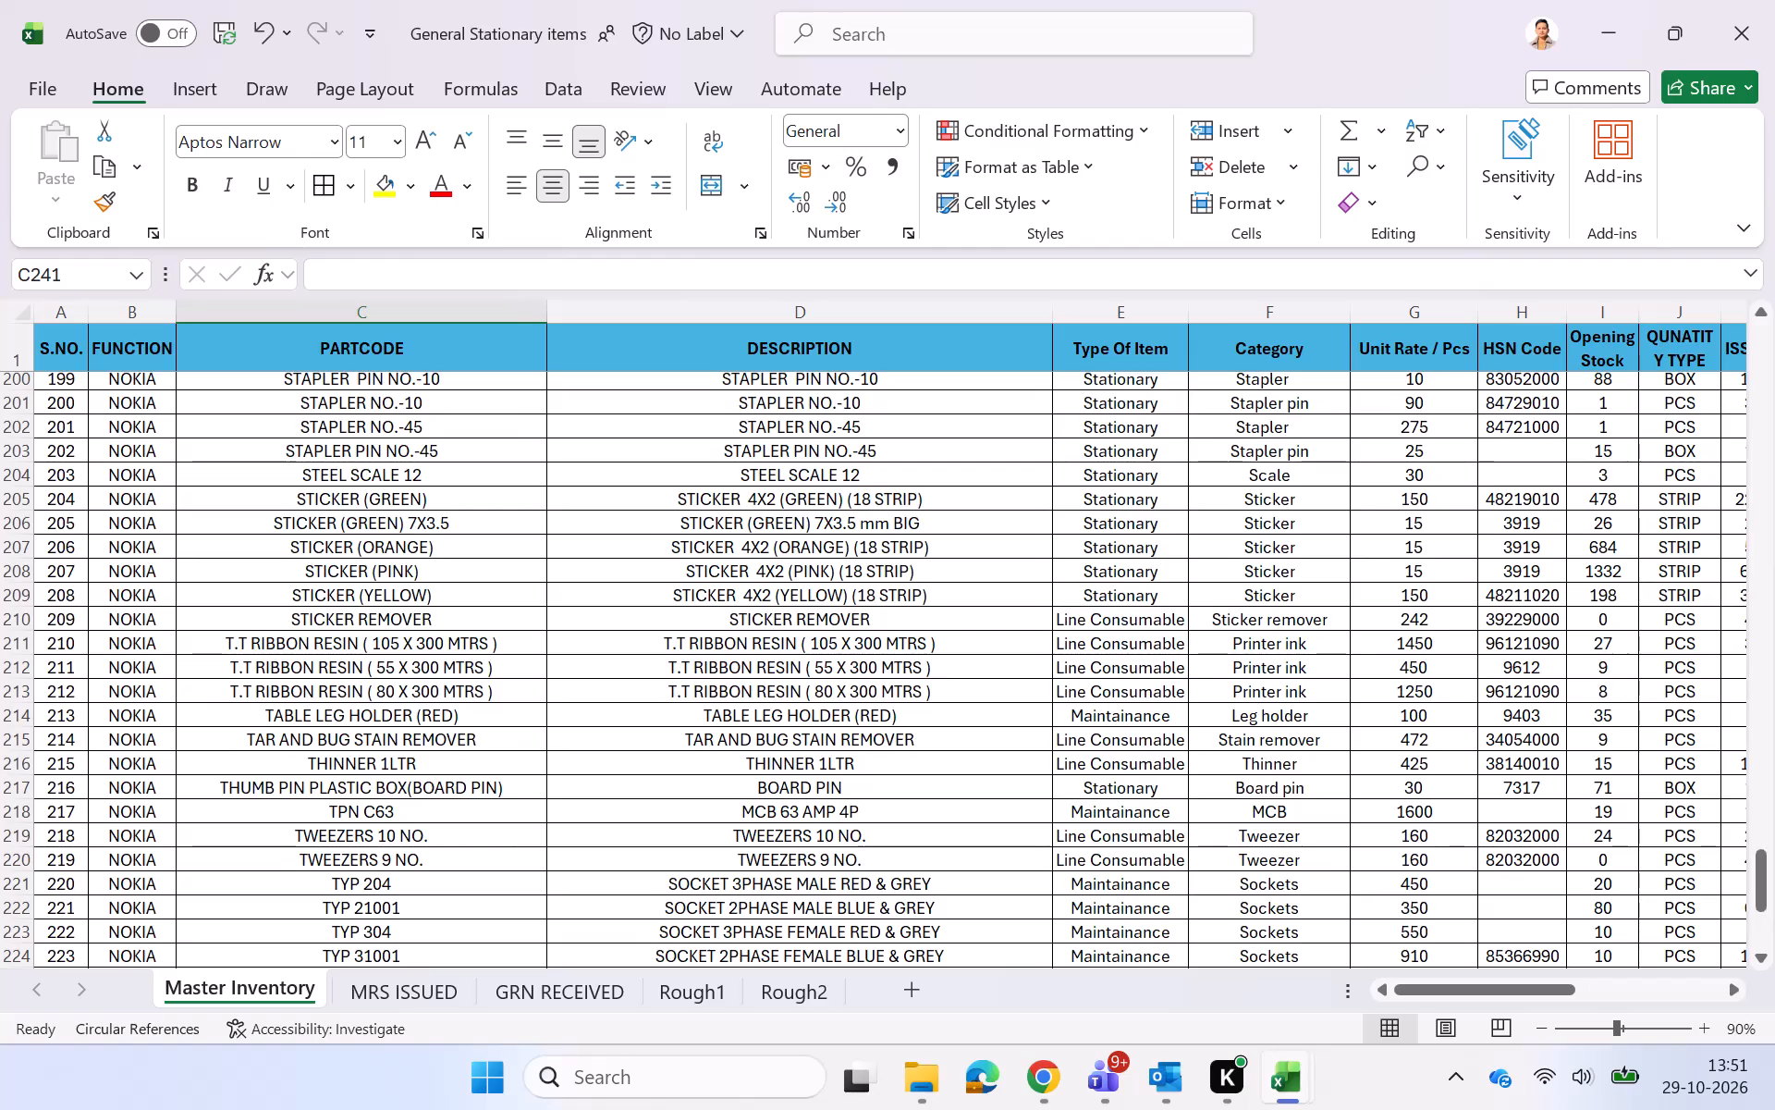
pyautogui.scroll(2, 627, 684)
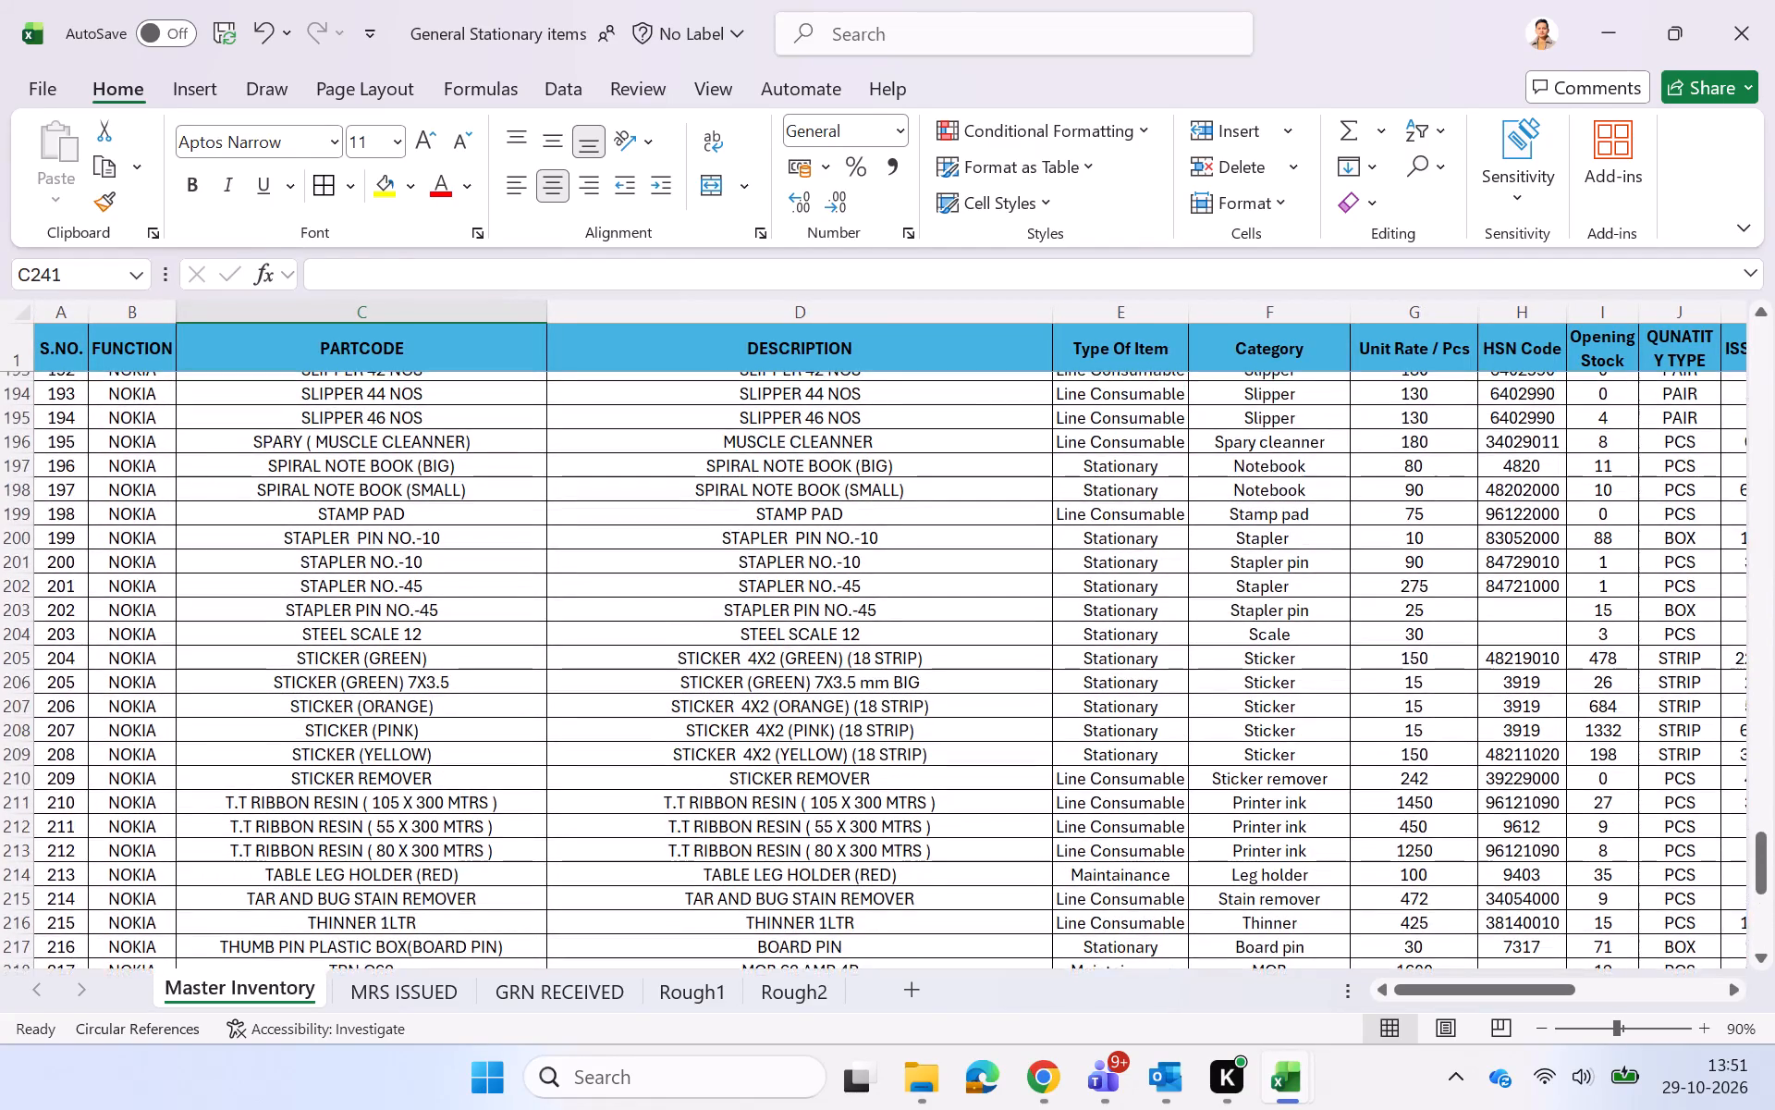
pyautogui.scroll(1, 627, 684)
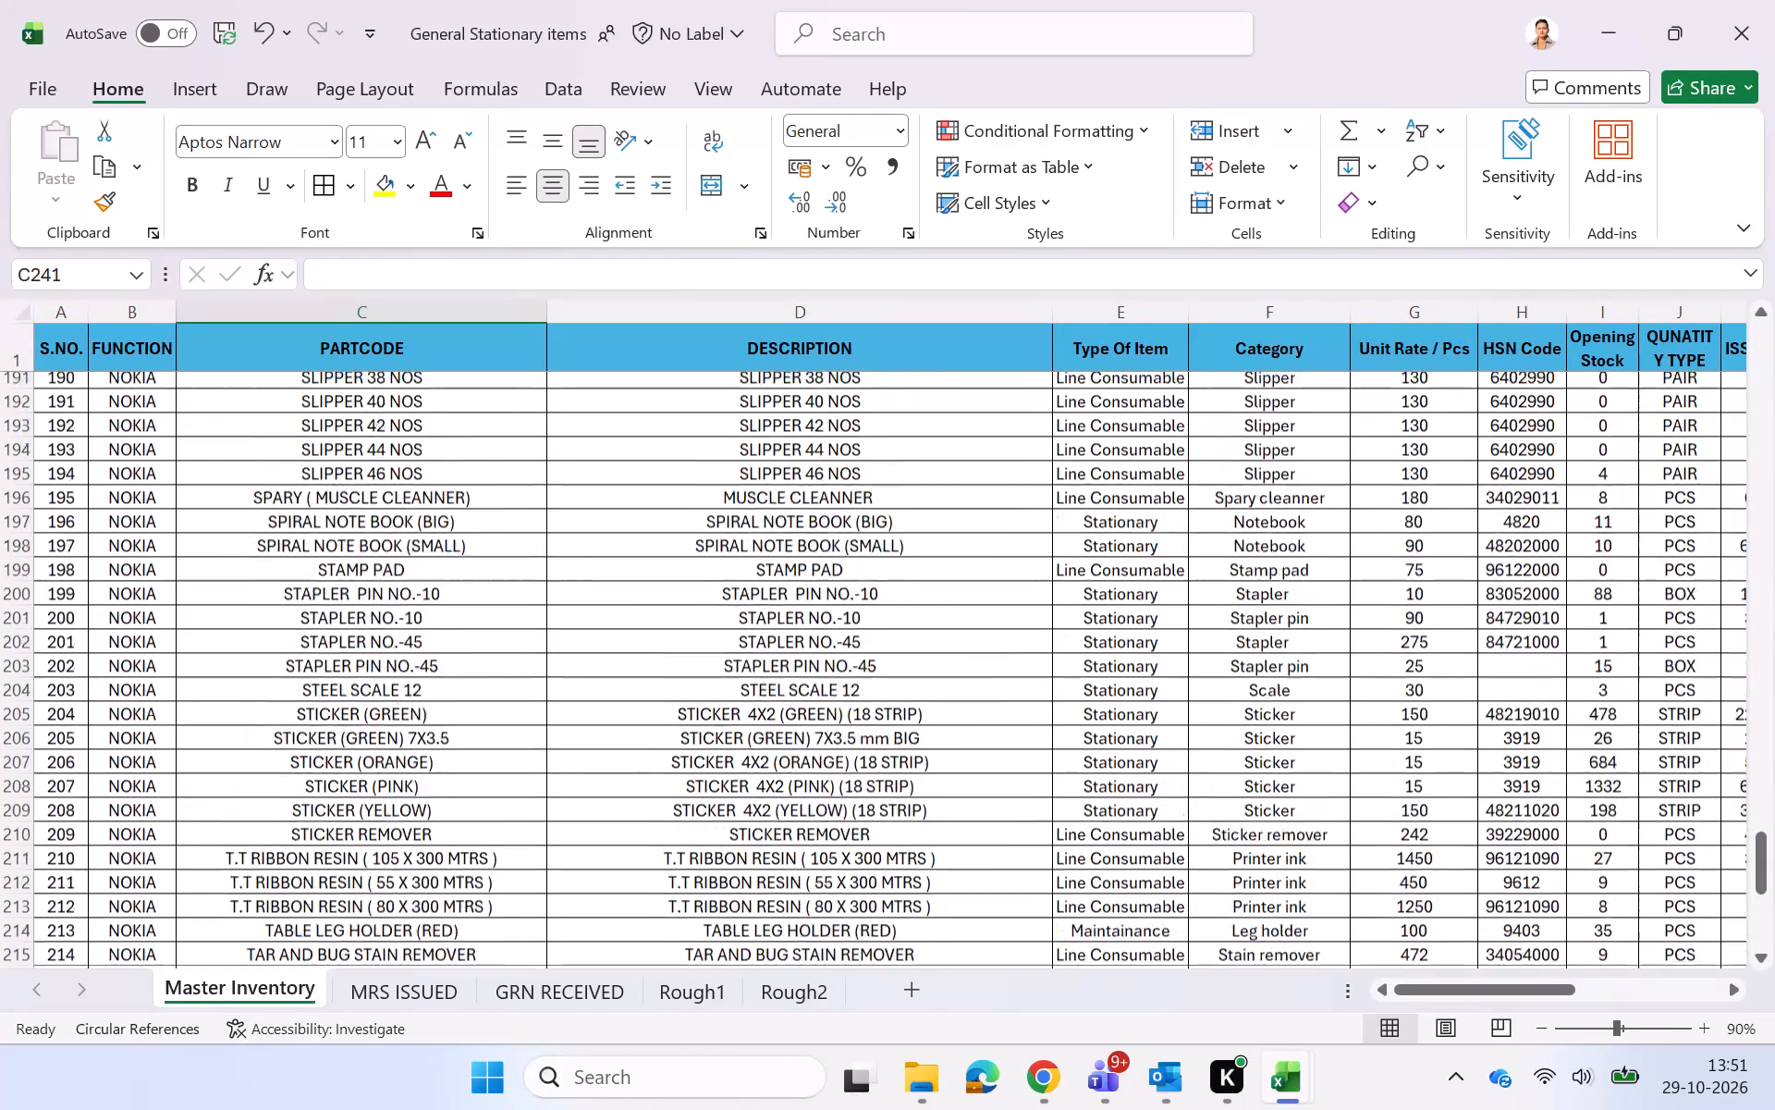
pyautogui.scroll(1, 627, 684)
pyautogui.scroll(1, 650, 592)
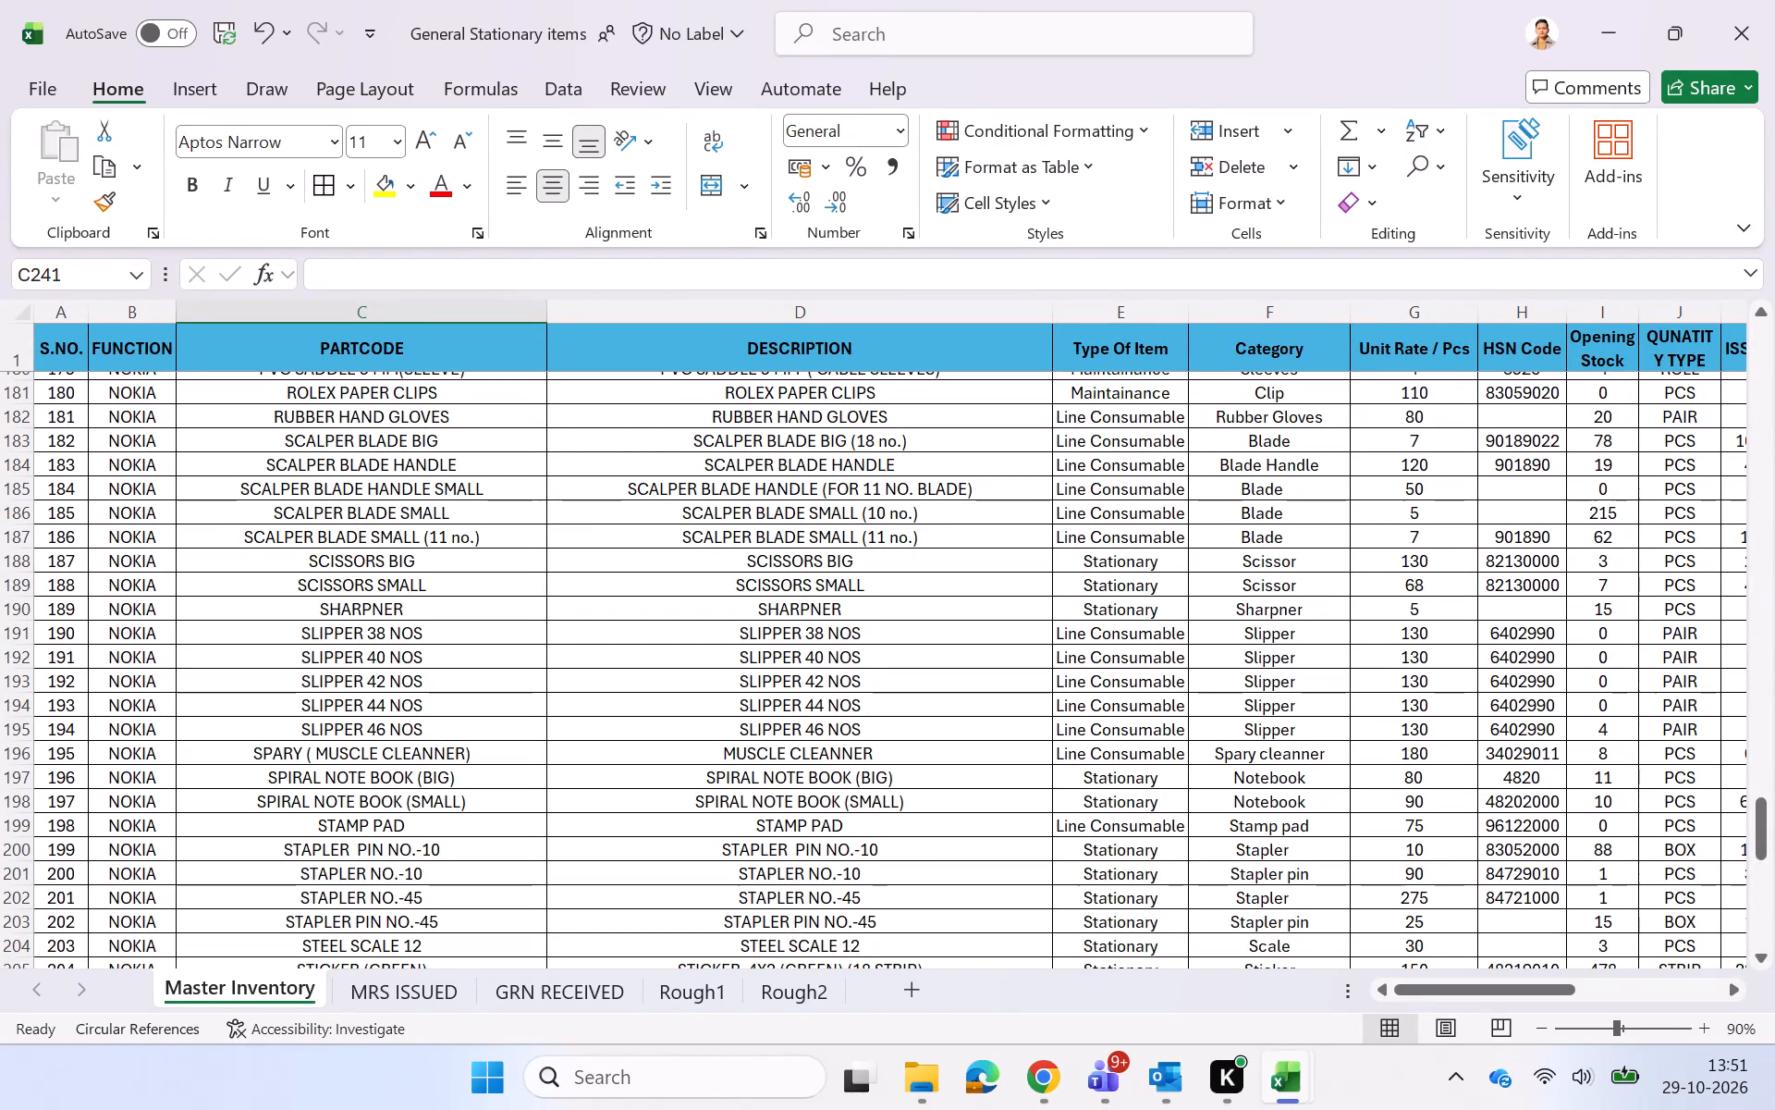
pyautogui.scroll(3, 650, 592)
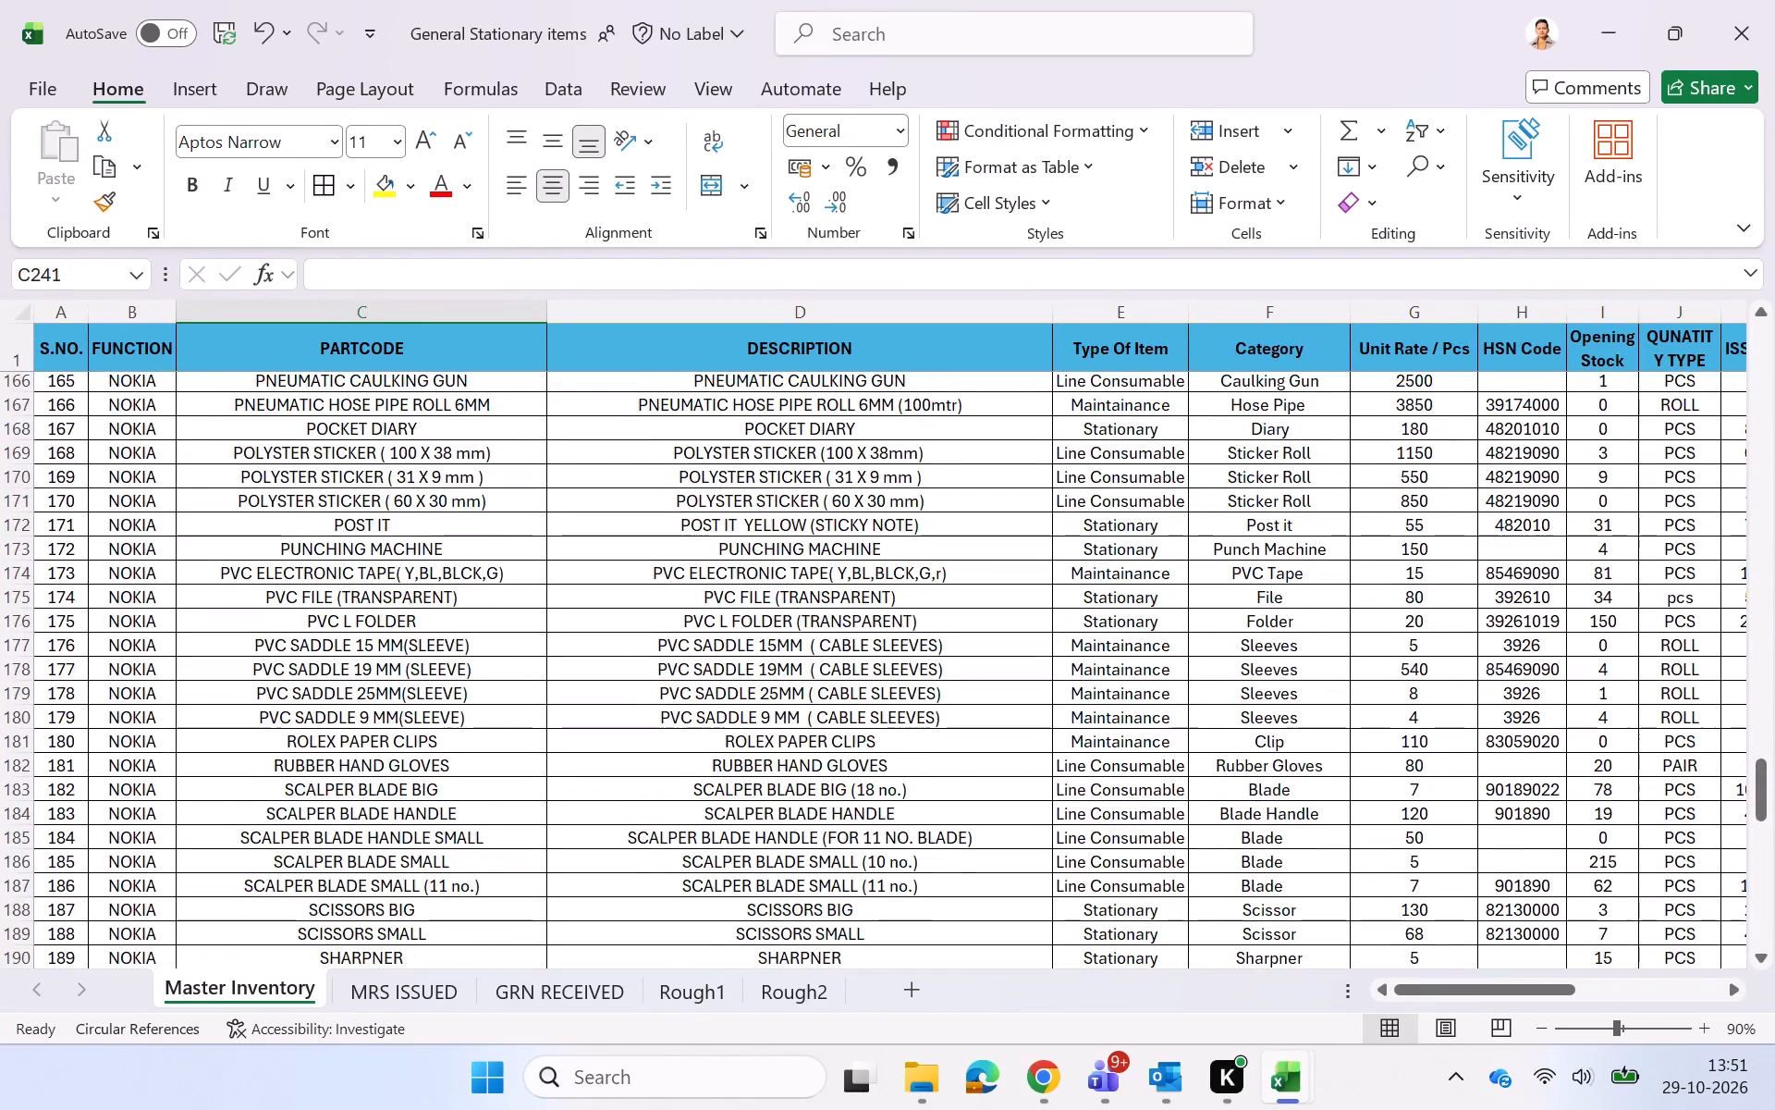
pyautogui.scroll(3, 650, 592)
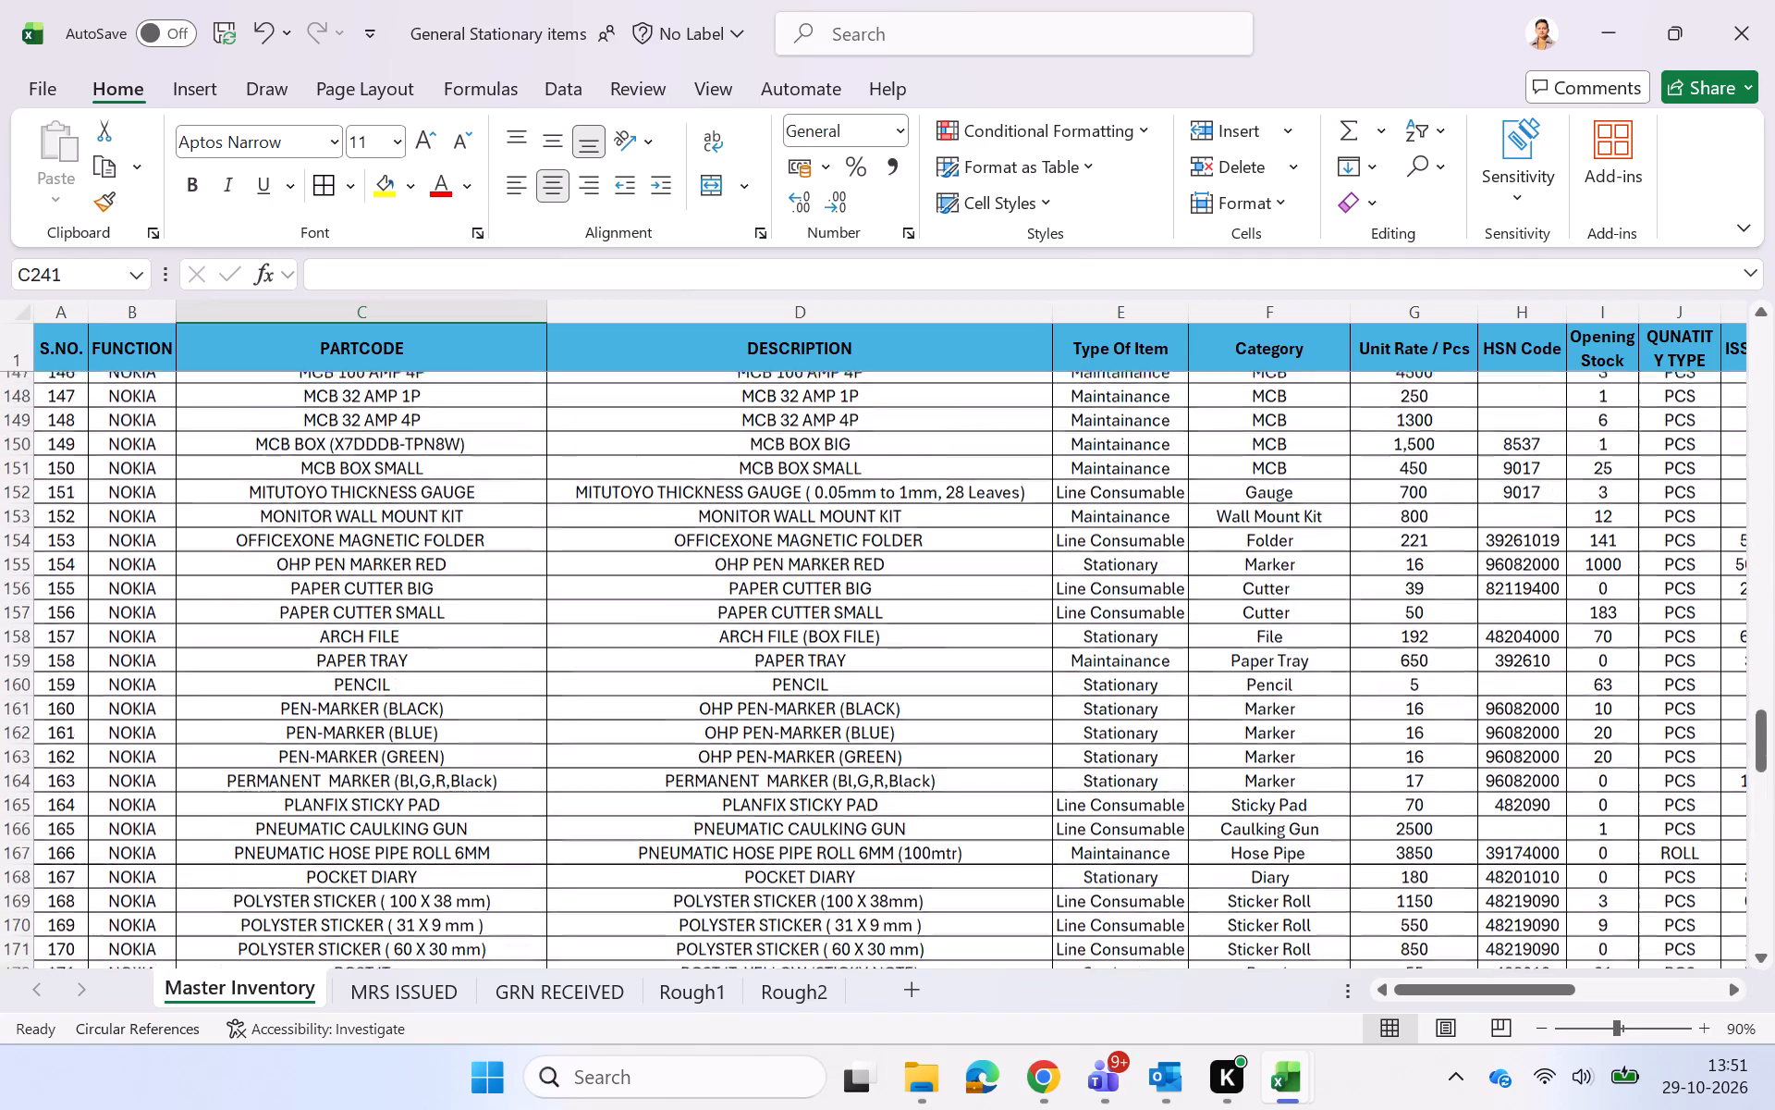
pyautogui.scroll(2, 650, 592)
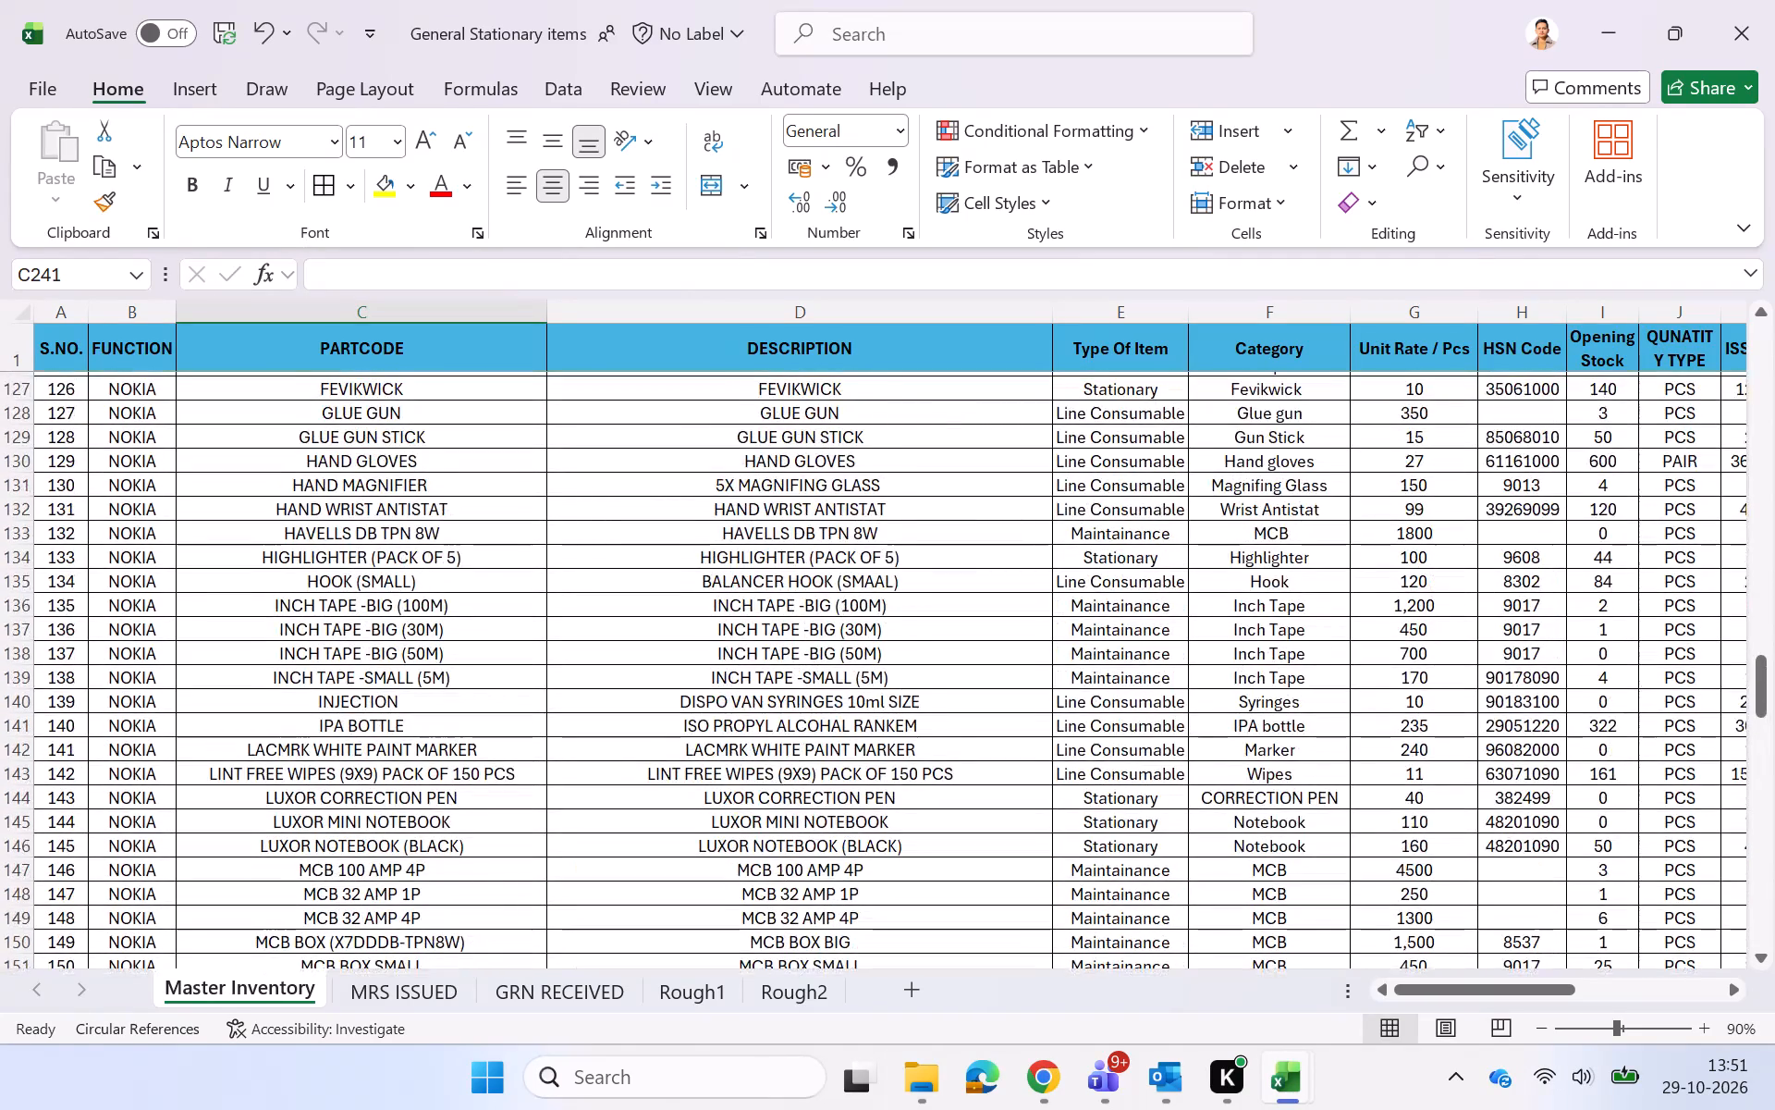
pyautogui.scroll(8, 650, 592)
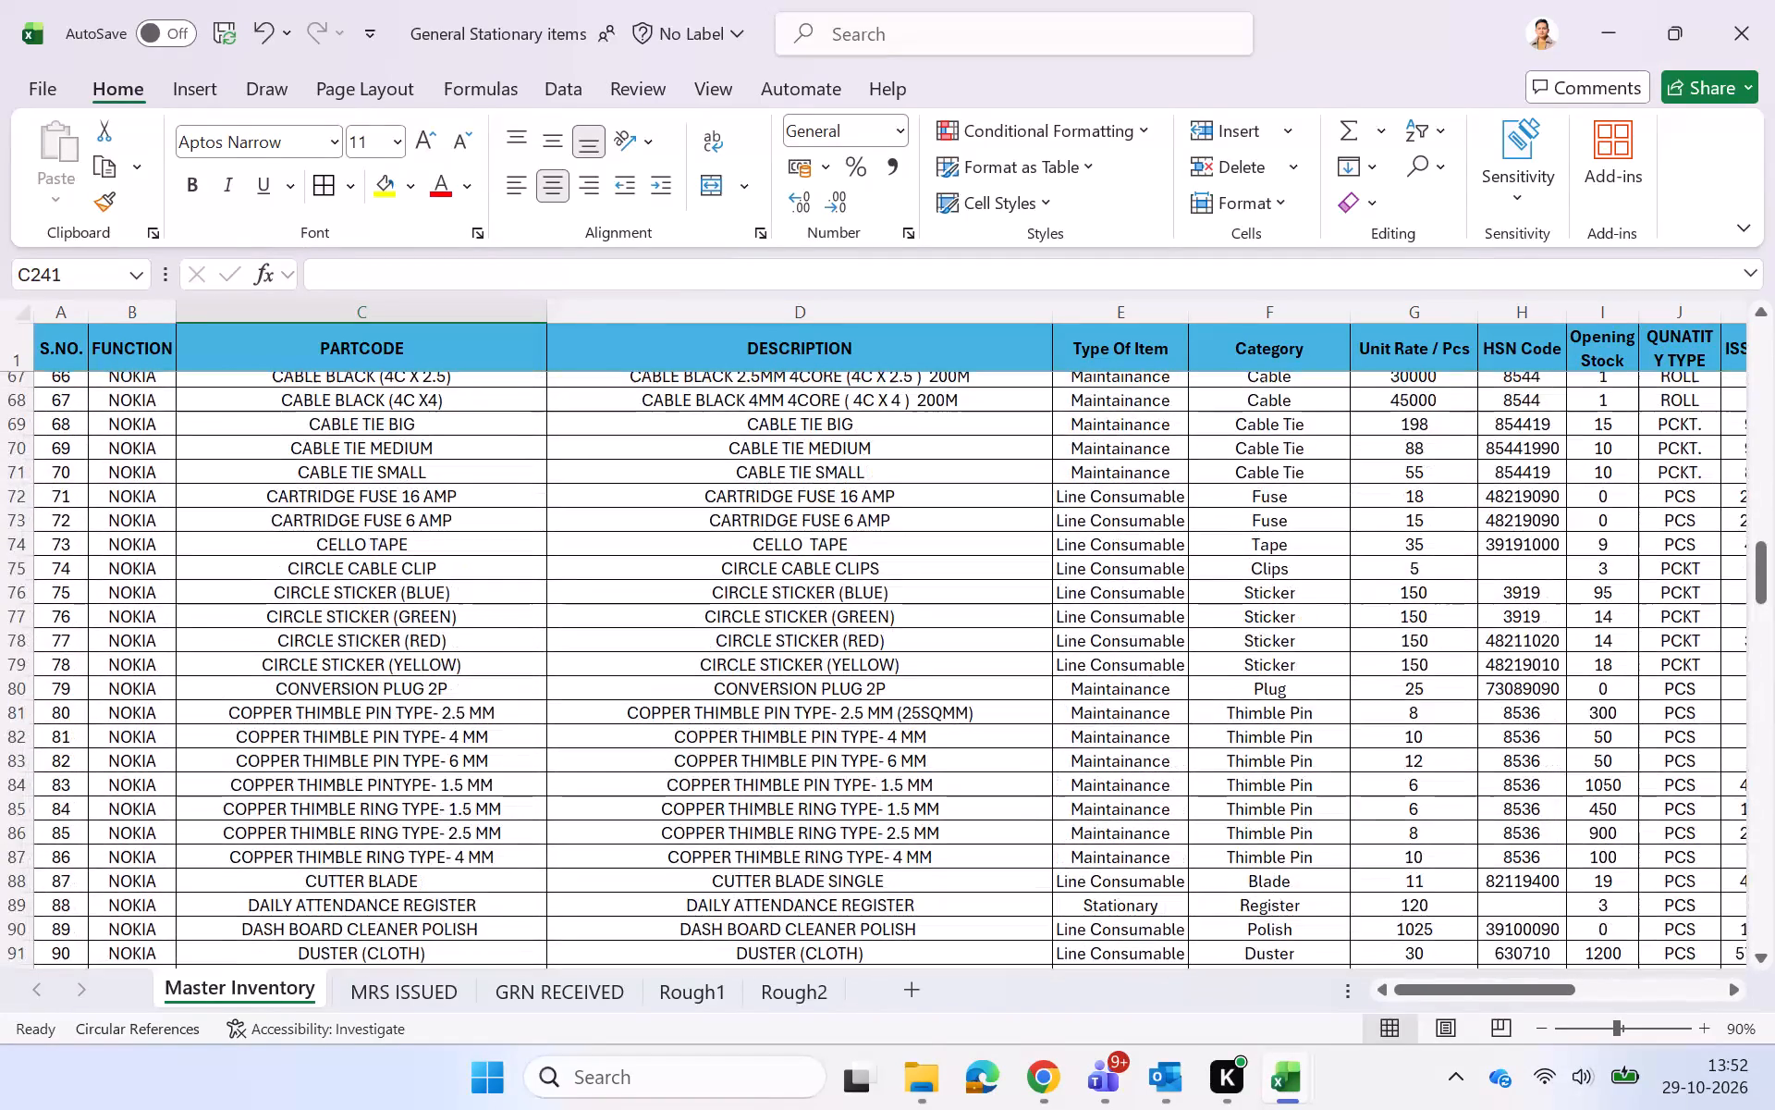
pyautogui.scroll(3, 650, 592)
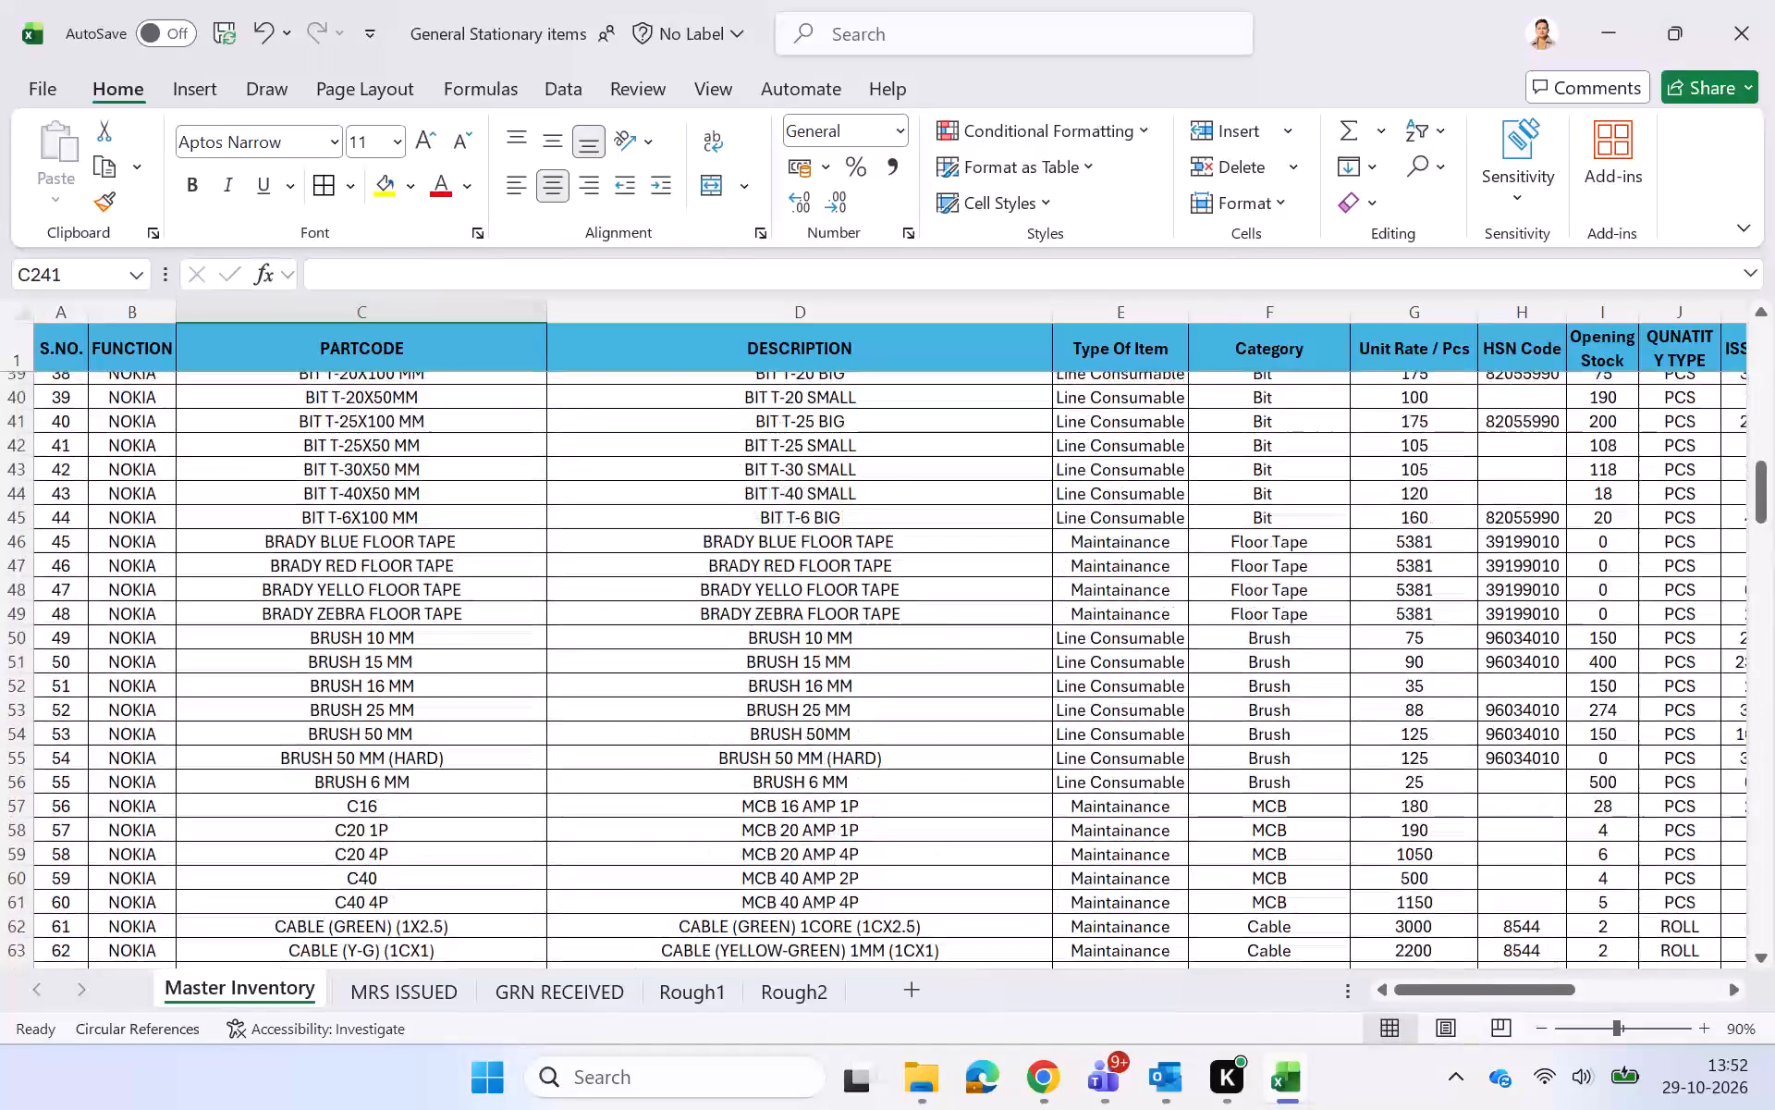
# Examine the opening stock, issued, received and balance stock cells of BRUSH 50 MM (HARD) in Master Inventory, including their formulas.
pyautogui.click(659, 752)
pyautogui.press('Right')
pyautogui.press('Right')
pyautogui.press('Right')
pyautogui.press('Right')
pyautogui.press('Right')
pyautogui.press('Right')
pyautogui.press('Right')
pyautogui.press('Right')
pyautogui.press('Right')
pyautogui.press('Right')
pyautogui.press('Right')
pyautogui.press('Right')
pyautogui.press('Right')
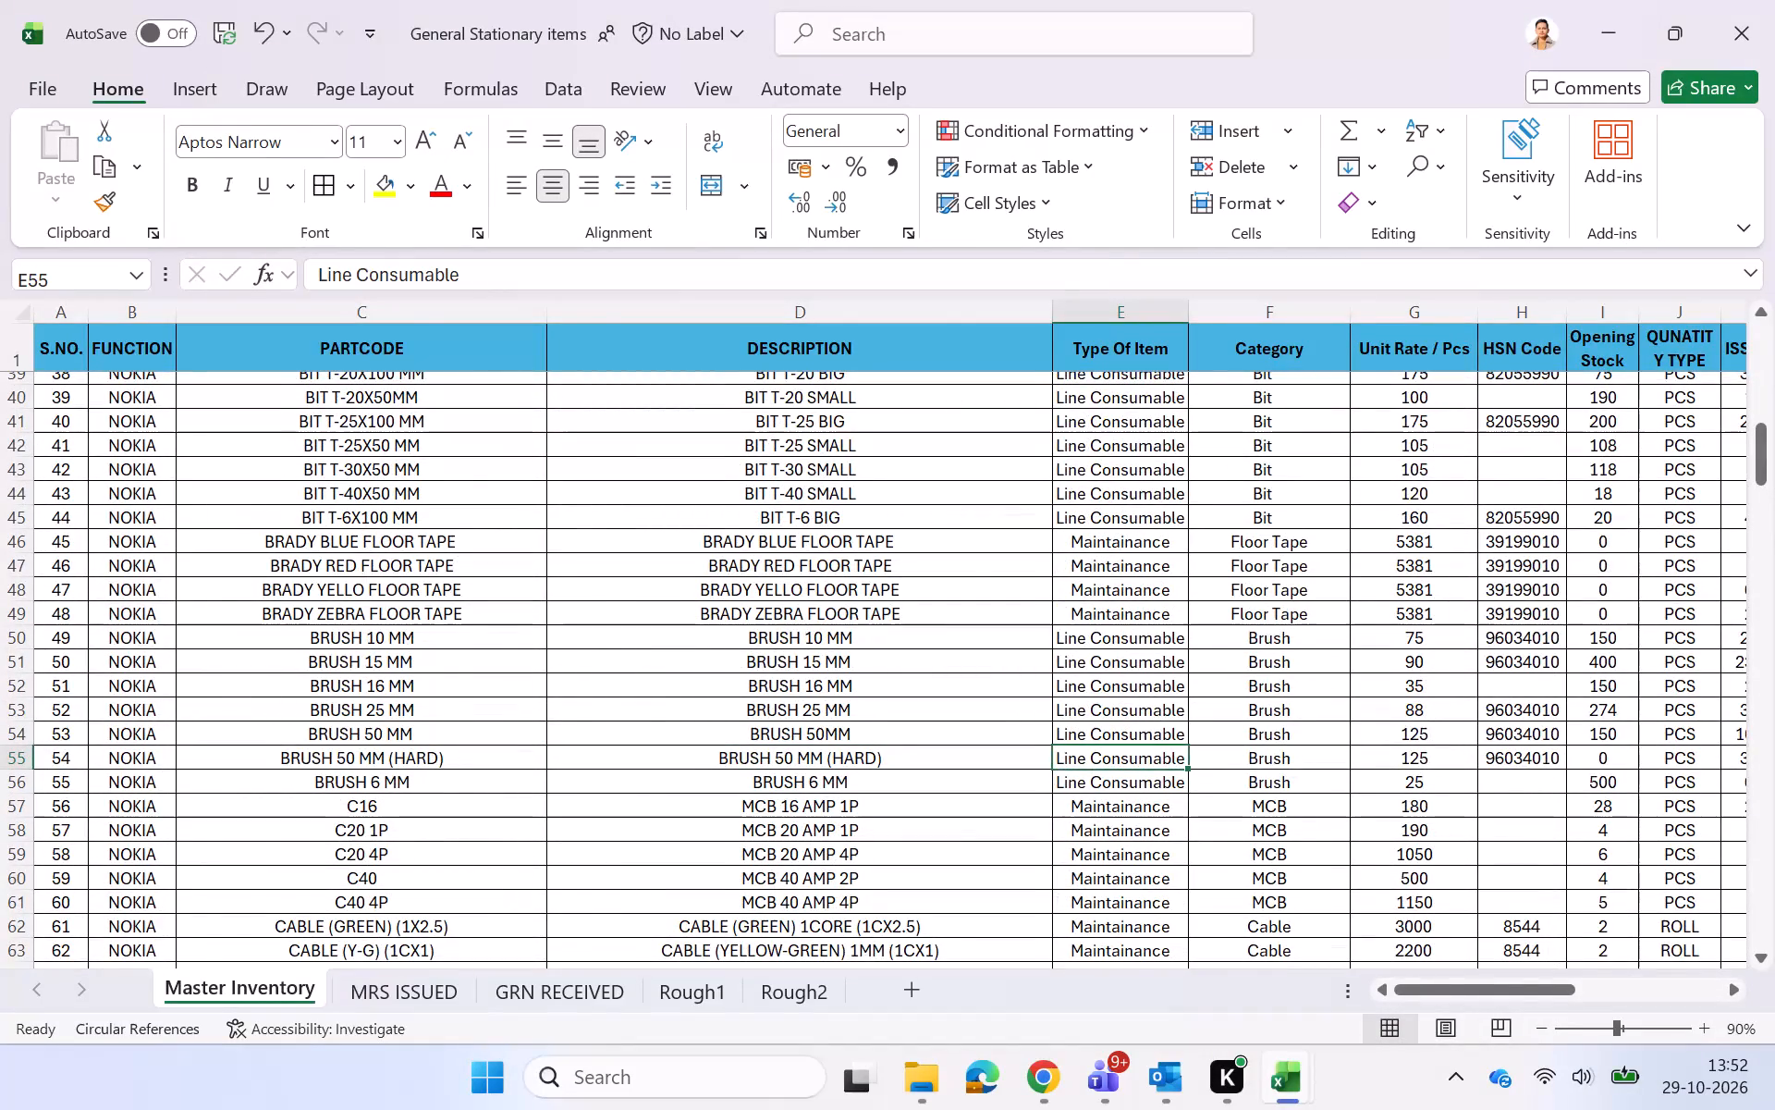
pyautogui.press('Left')
pyautogui.press('Left')
pyautogui.press('Left')
pyautogui.press('Left')
pyautogui.press('Left')
pyautogui.press('Left')
pyautogui.press('Left')
pyautogui.press('Left')
pyautogui.press('Left')
pyautogui.press('Left')
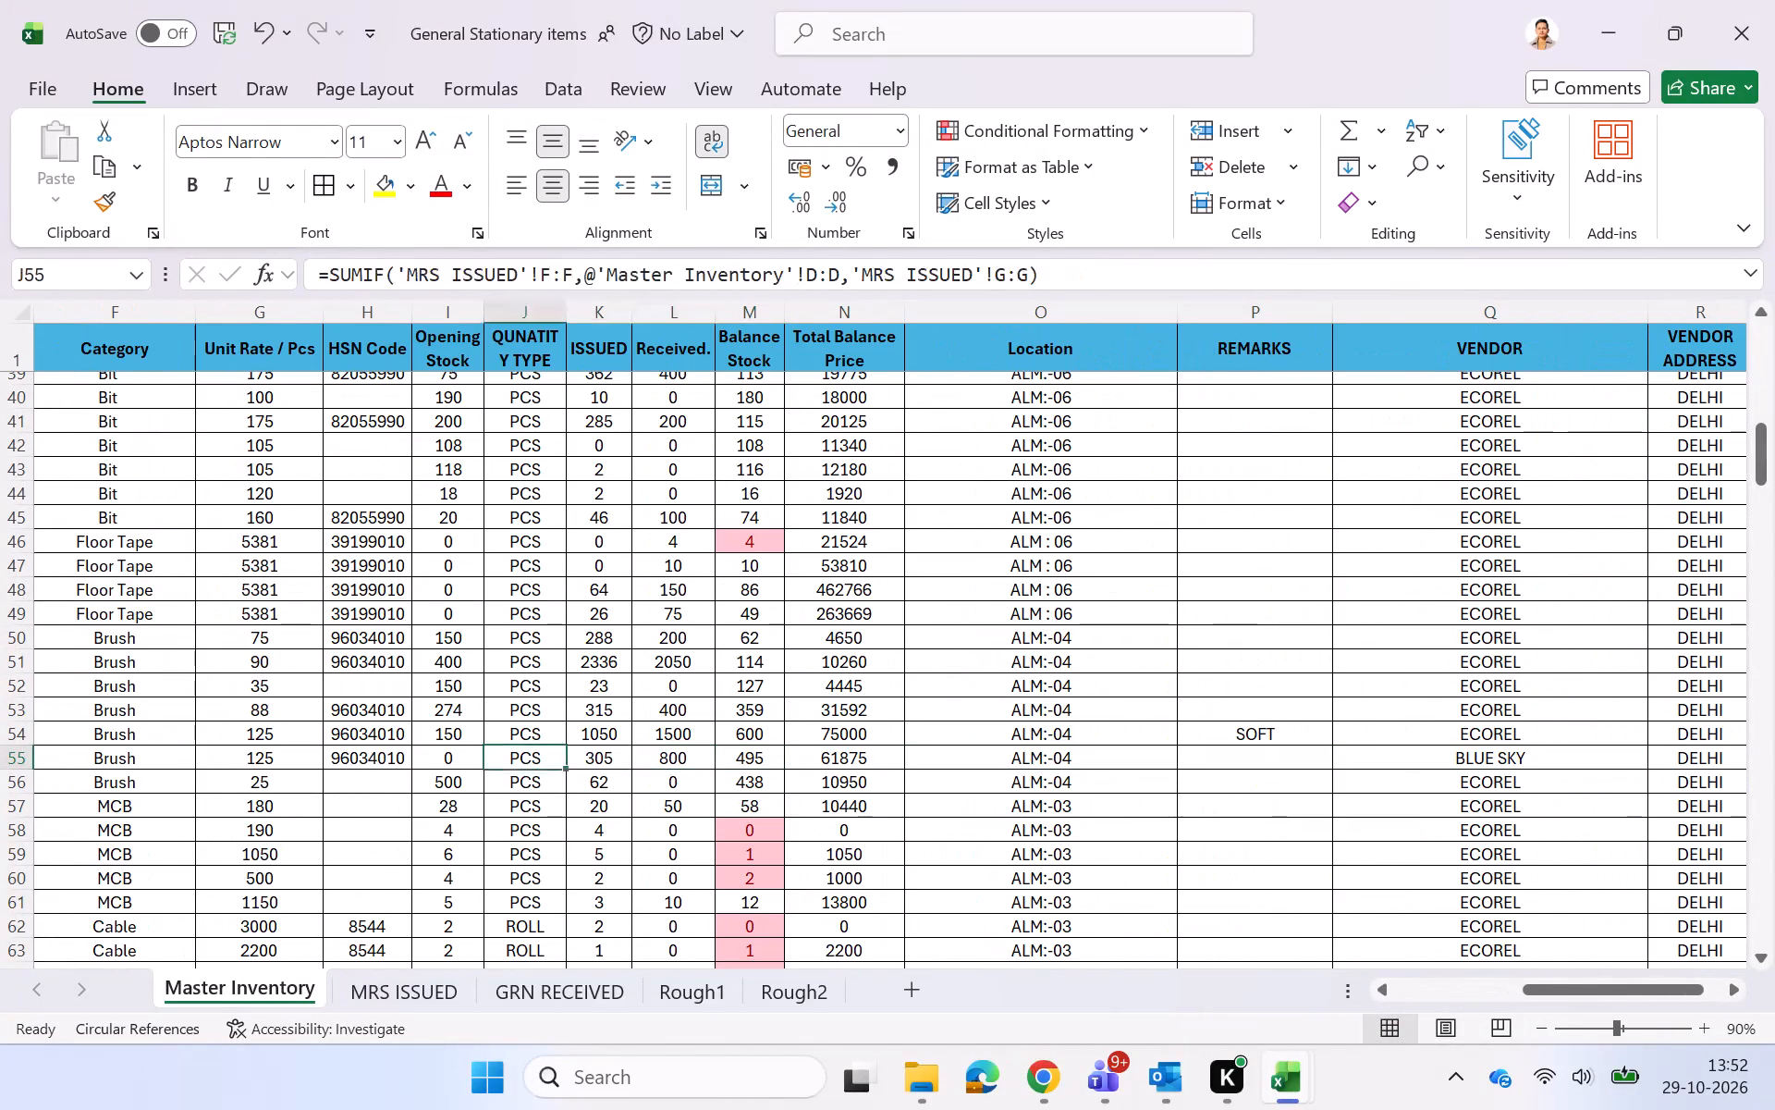
pyautogui.press('Left')
pyautogui.press('Left')
pyautogui.press('Left')
pyautogui.press('Right')
pyautogui.press('Right')
pyautogui.press('Right')
pyautogui.press('Right')
pyautogui.press('Right')
pyautogui.press('Right')
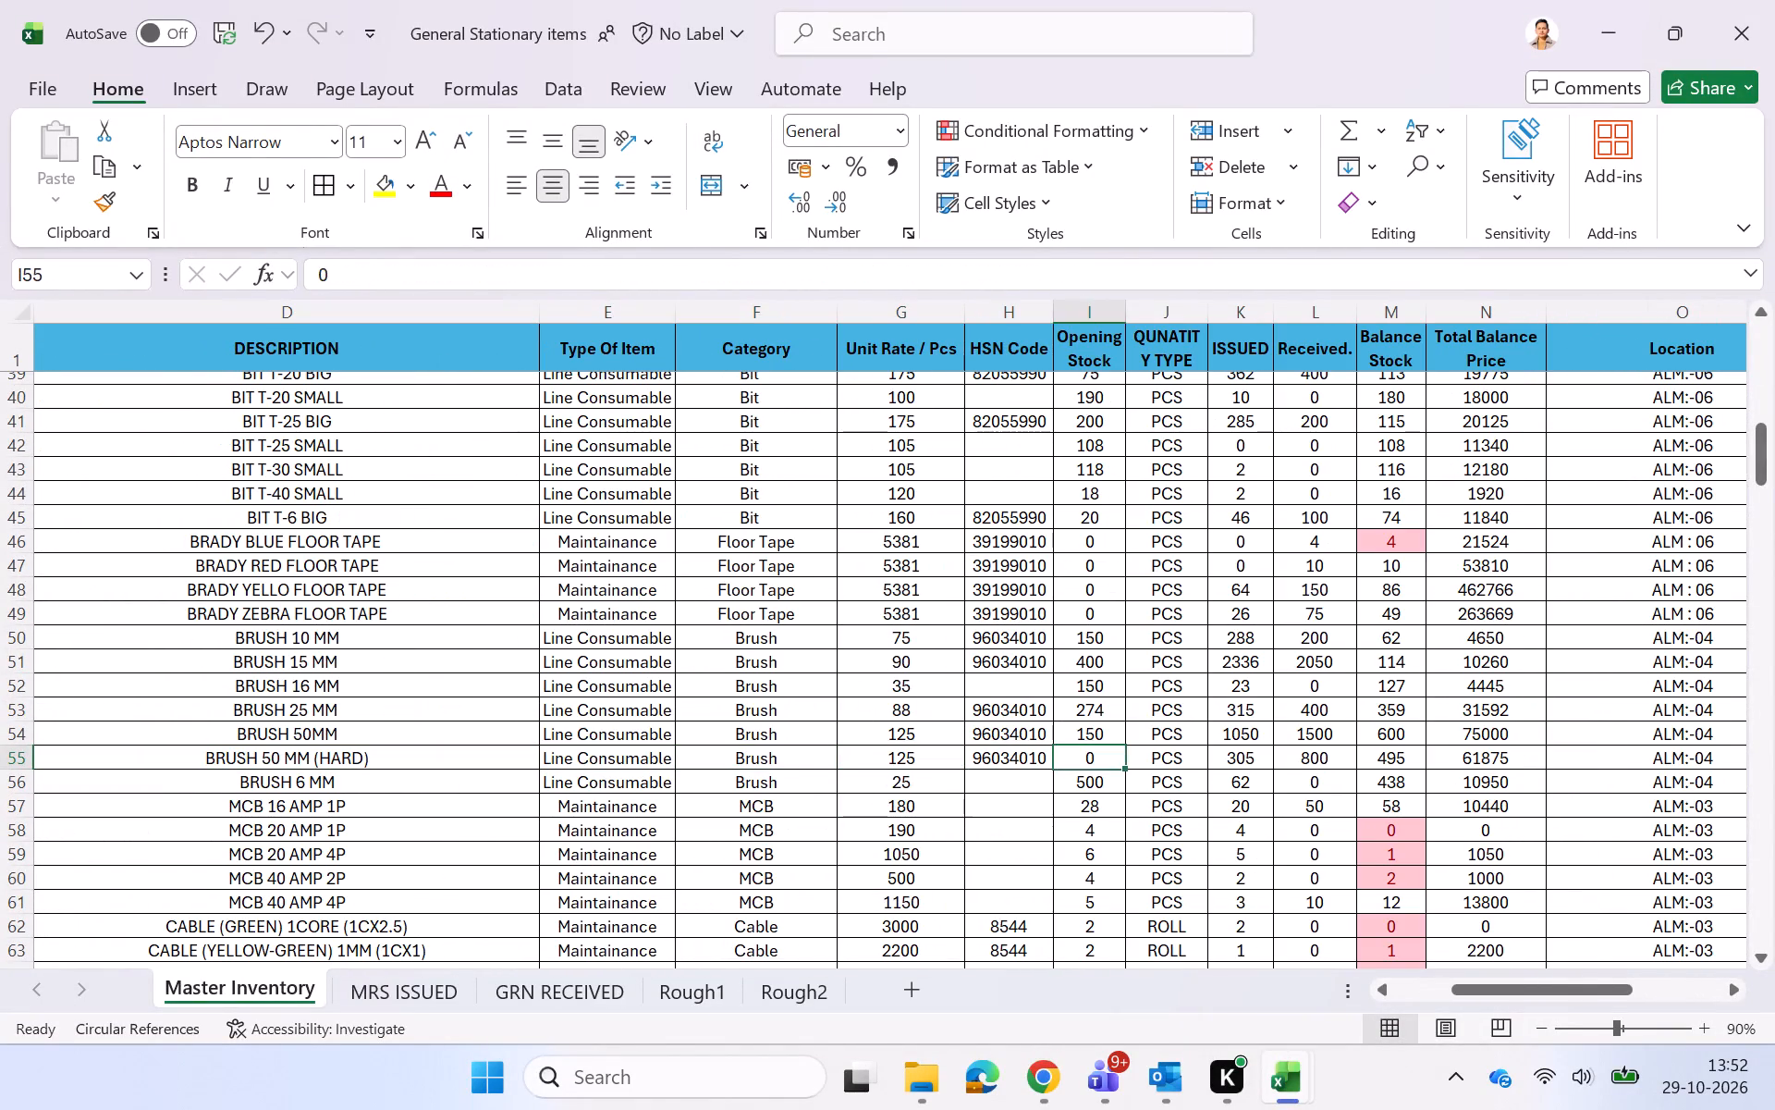
pyautogui.press('Right')
pyautogui.press('Right')
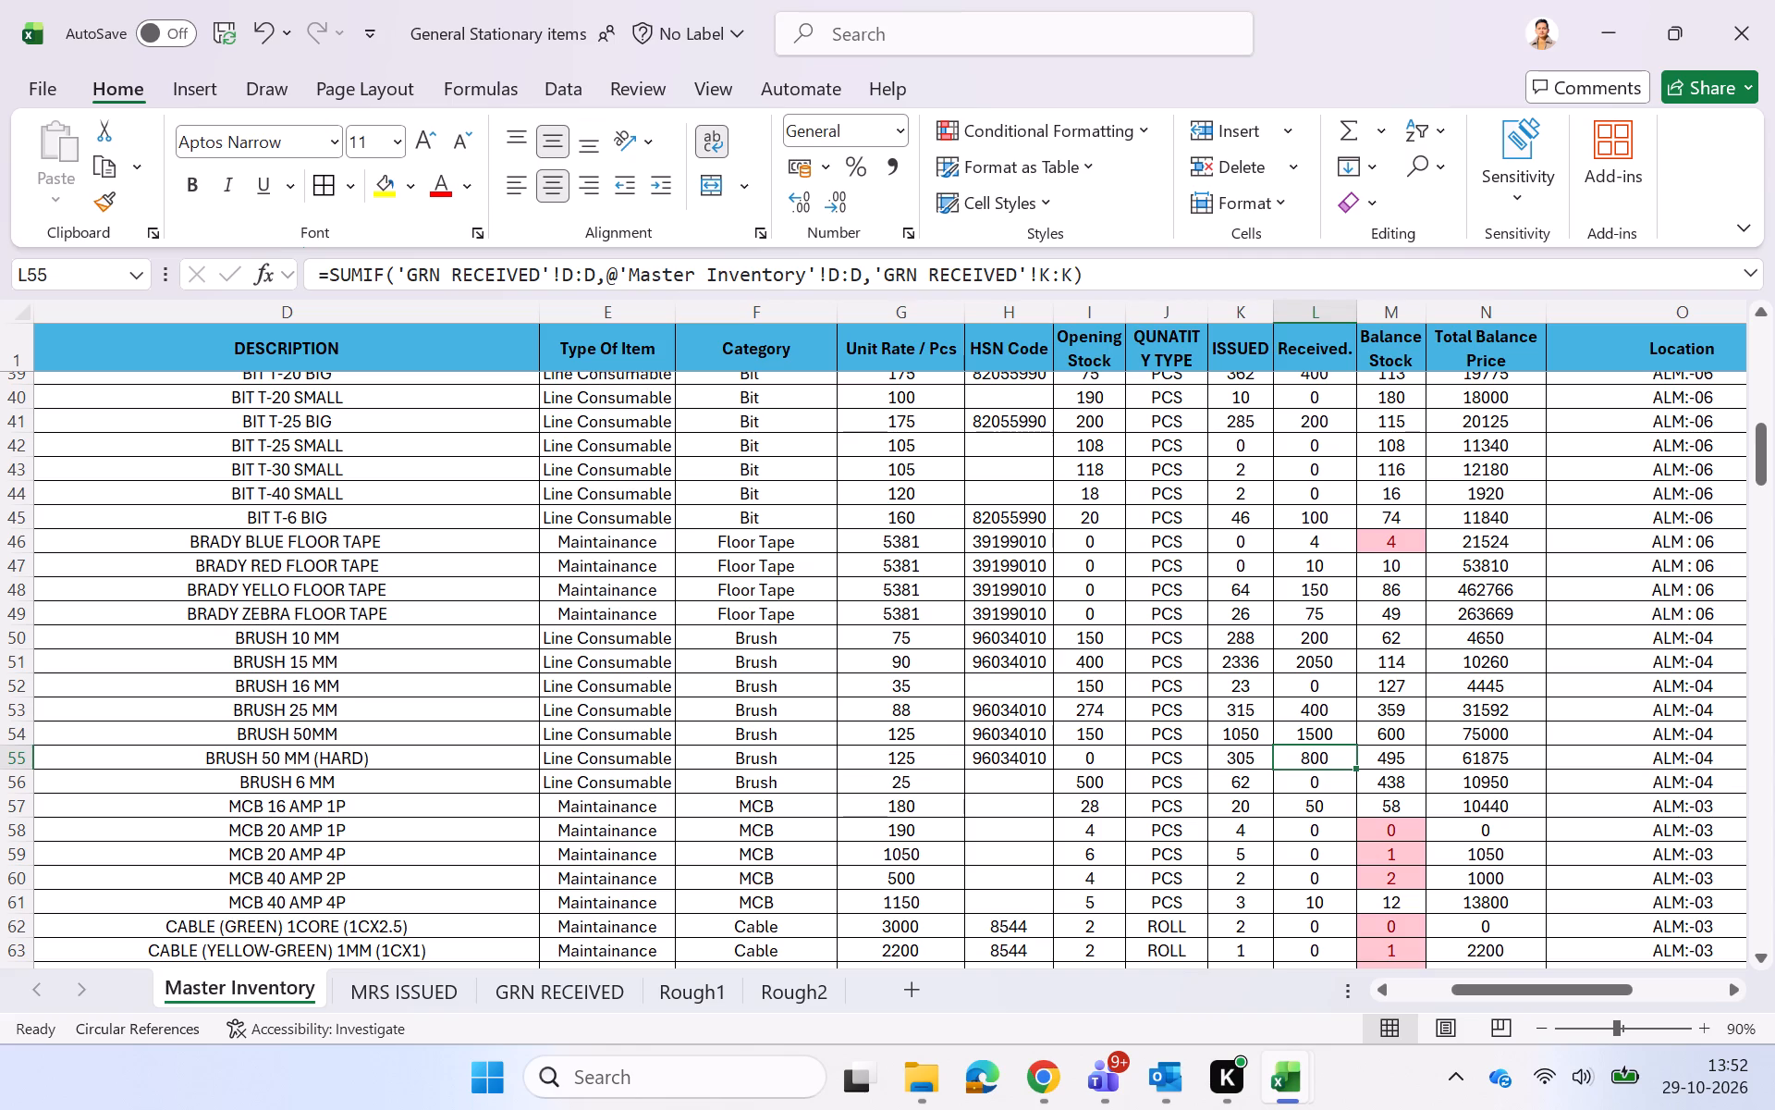
pyautogui.press('Right')
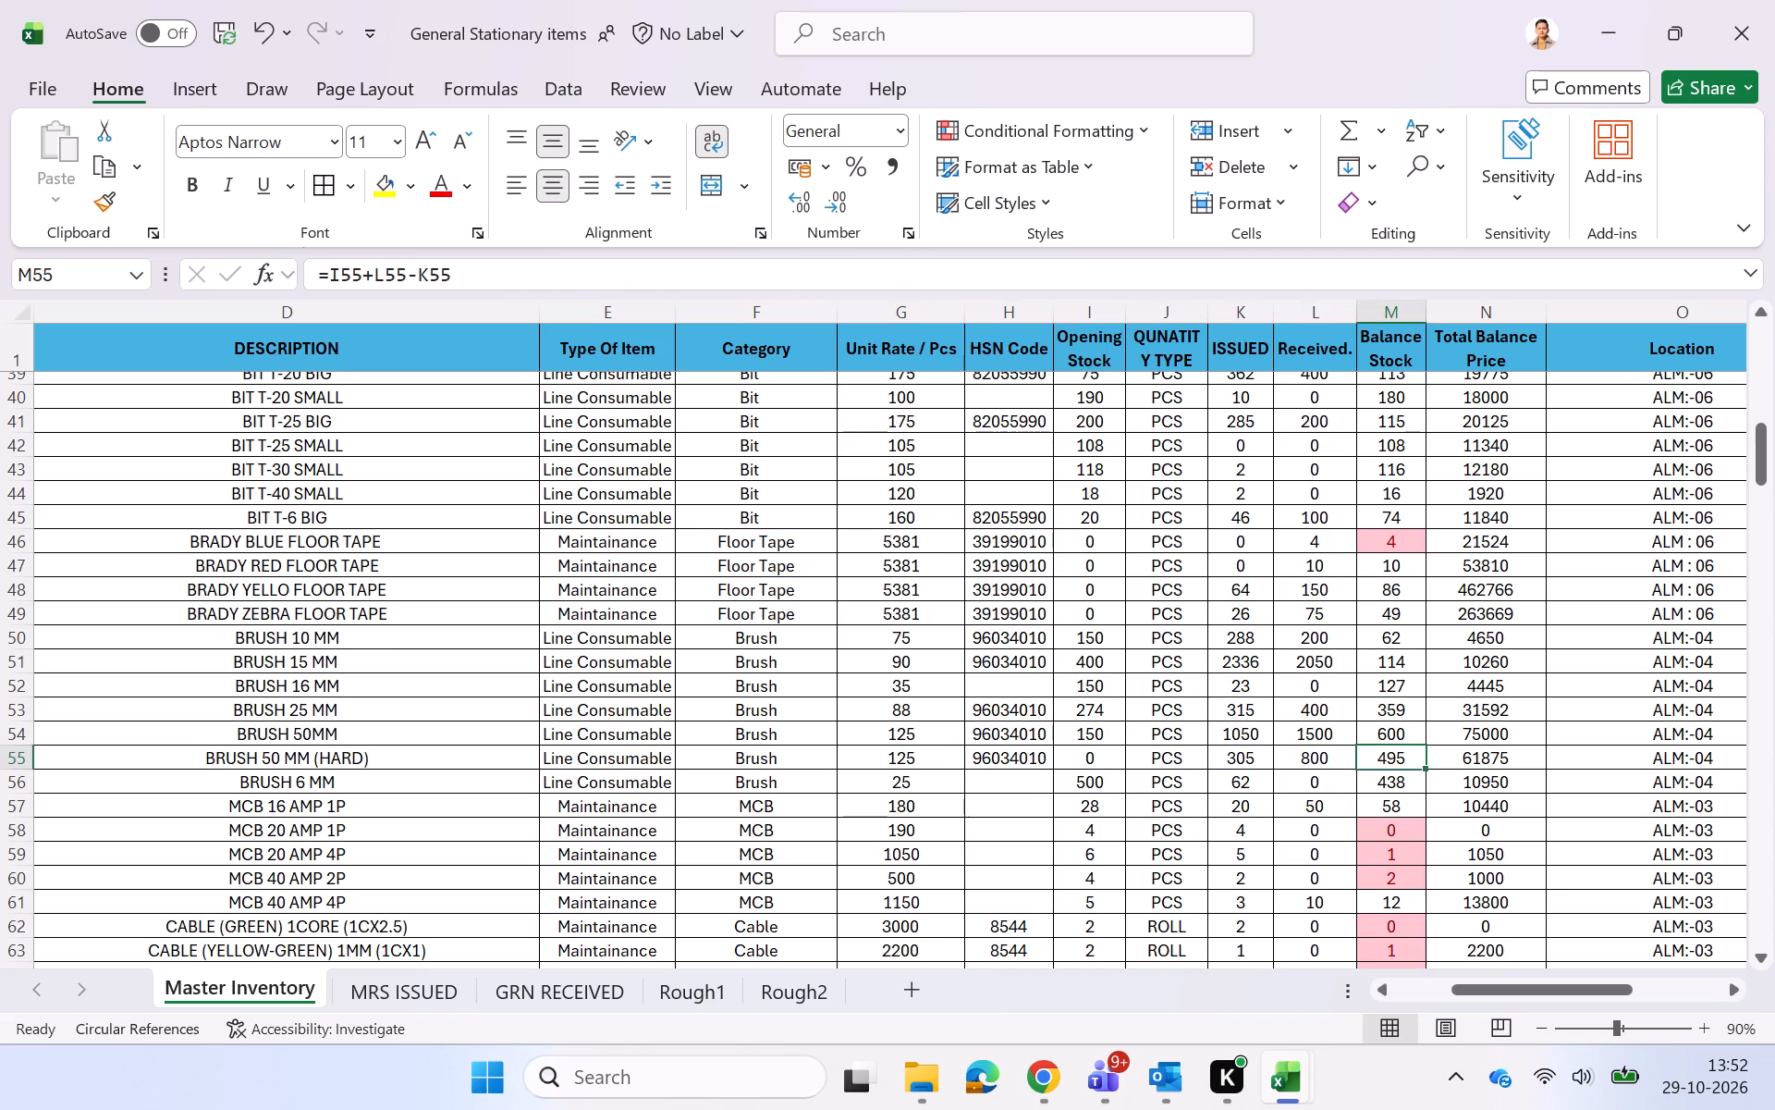
# Open the GRN RECEIVED sheet.
pyautogui.click(496, 979)
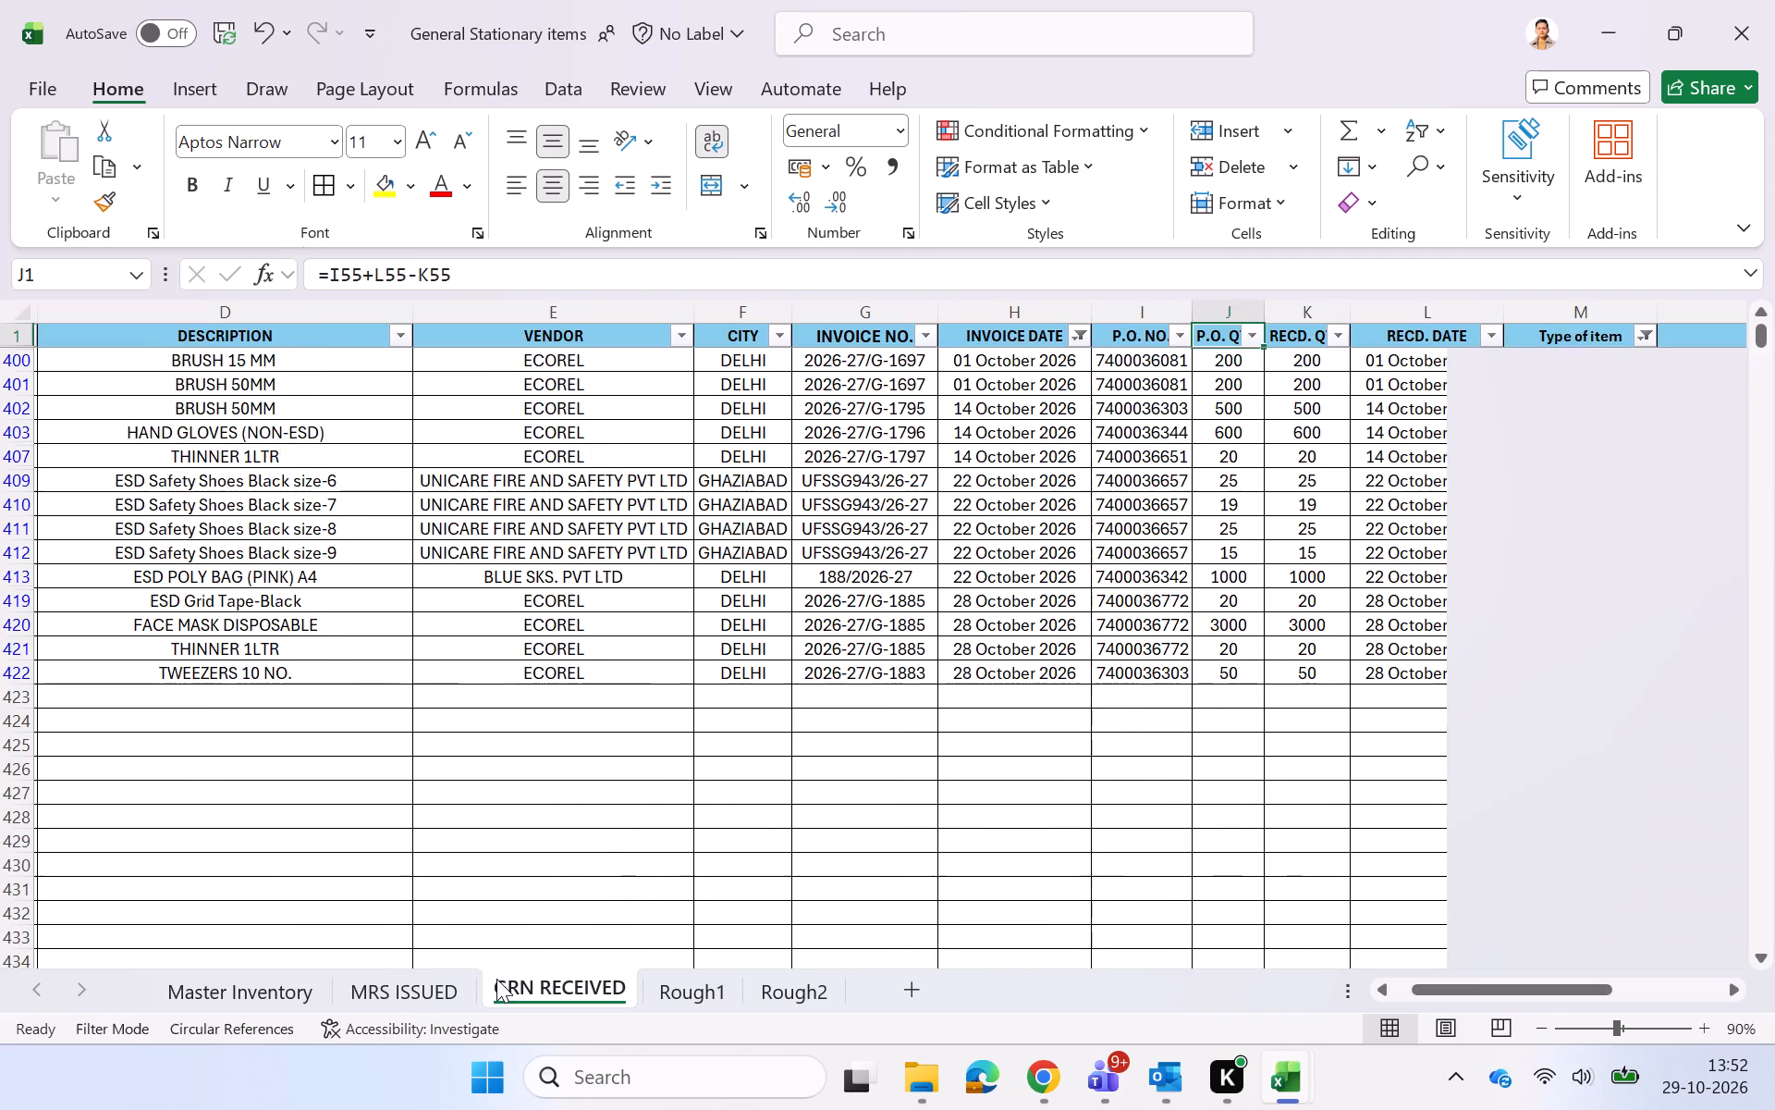
pyautogui.hscroll(5, 534, 477)
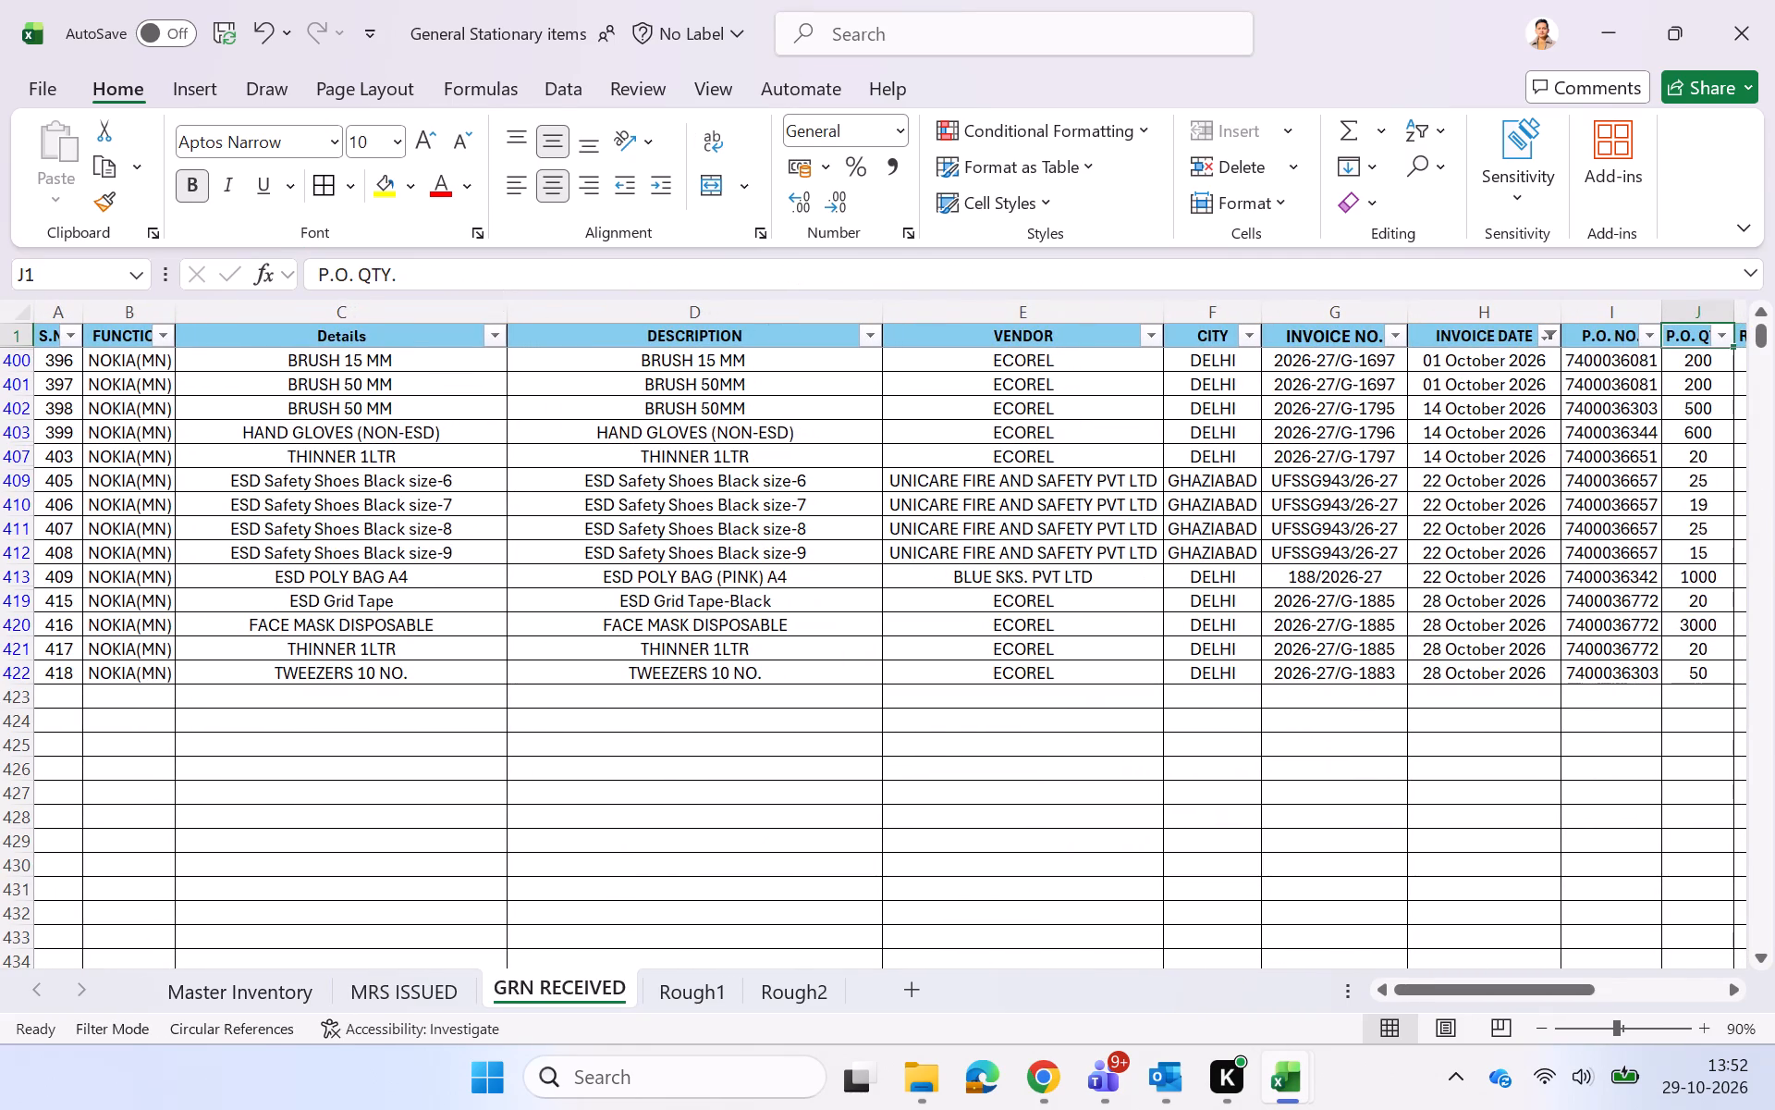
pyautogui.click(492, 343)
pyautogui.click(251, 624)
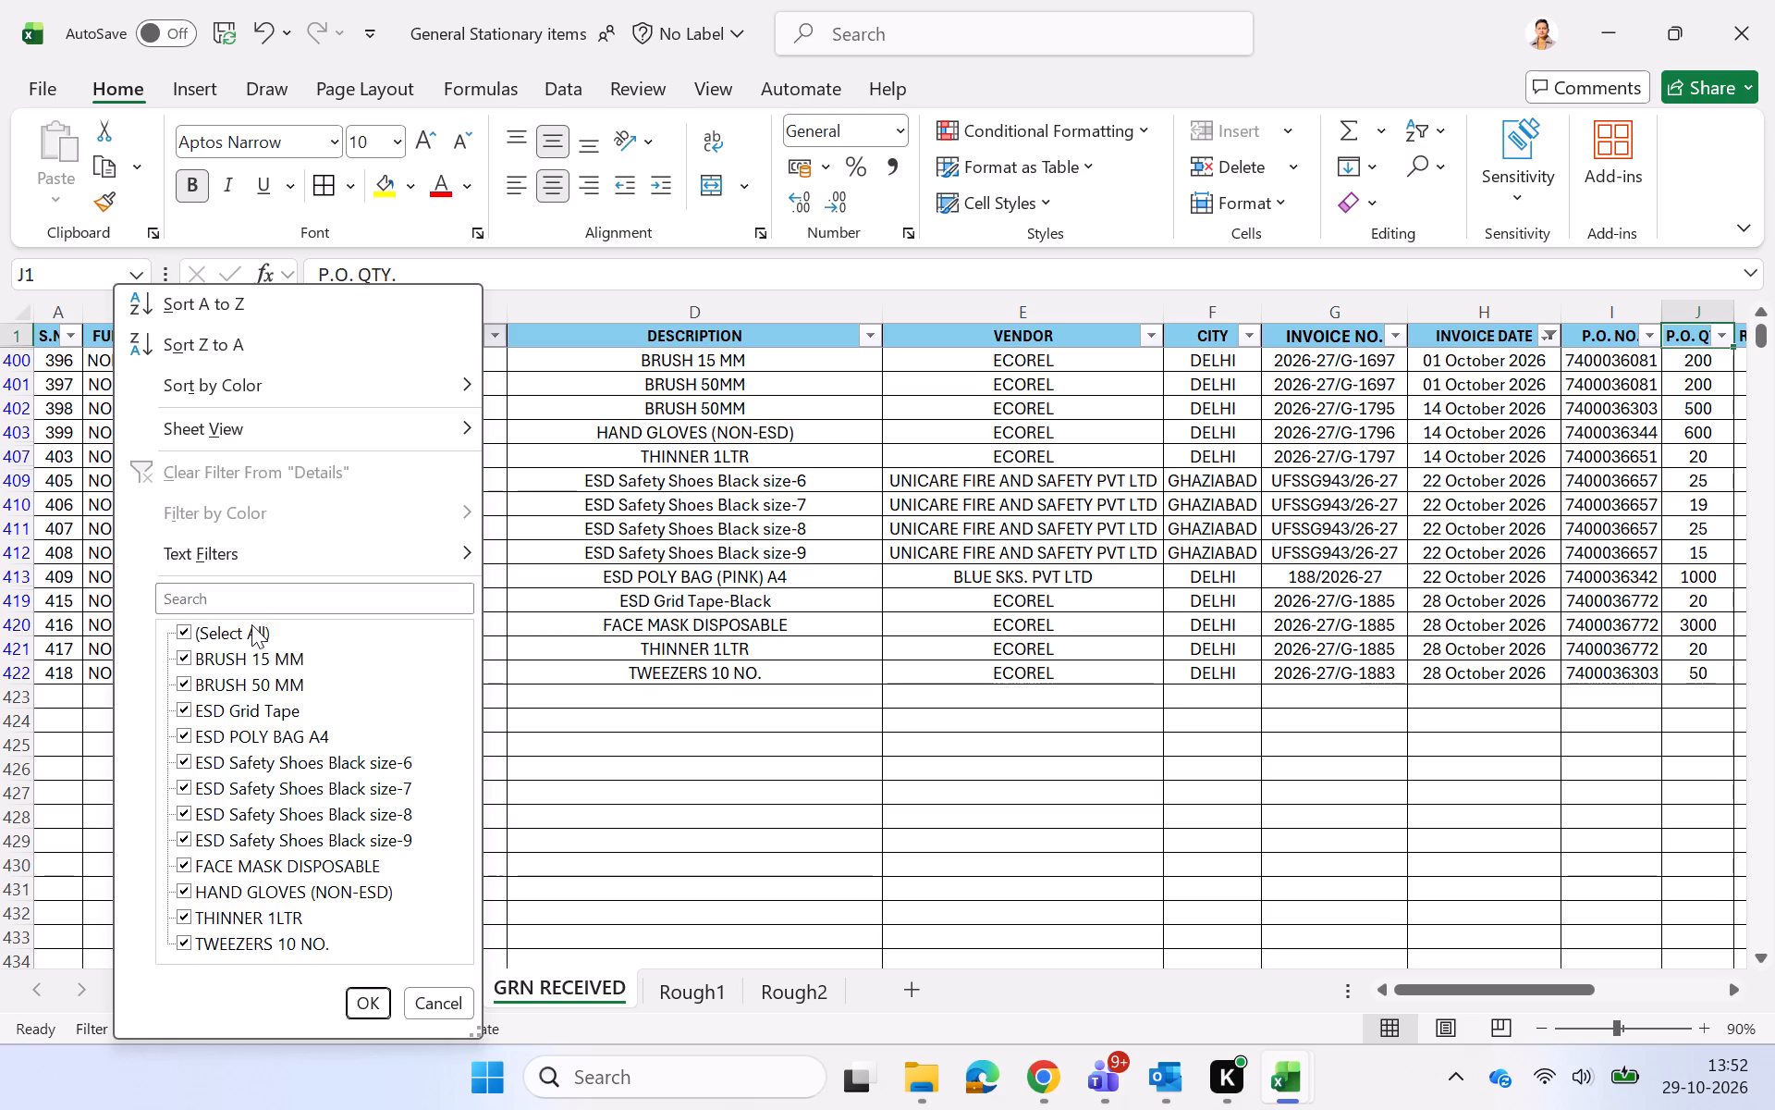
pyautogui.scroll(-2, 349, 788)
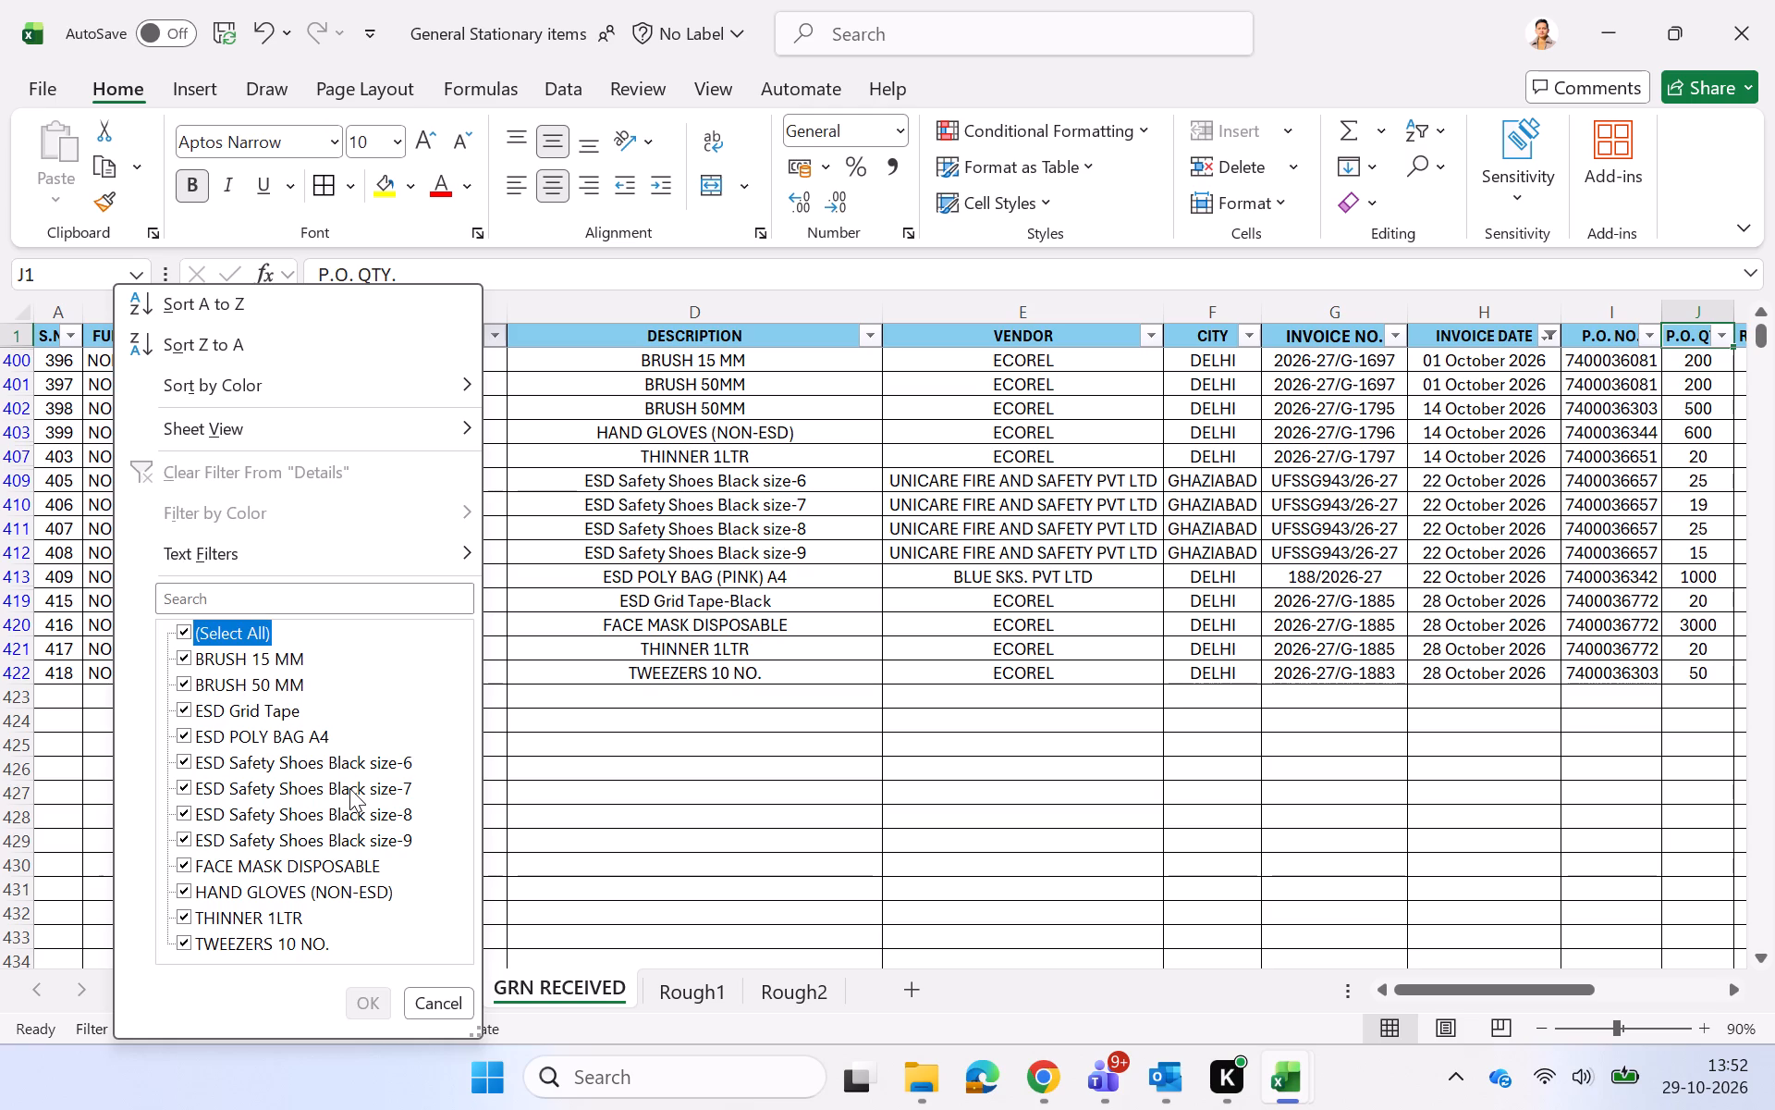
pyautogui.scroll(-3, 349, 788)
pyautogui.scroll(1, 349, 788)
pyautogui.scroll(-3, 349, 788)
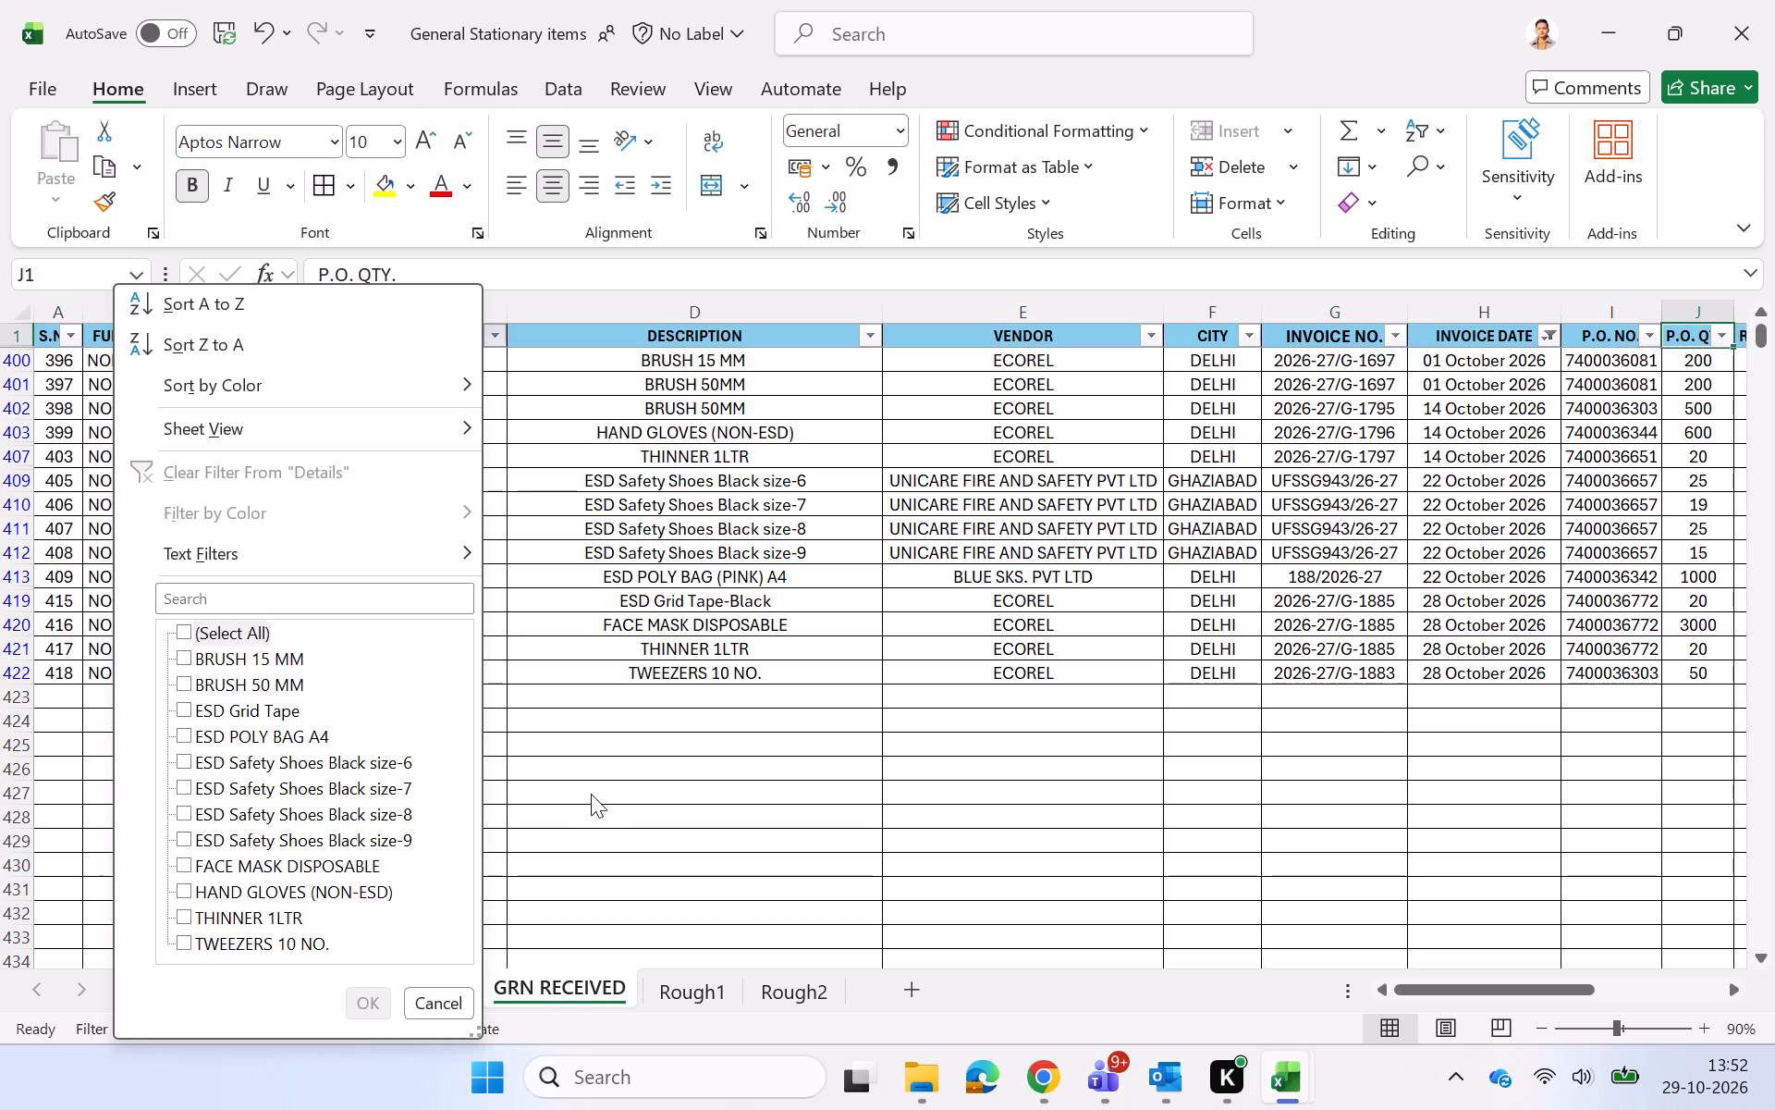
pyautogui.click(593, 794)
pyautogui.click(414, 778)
# Clear all existing filters from the GRN RECEIVED sheet and turn header filtering back on.
pyautogui.hotkey('ctrl', 'shift', 'l')
pyautogui.click(491, 582)
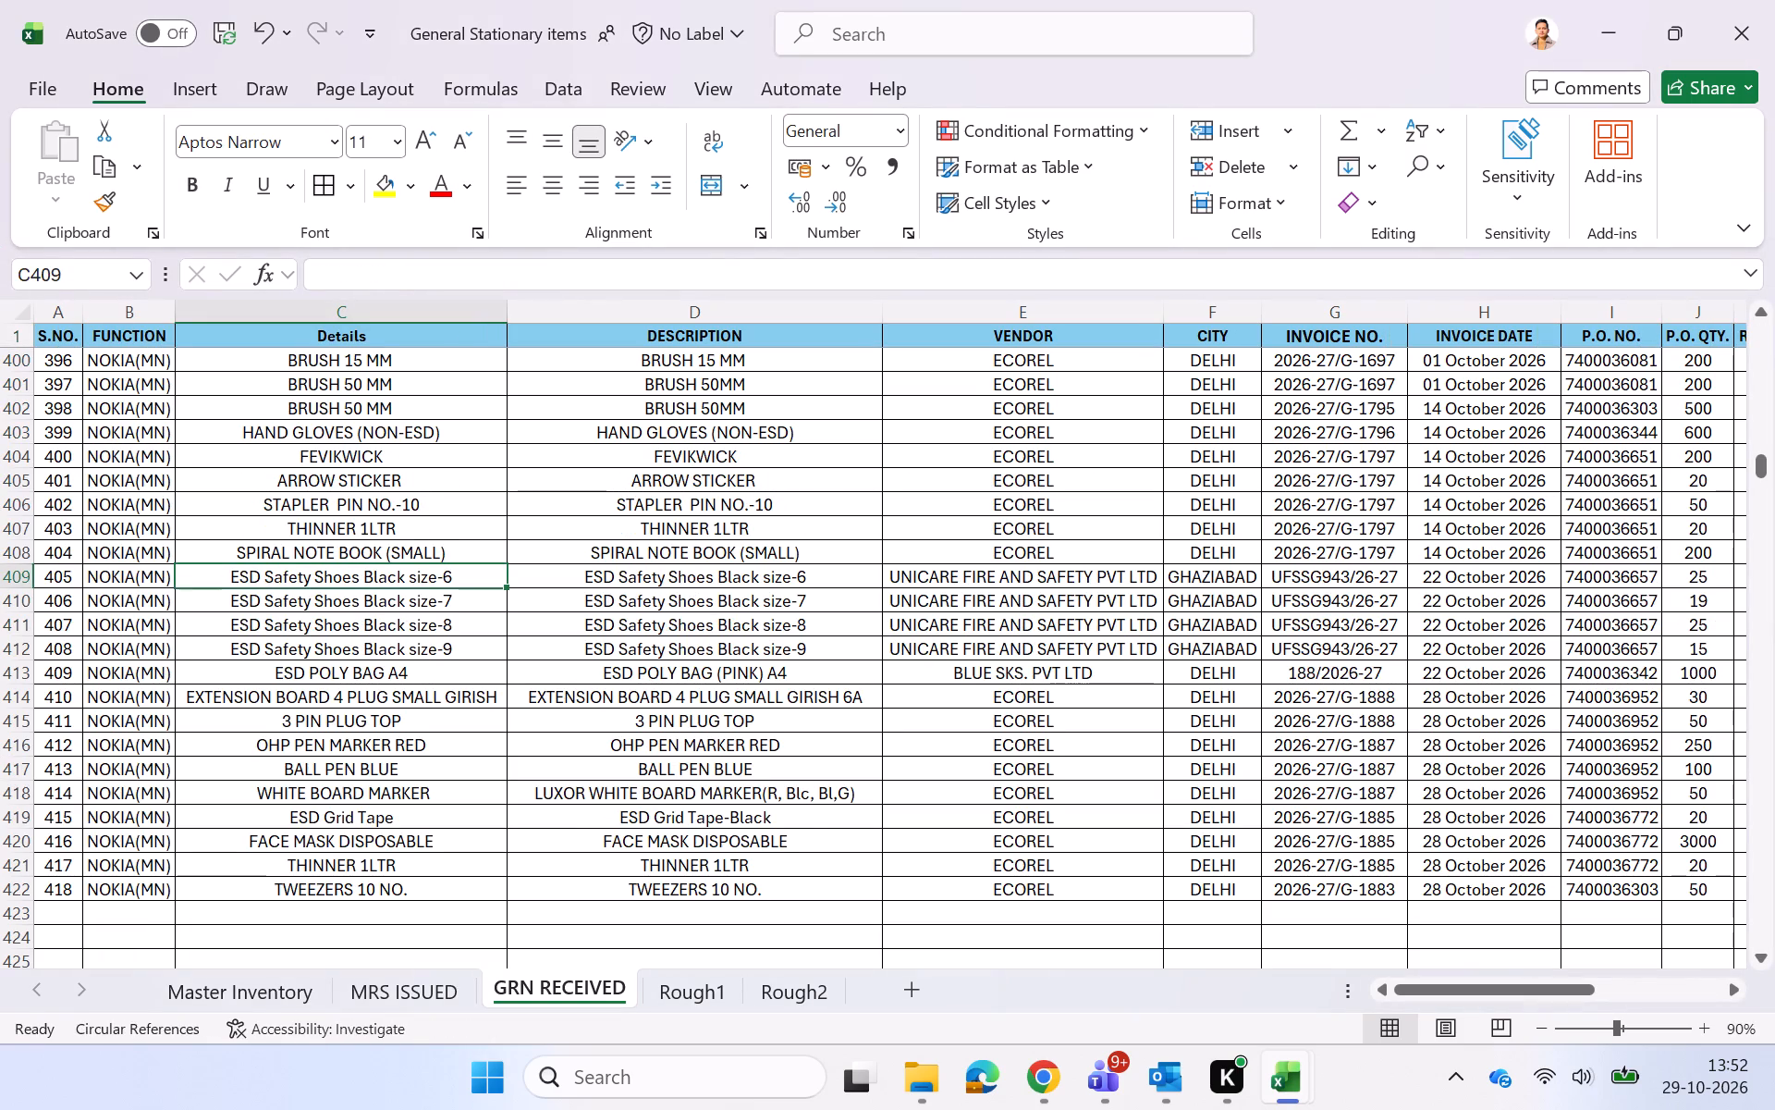
pyautogui.hotkey('ctrl', 'shift', 'l')
# Filter the GRN RECEIVED sheet's Details column to BRUSH 50 MM (HARD) only, searching its values for "brus".
pyautogui.click(497, 337)
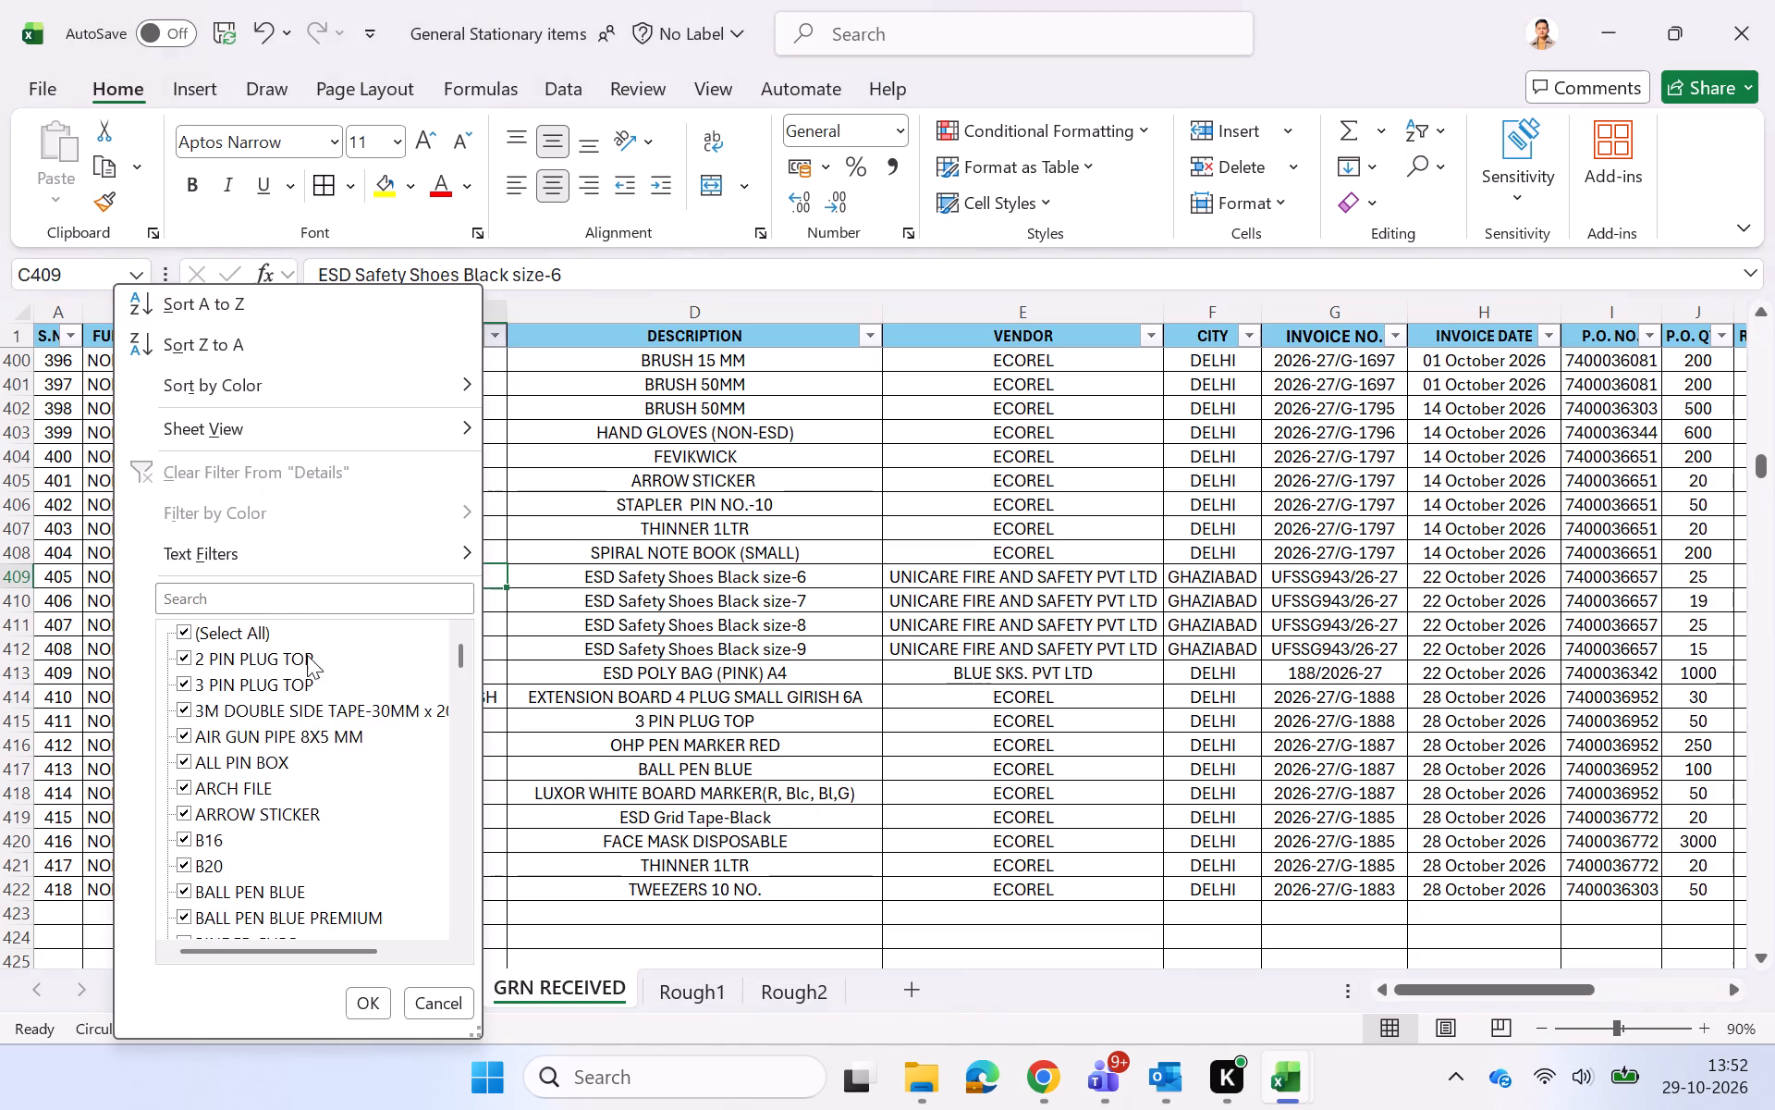
pyautogui.click(270, 592)
pyautogui.write('brus')
pyautogui.click(263, 634)
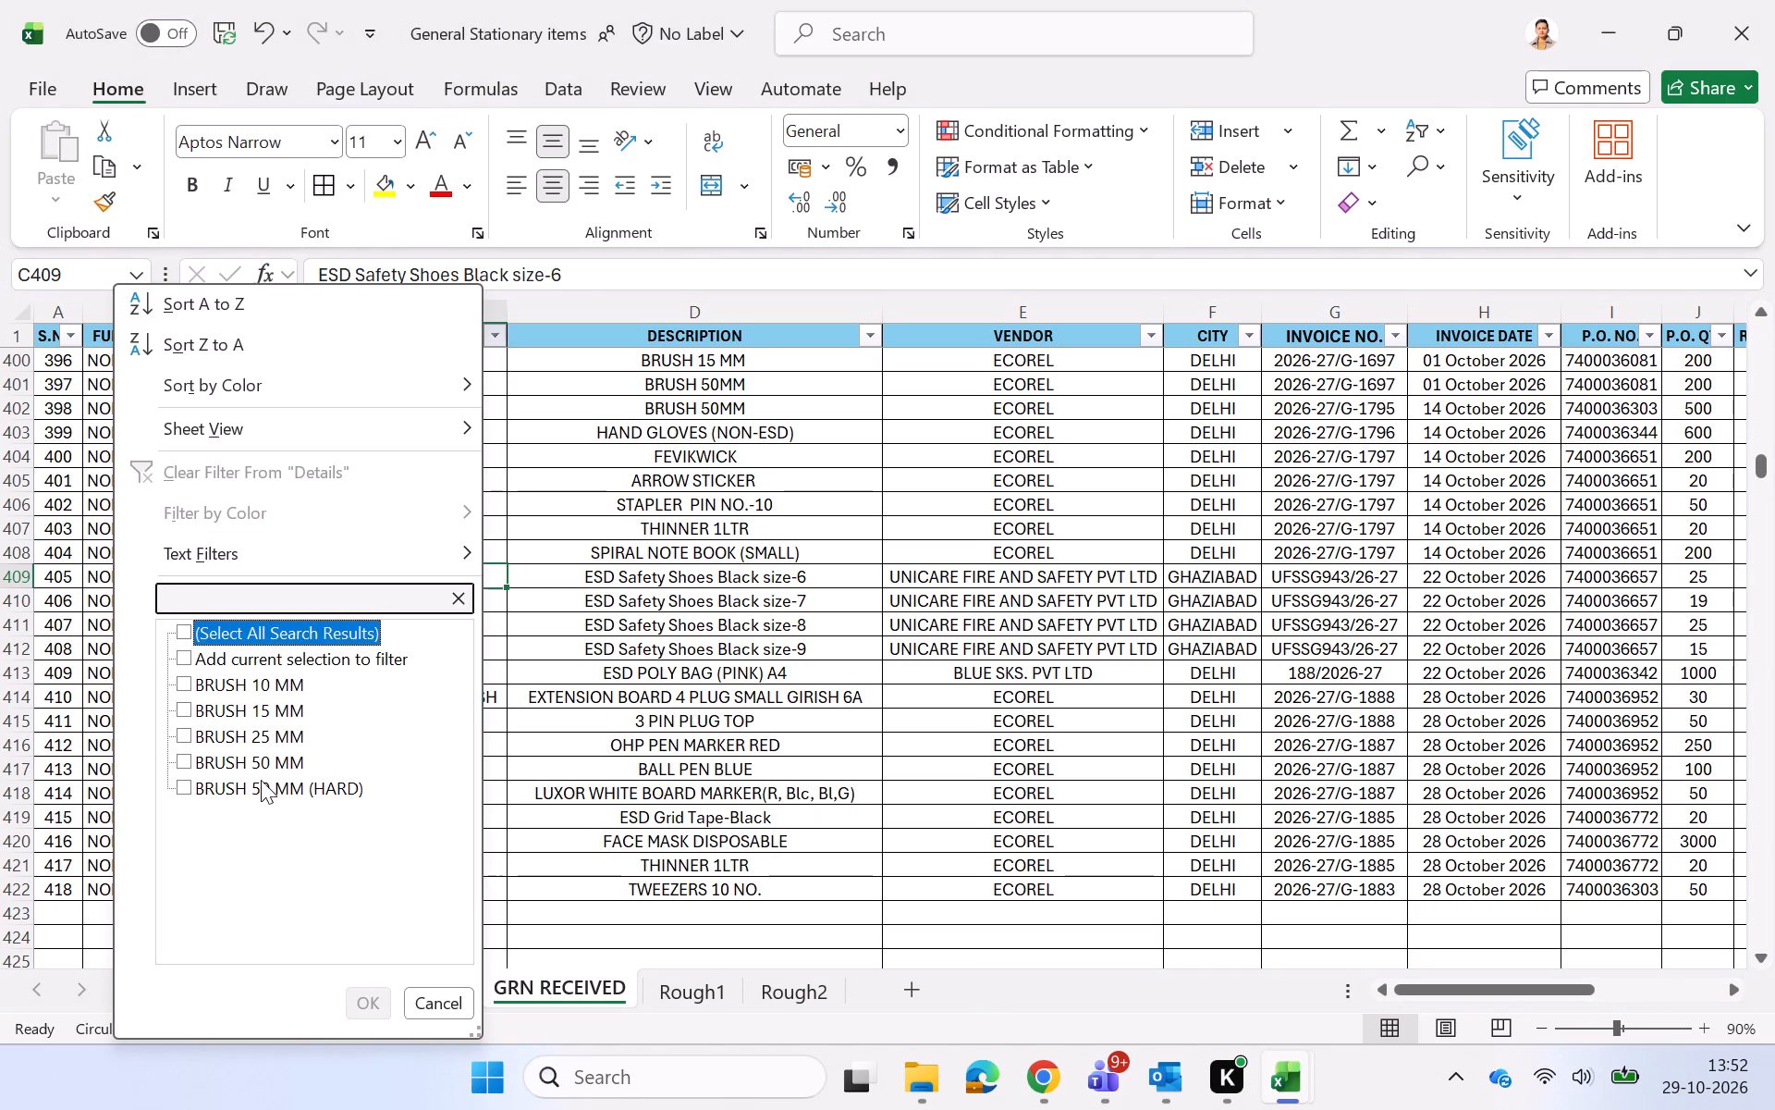
pyautogui.click(260, 784)
pyautogui.click(367, 1010)
# Compare the received quantities of BRUSH 50 MM (HARD) in the filtered GRN entries with its Master Inventory row.
pyautogui.scroll(8, 728, 698)
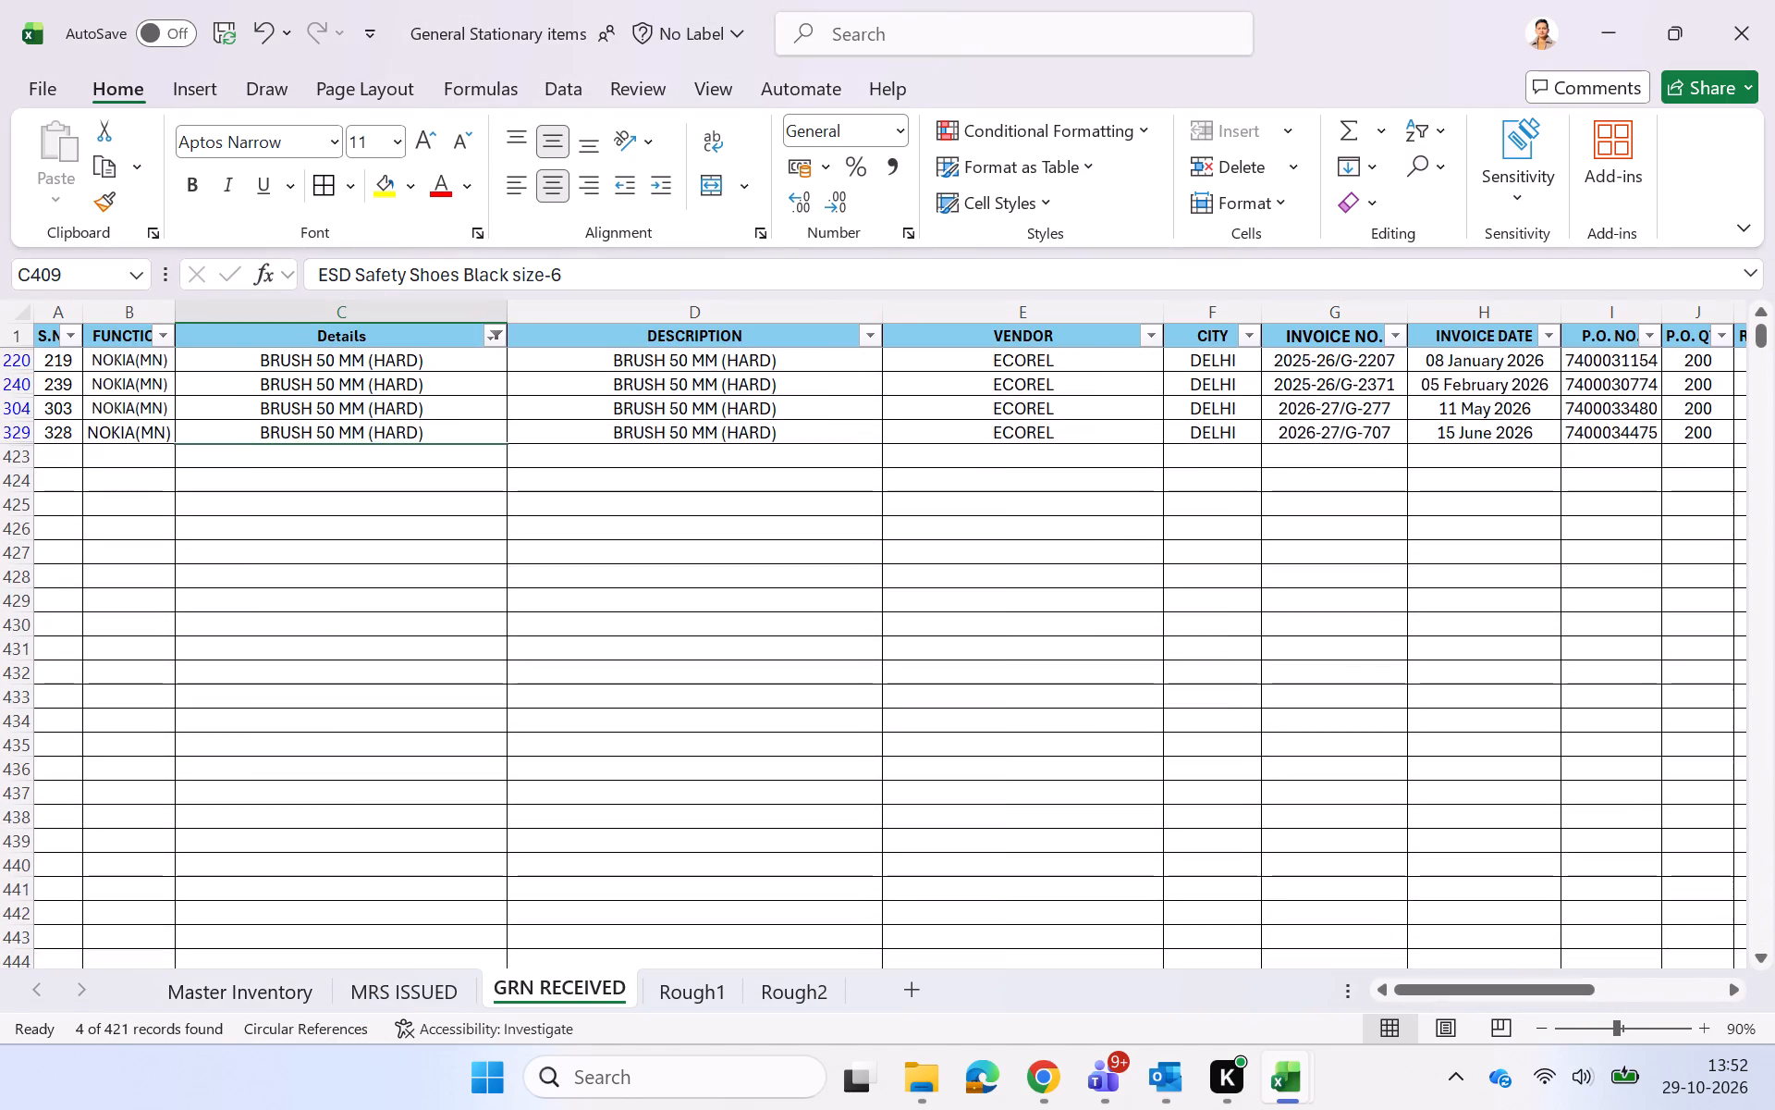
pyautogui.hscroll(-1, 969, 518)
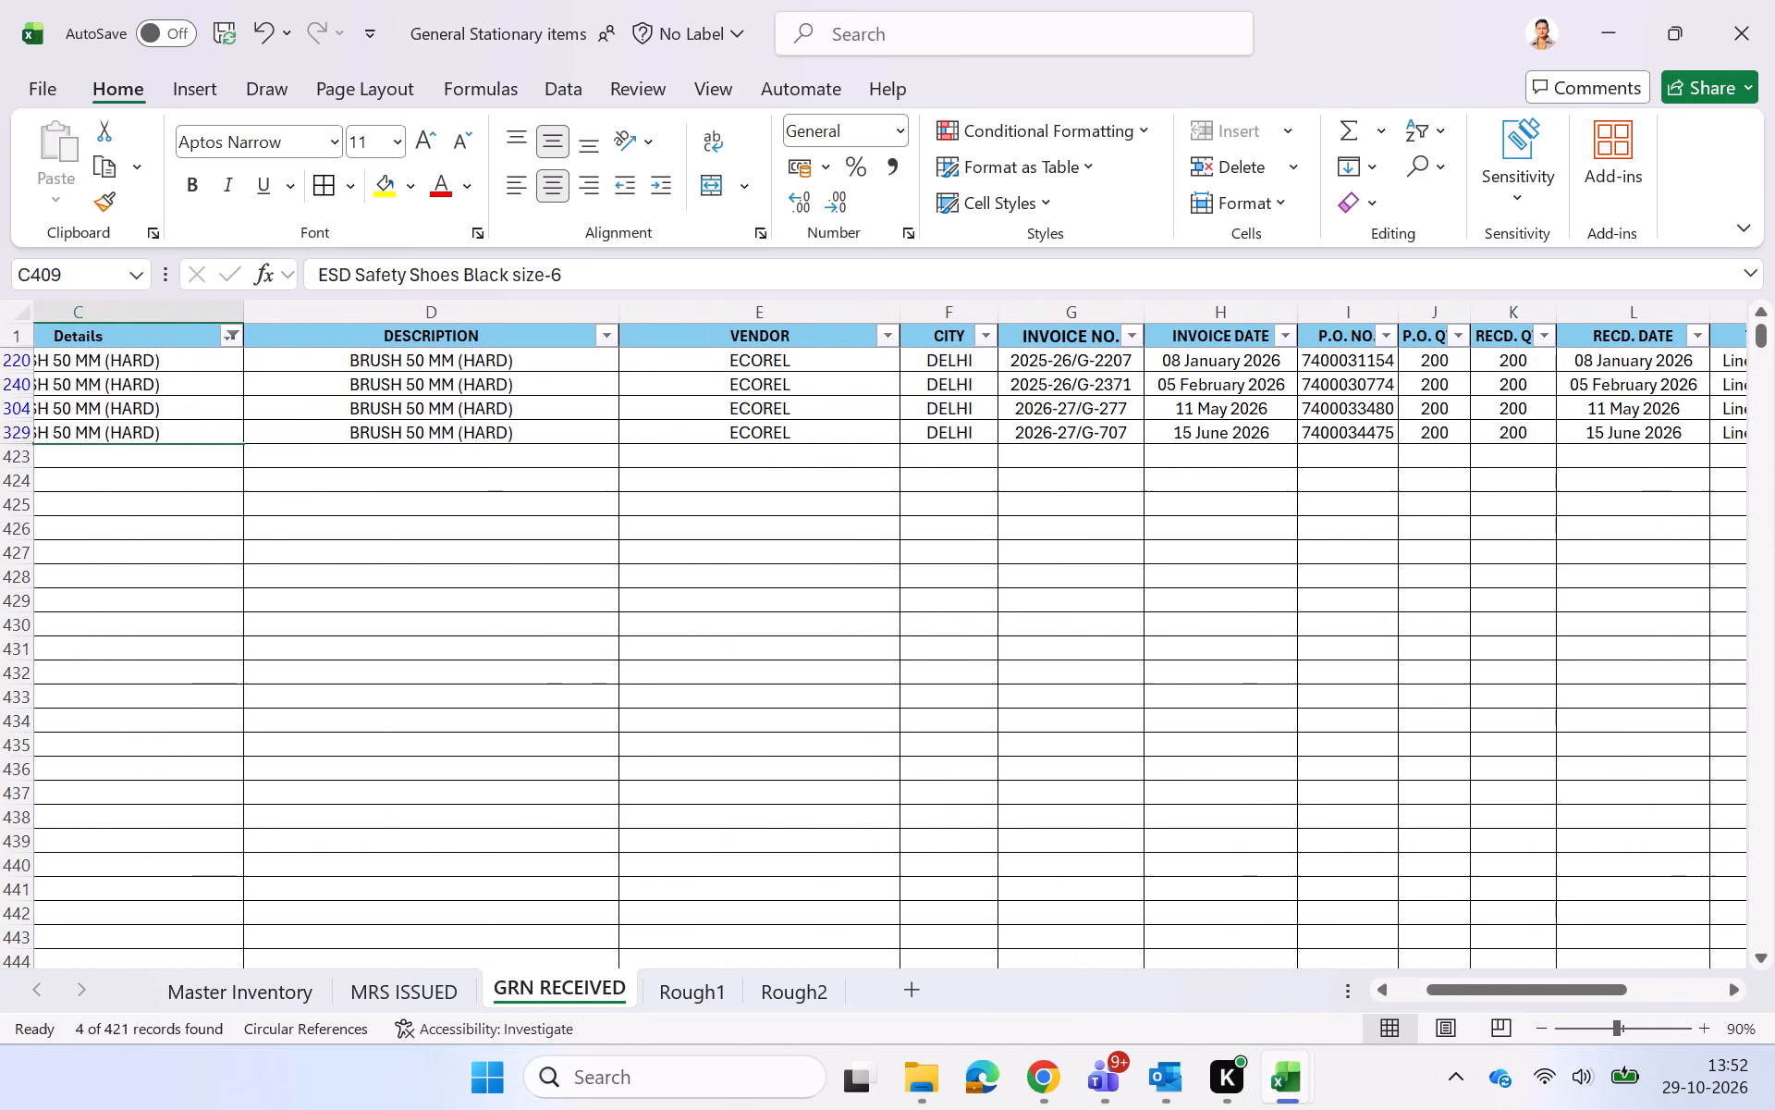
pyautogui.hscroll(-1, 969, 518)
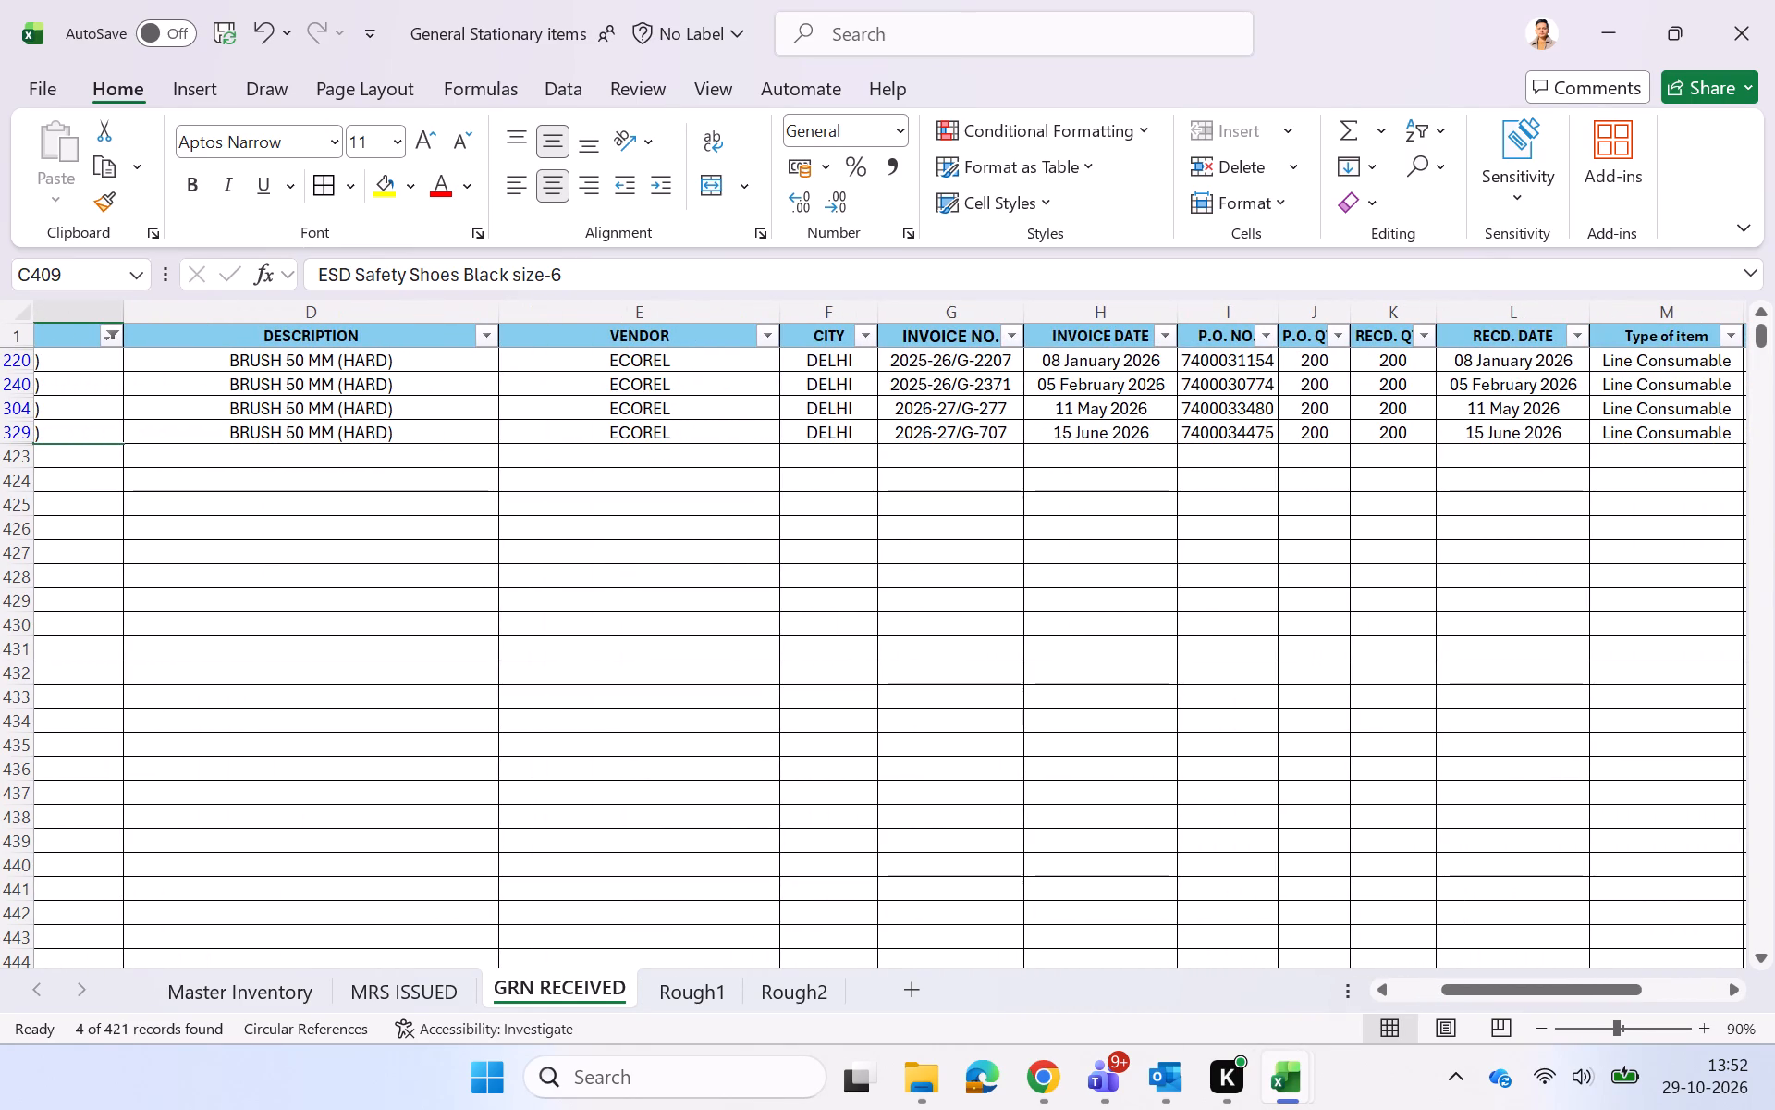
pyautogui.click(308, 974)
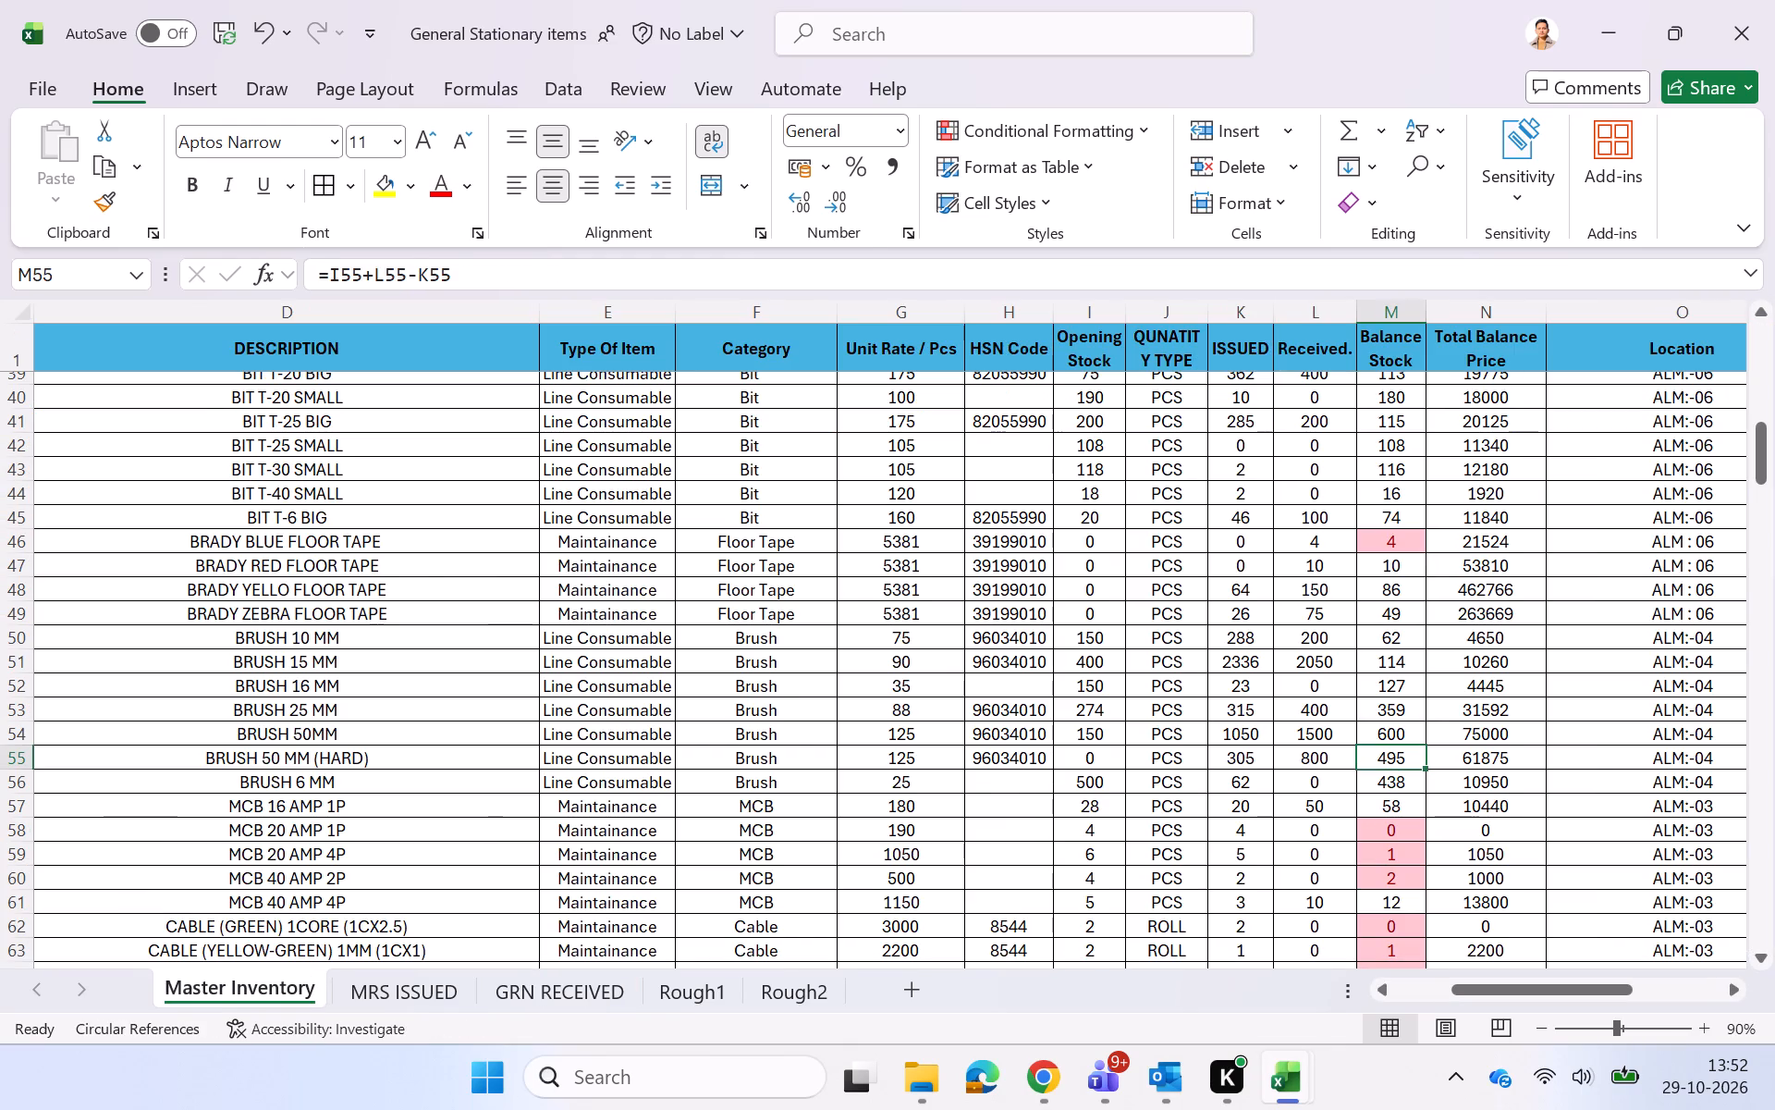
# Switch to the Dashboard sheet of the SUMMARY SEP 26 workbook.
pyautogui.hotkey('alt', 'Tab')
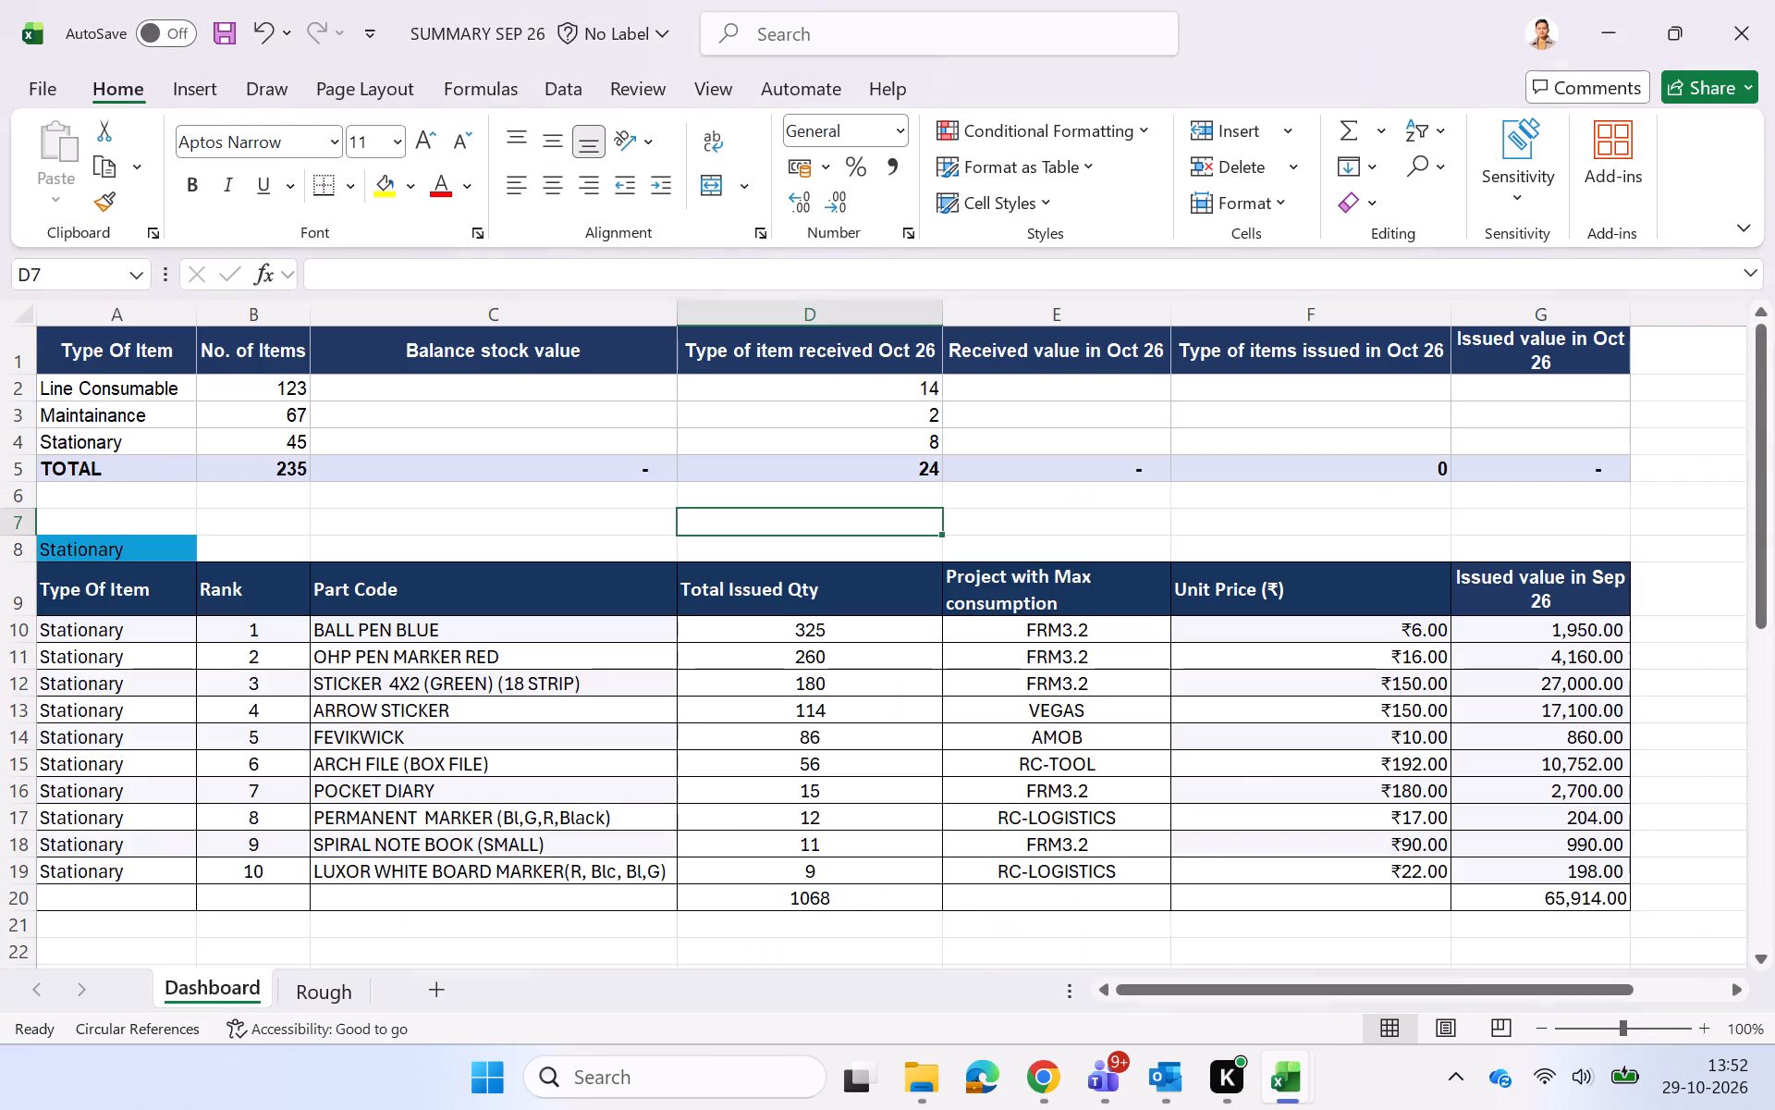
# Review the issued quantities of BRUSH 50 MM (HARD) in the filtered MRS ISSUED sheet of the General Stationary items workbook.
pyautogui.hotkey('alt', 'Tab')
pyautogui.click(422, 986)
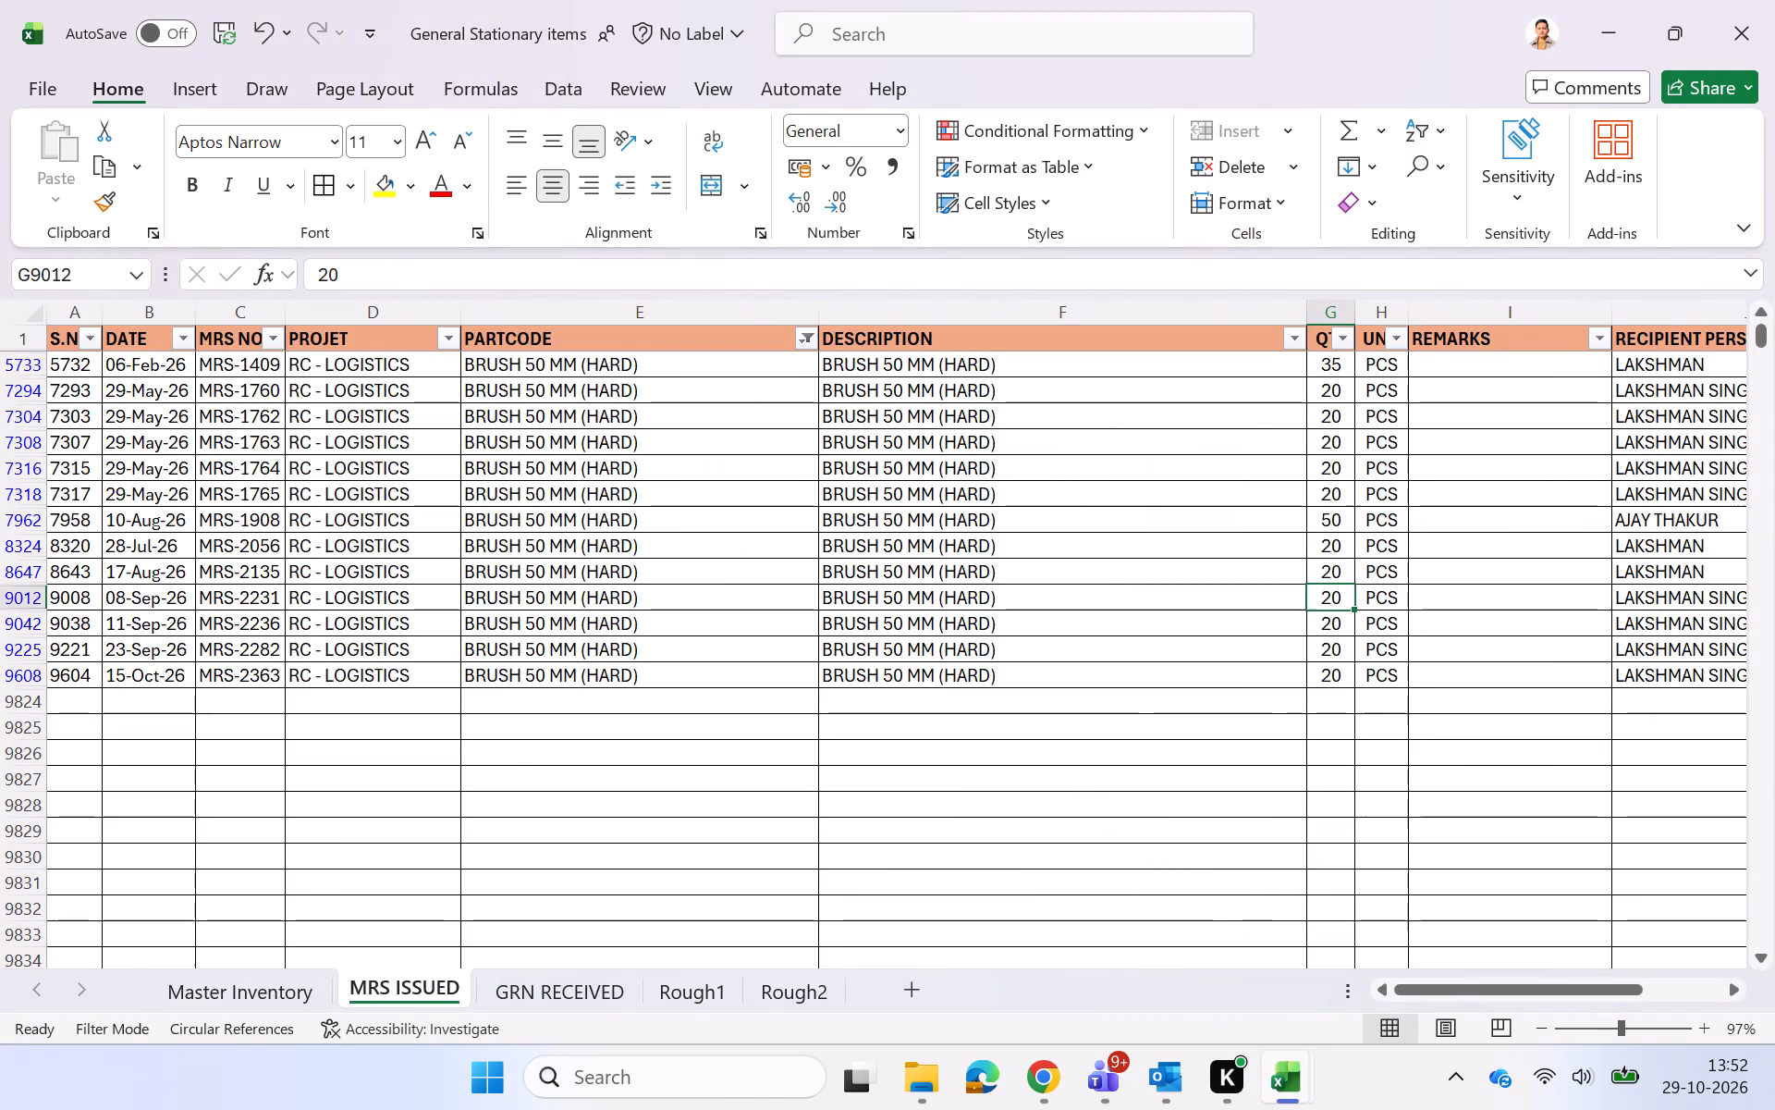
pyautogui.scroll(4, 1408, 666)
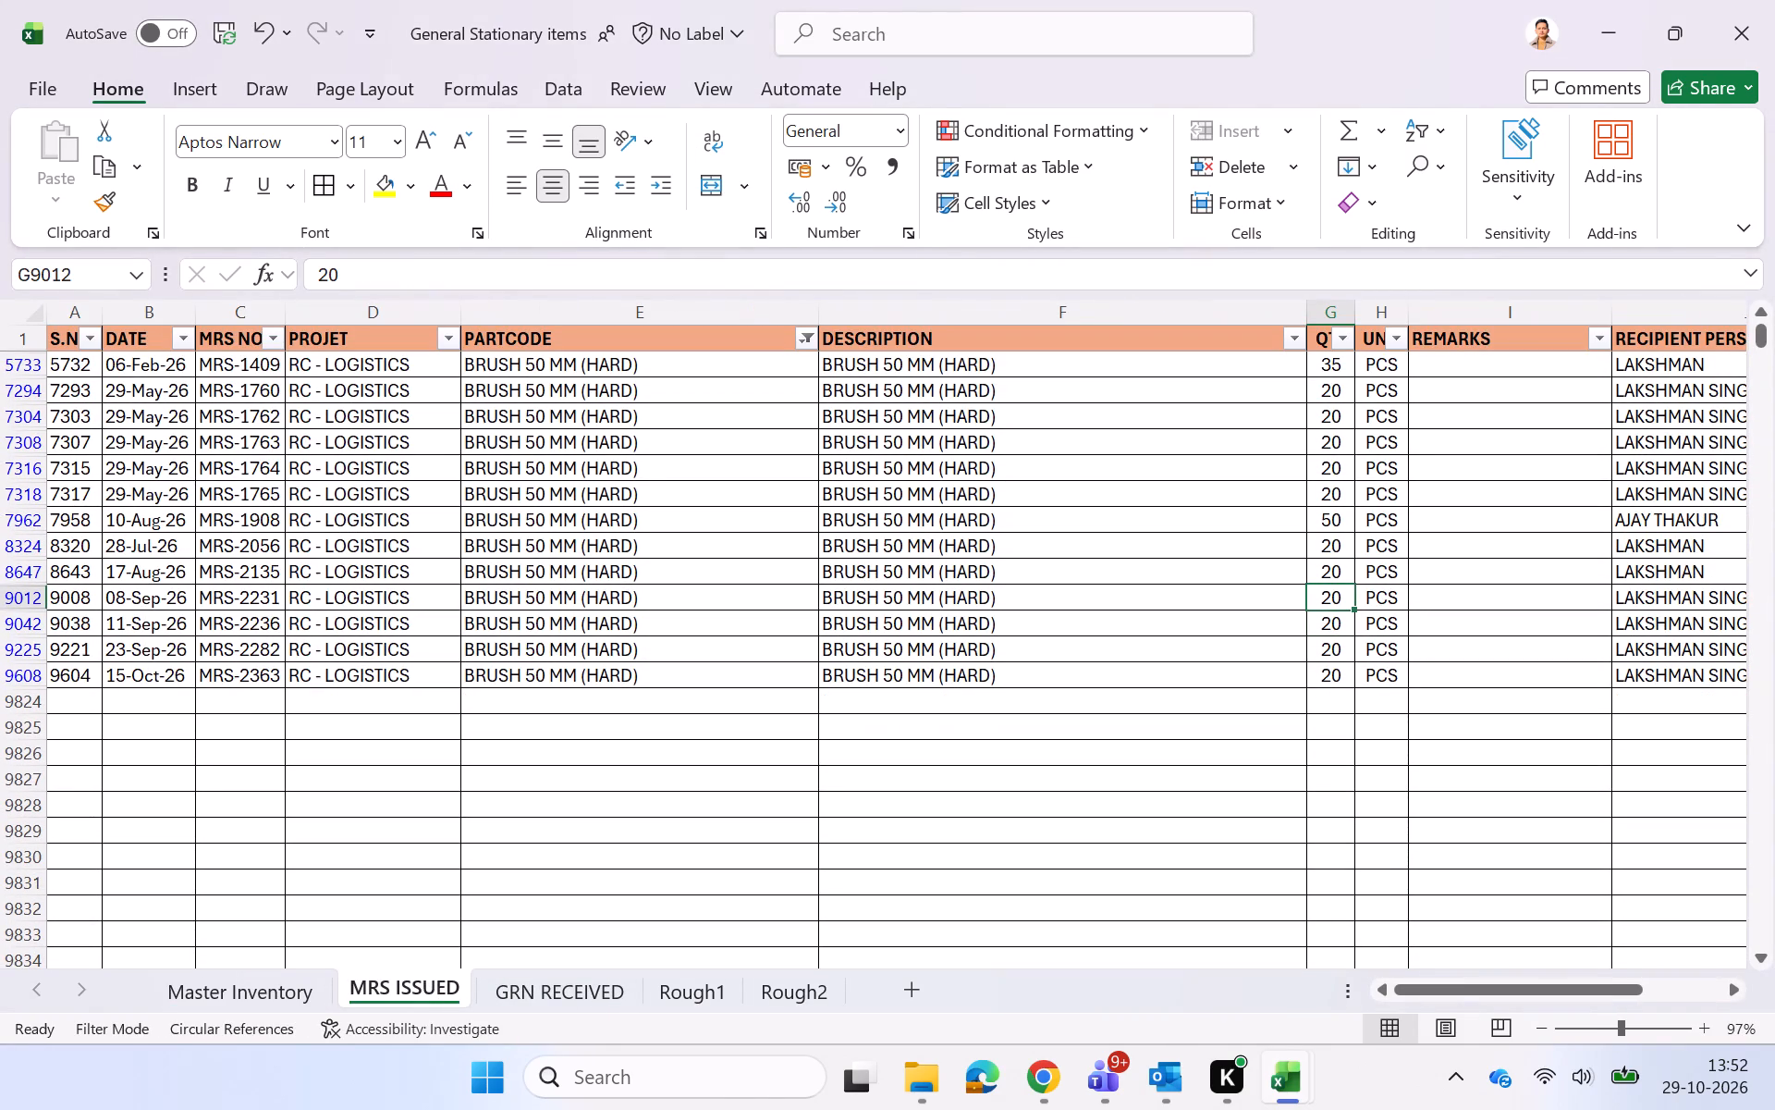
pyautogui.click(1503, 515)
pyautogui.press('Left')
pyautogui.press('Up')
pyautogui.press('Left')
pyautogui.press('Up')
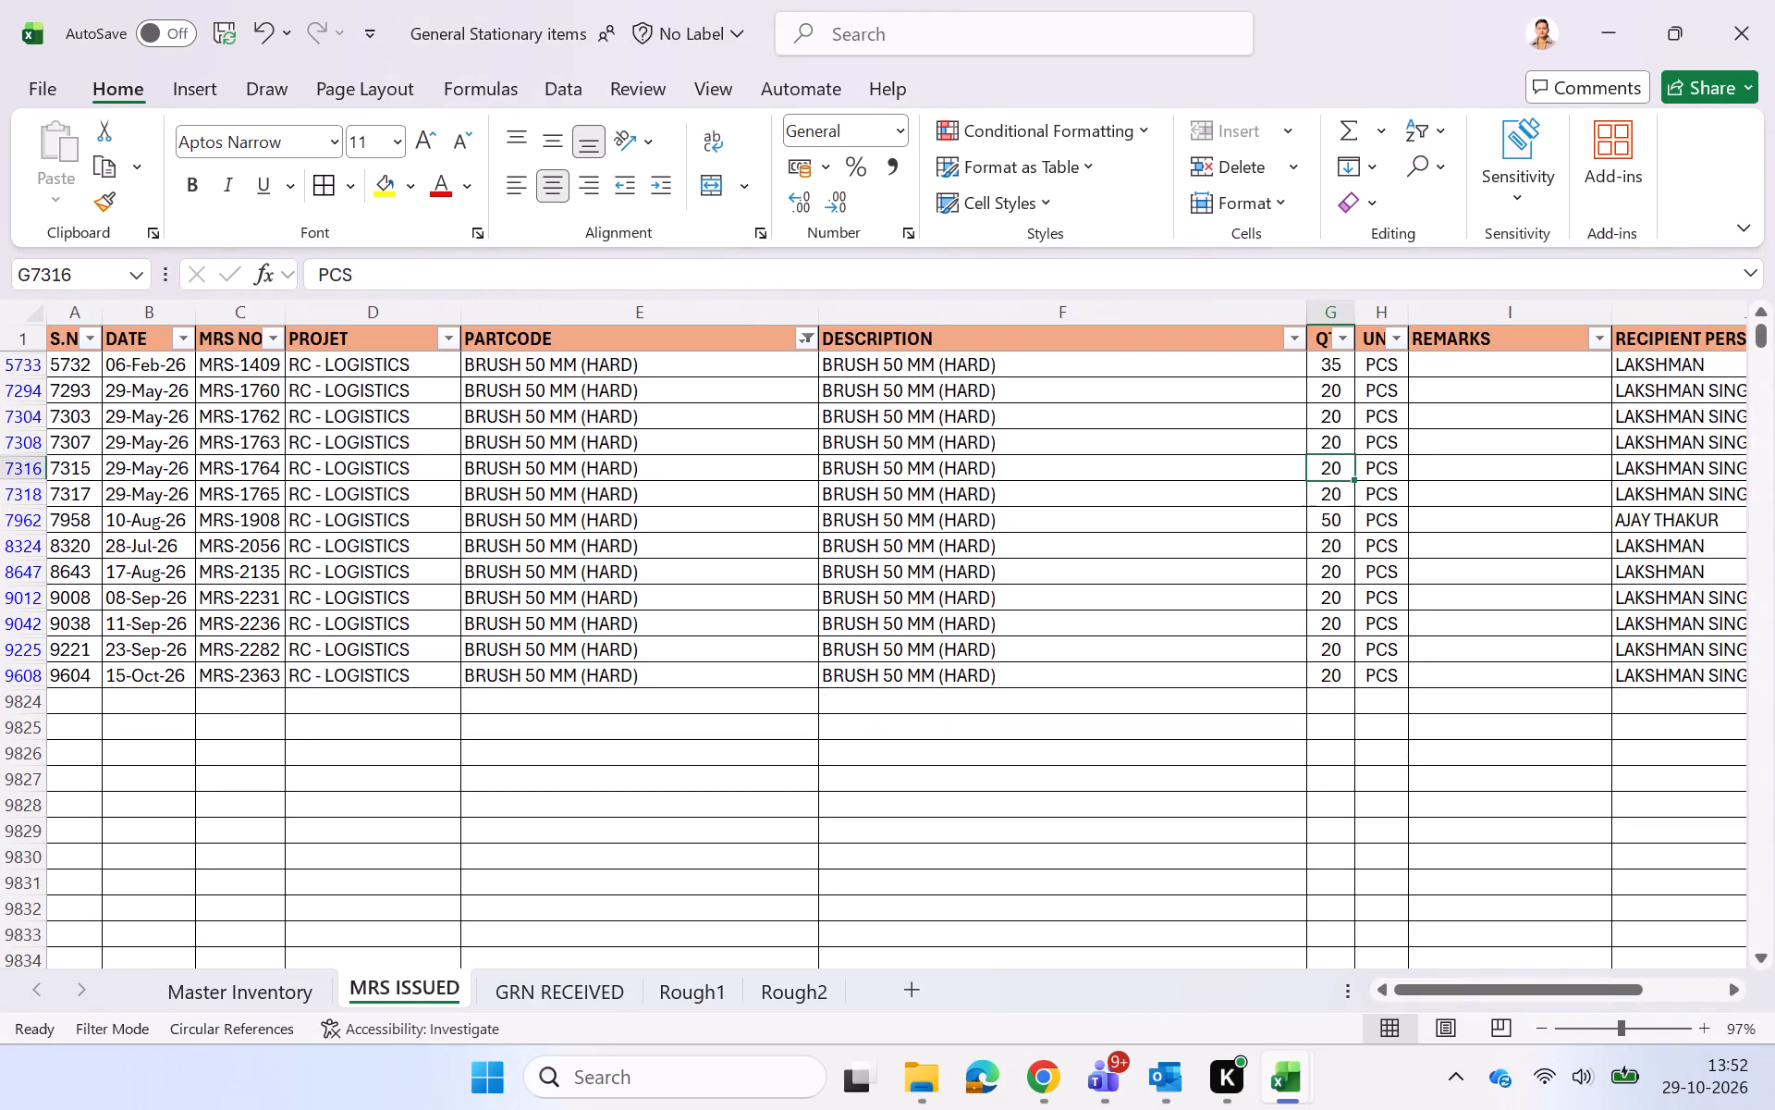
pyautogui.press('Up')
pyautogui.press('Up')
pyautogui.press('Up')
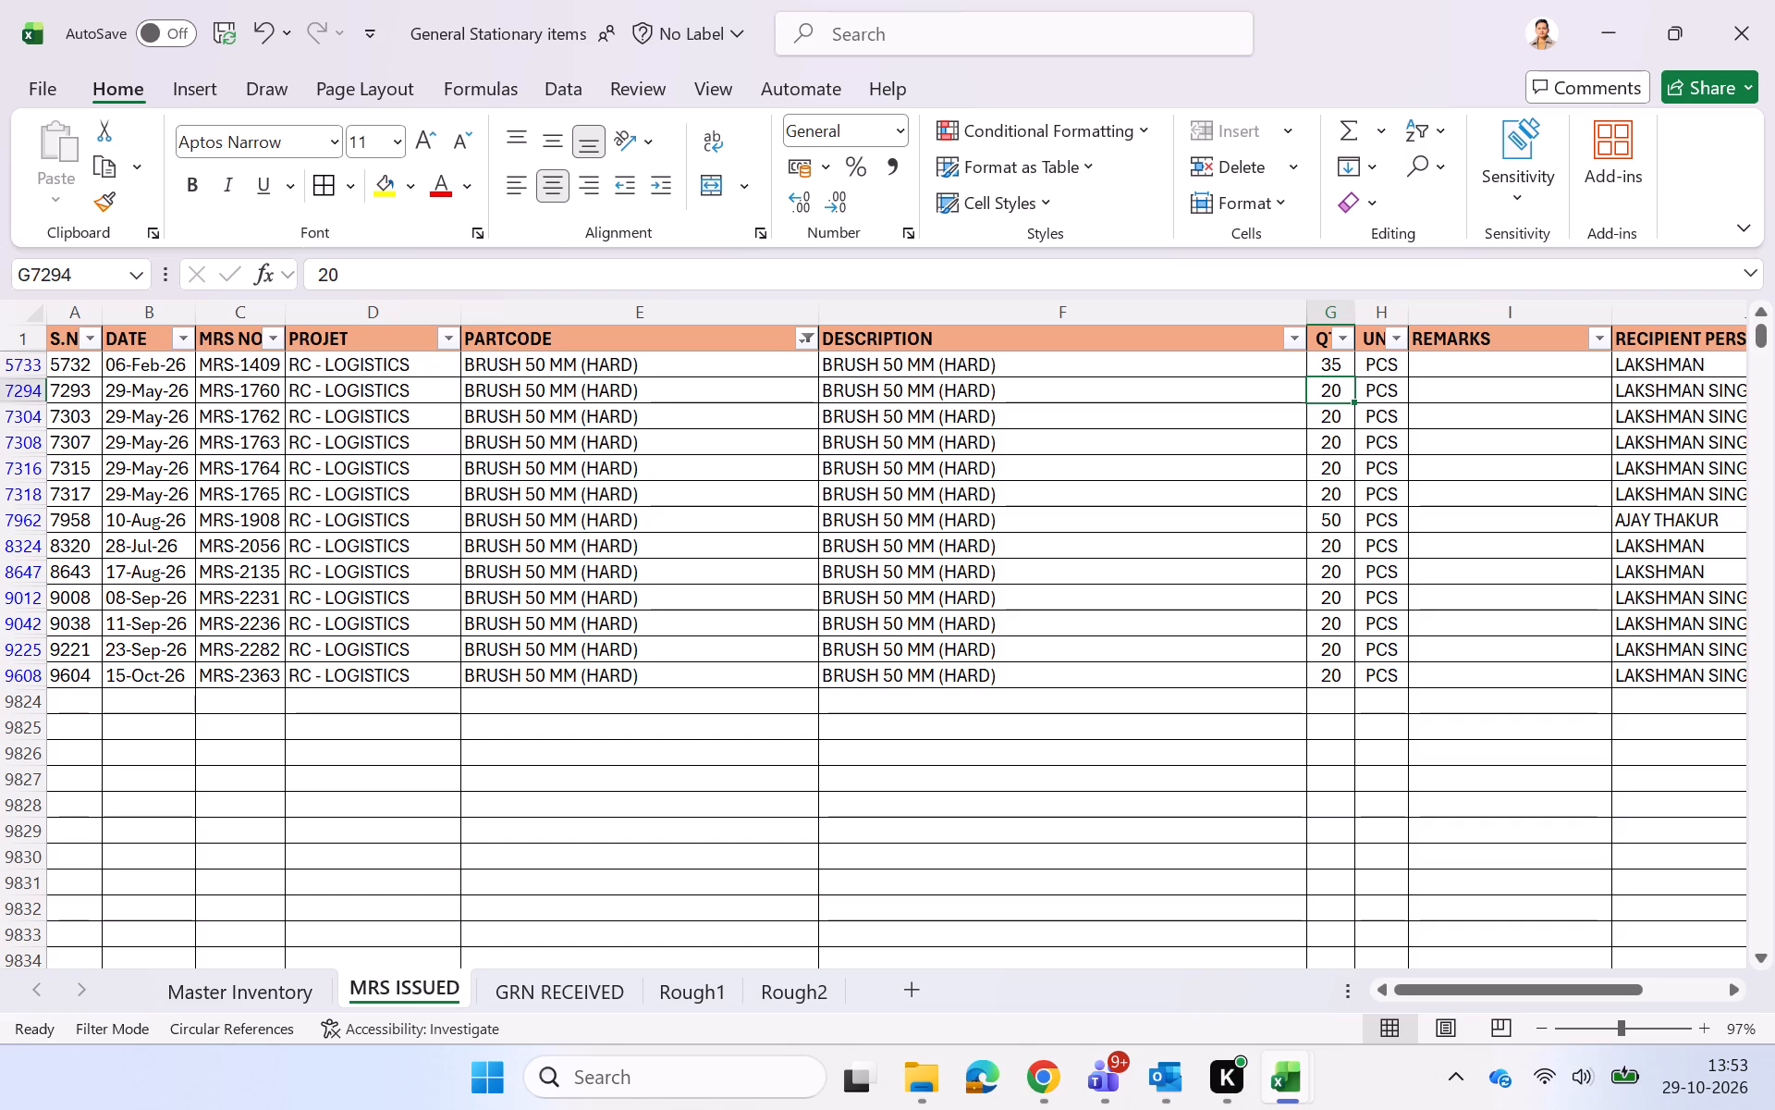
pyautogui.press('Down')
pyautogui.press('Down')
pyautogui.press('Down')
pyautogui.press('Down')
pyautogui.press('Down')
pyautogui.press('Down')
pyautogui.press('Down')
pyautogui.press('Down')
pyautogui.press('Down')
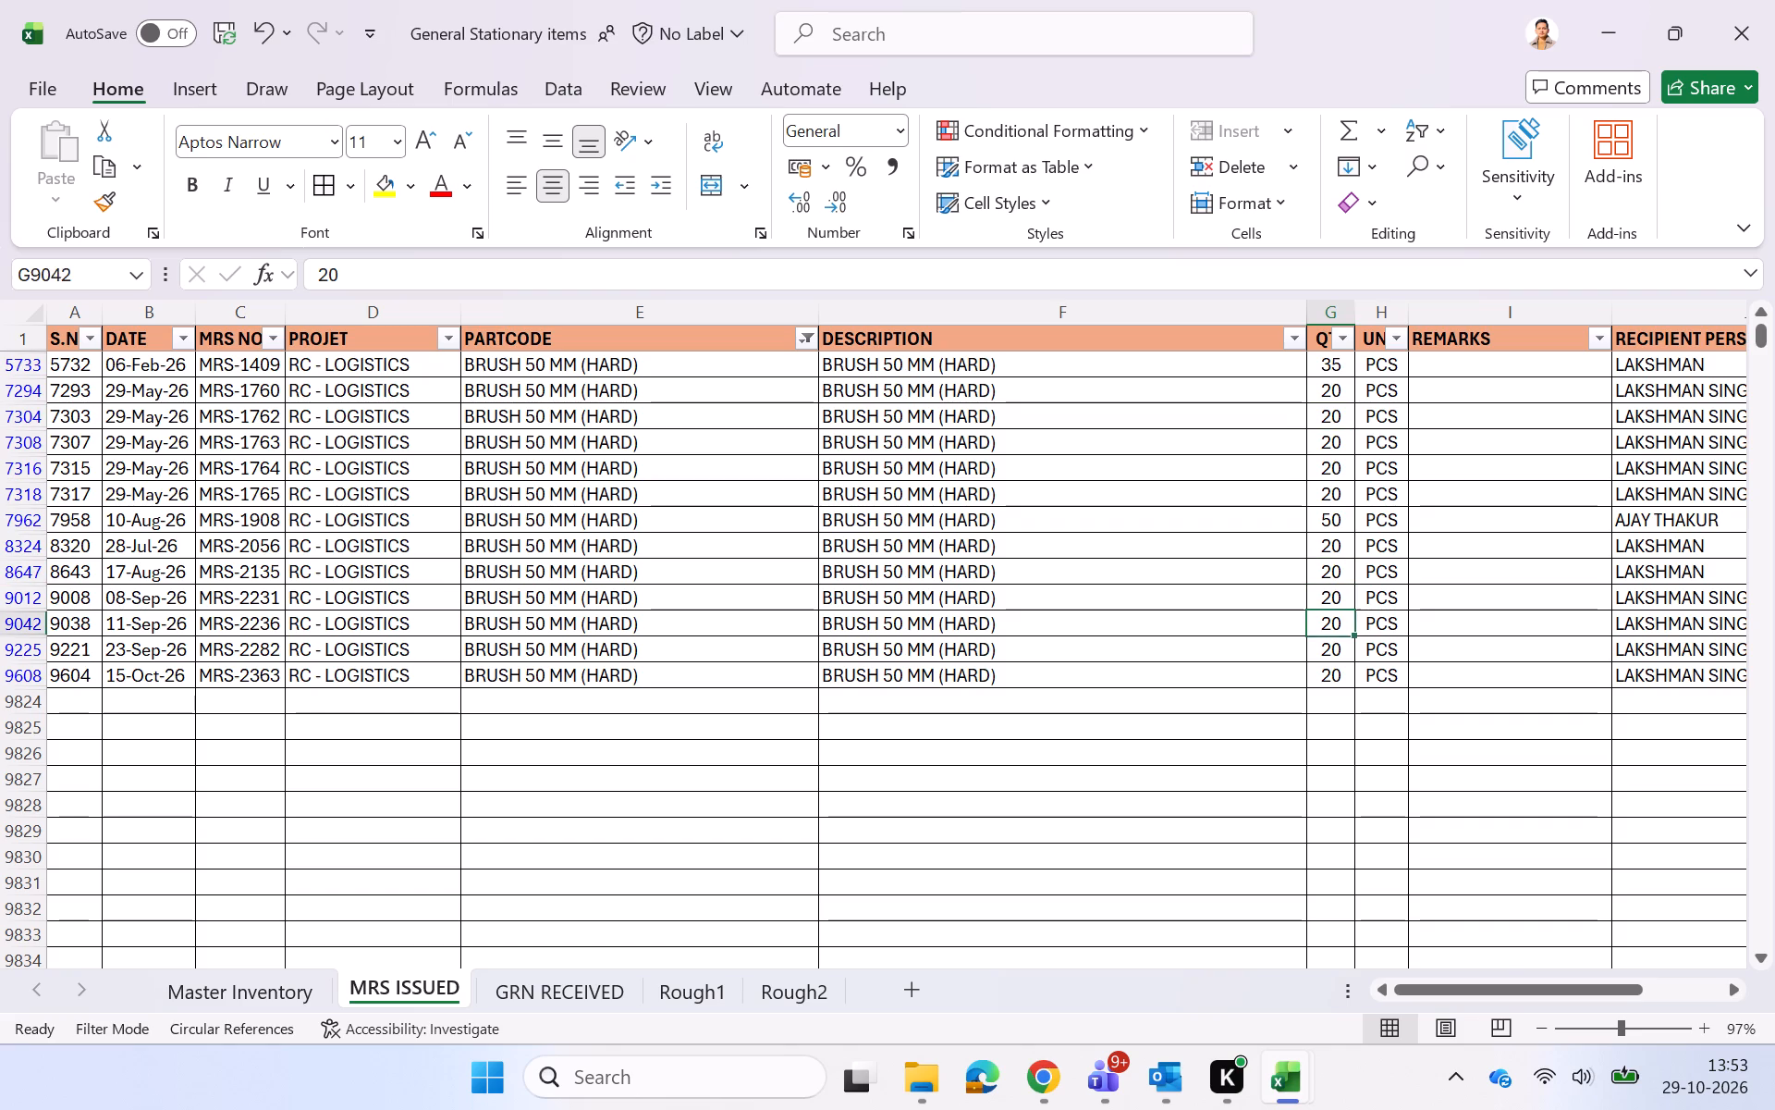
pyautogui.press('Down')
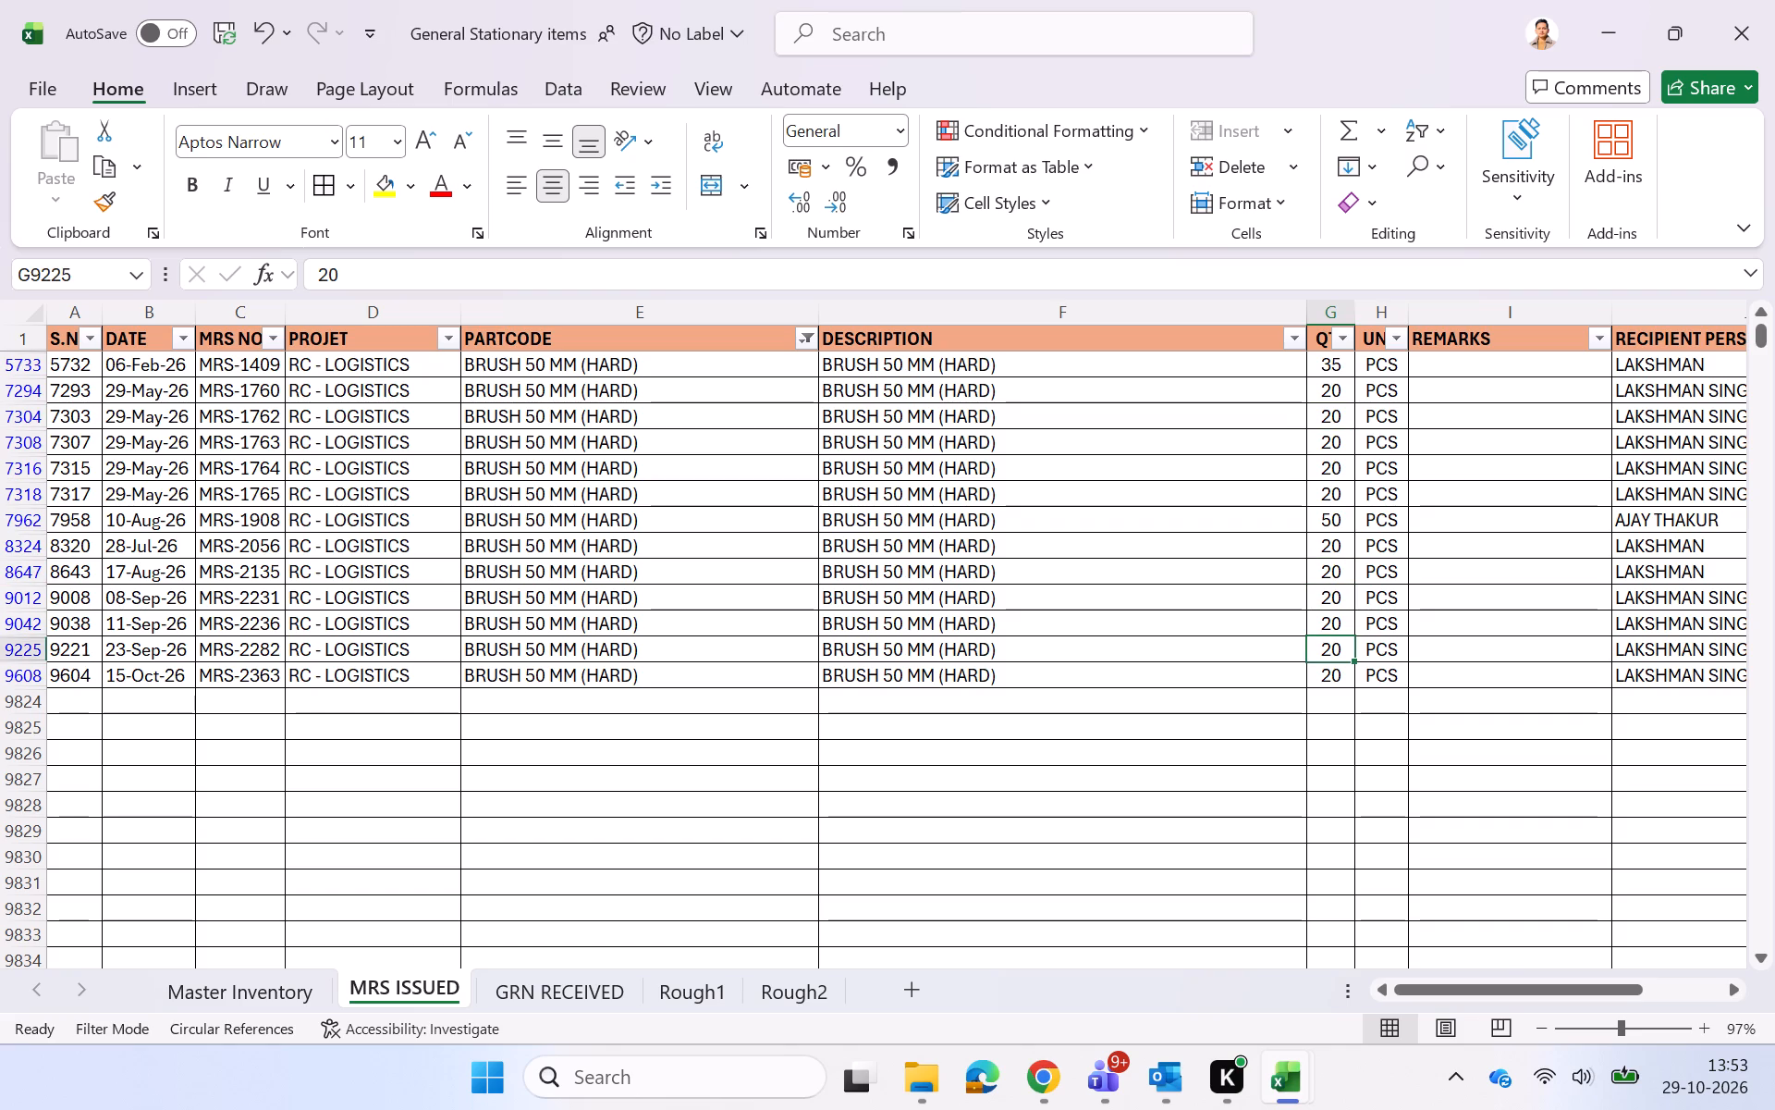
# Set the quantity of the 28-Jul-26 BRUSH 50 MM (HARD) issue, MRS-2056, to 50.
pyautogui.press('Up')
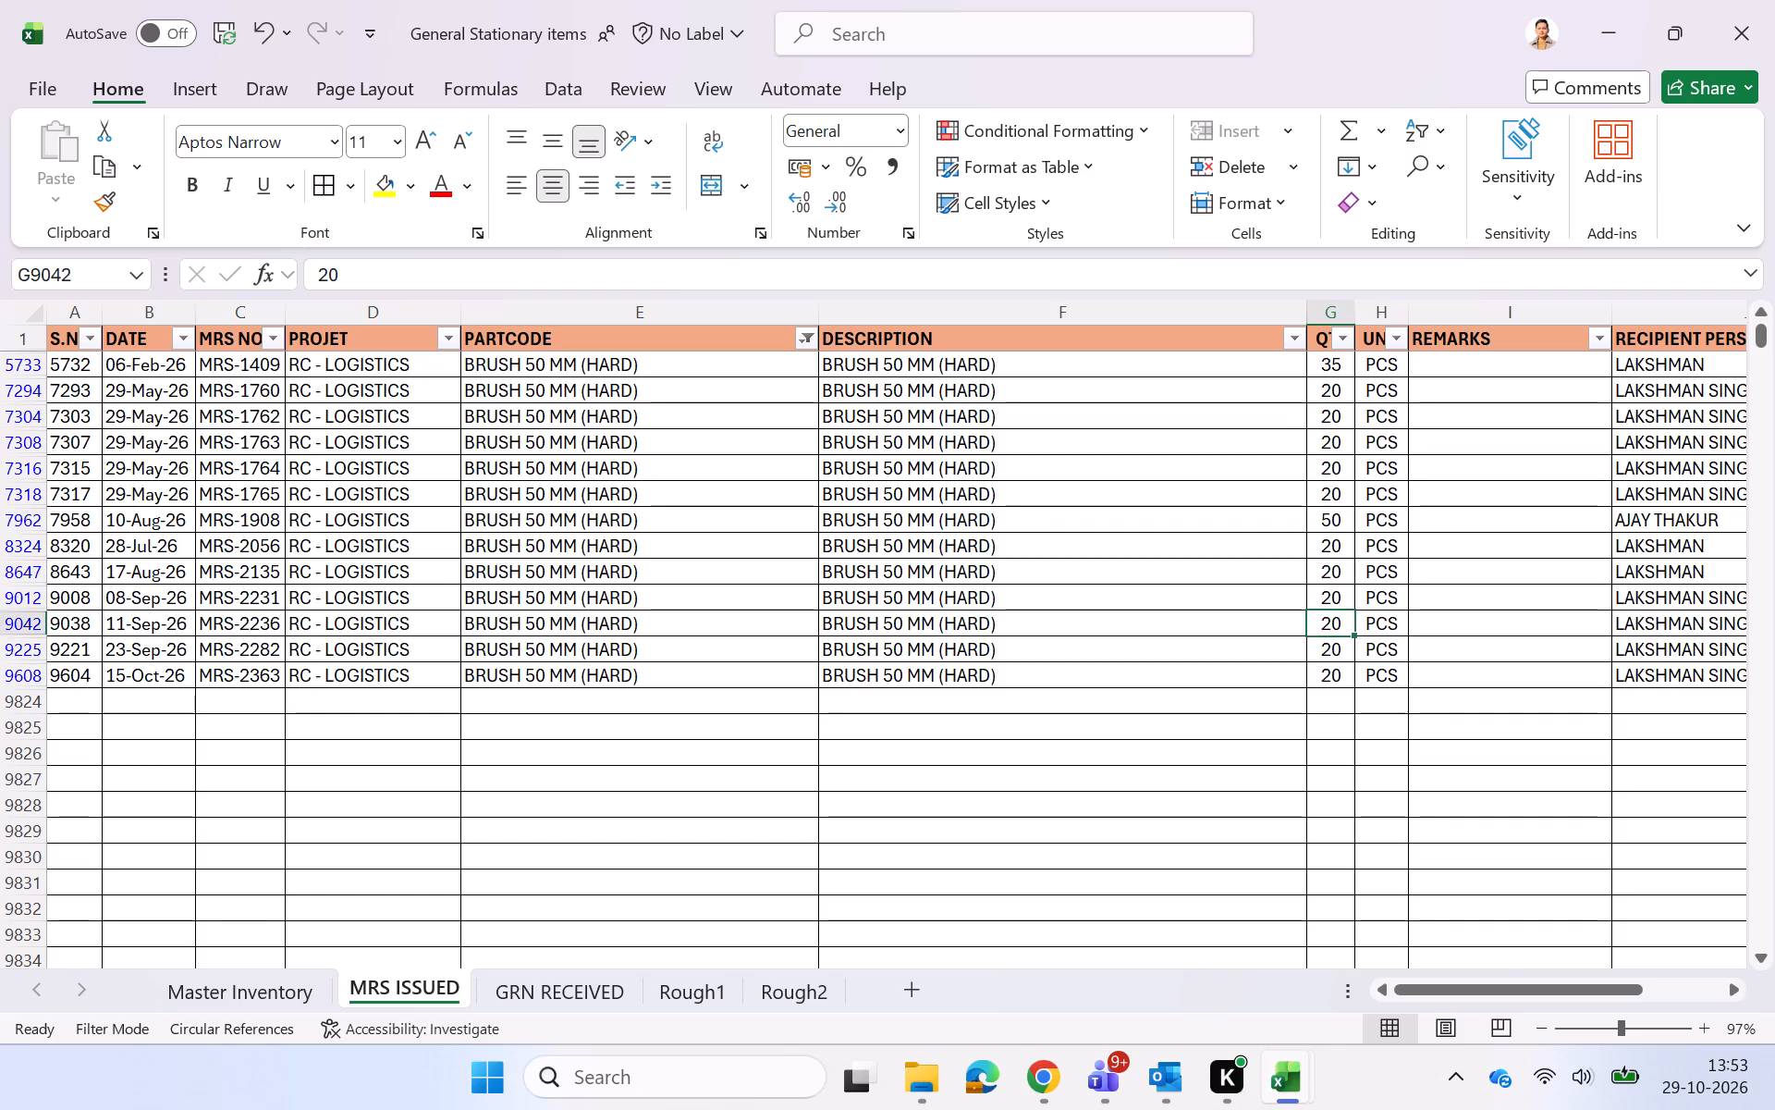
pyautogui.press('Up')
pyautogui.press('Up')
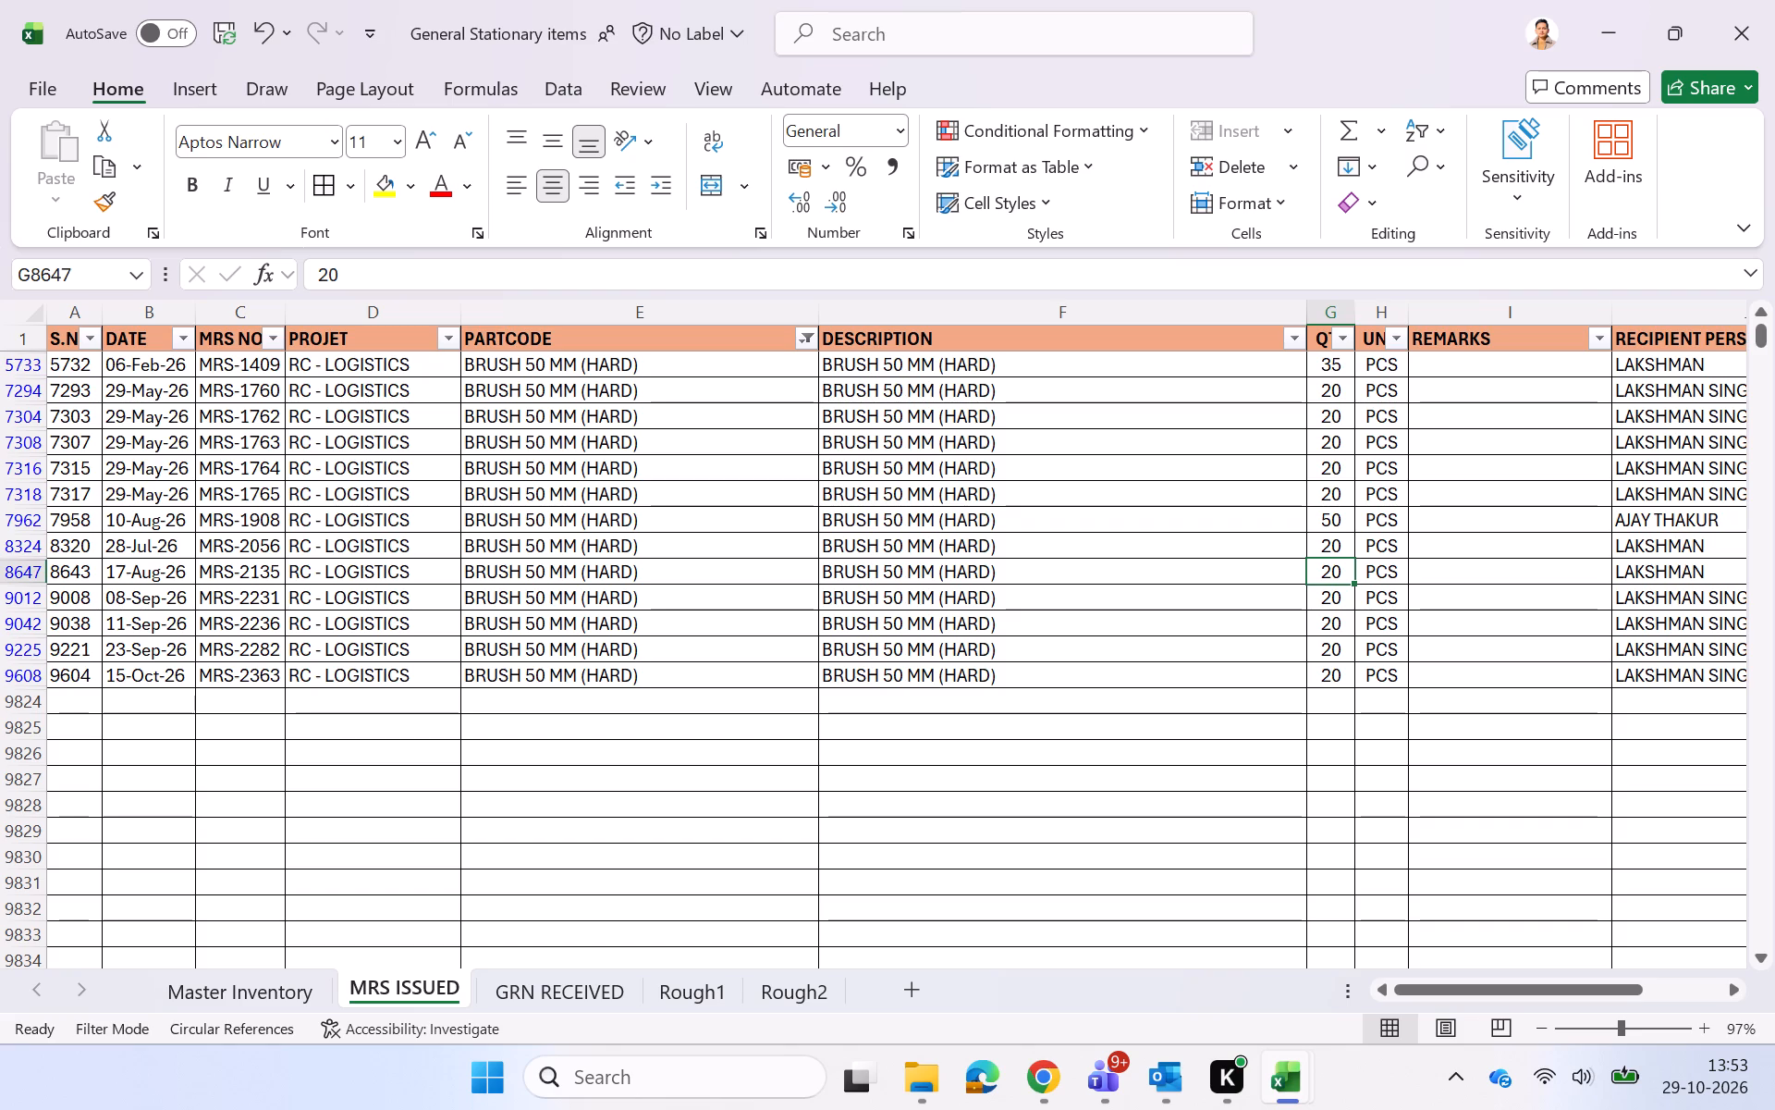
pyautogui.press('Up')
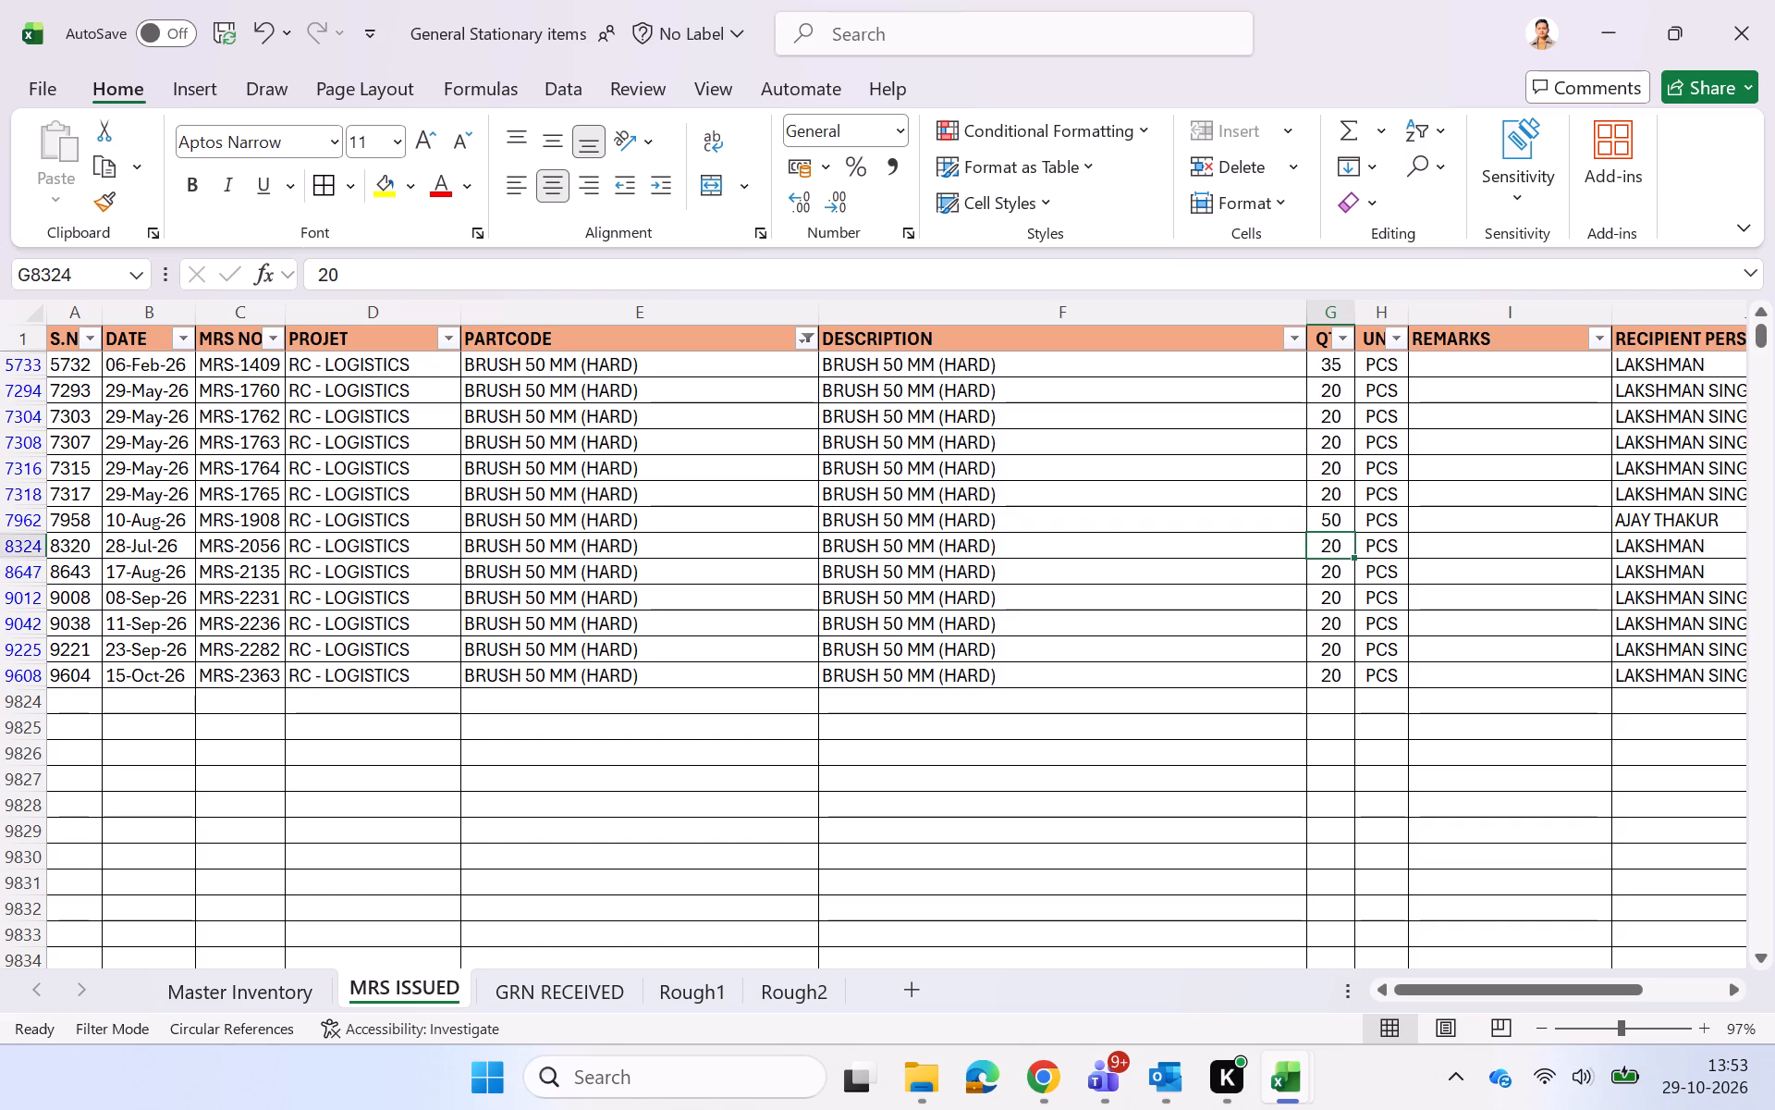
pyautogui.write('5p')
pyautogui.press('BackSpace')
pyautogui.press('0')
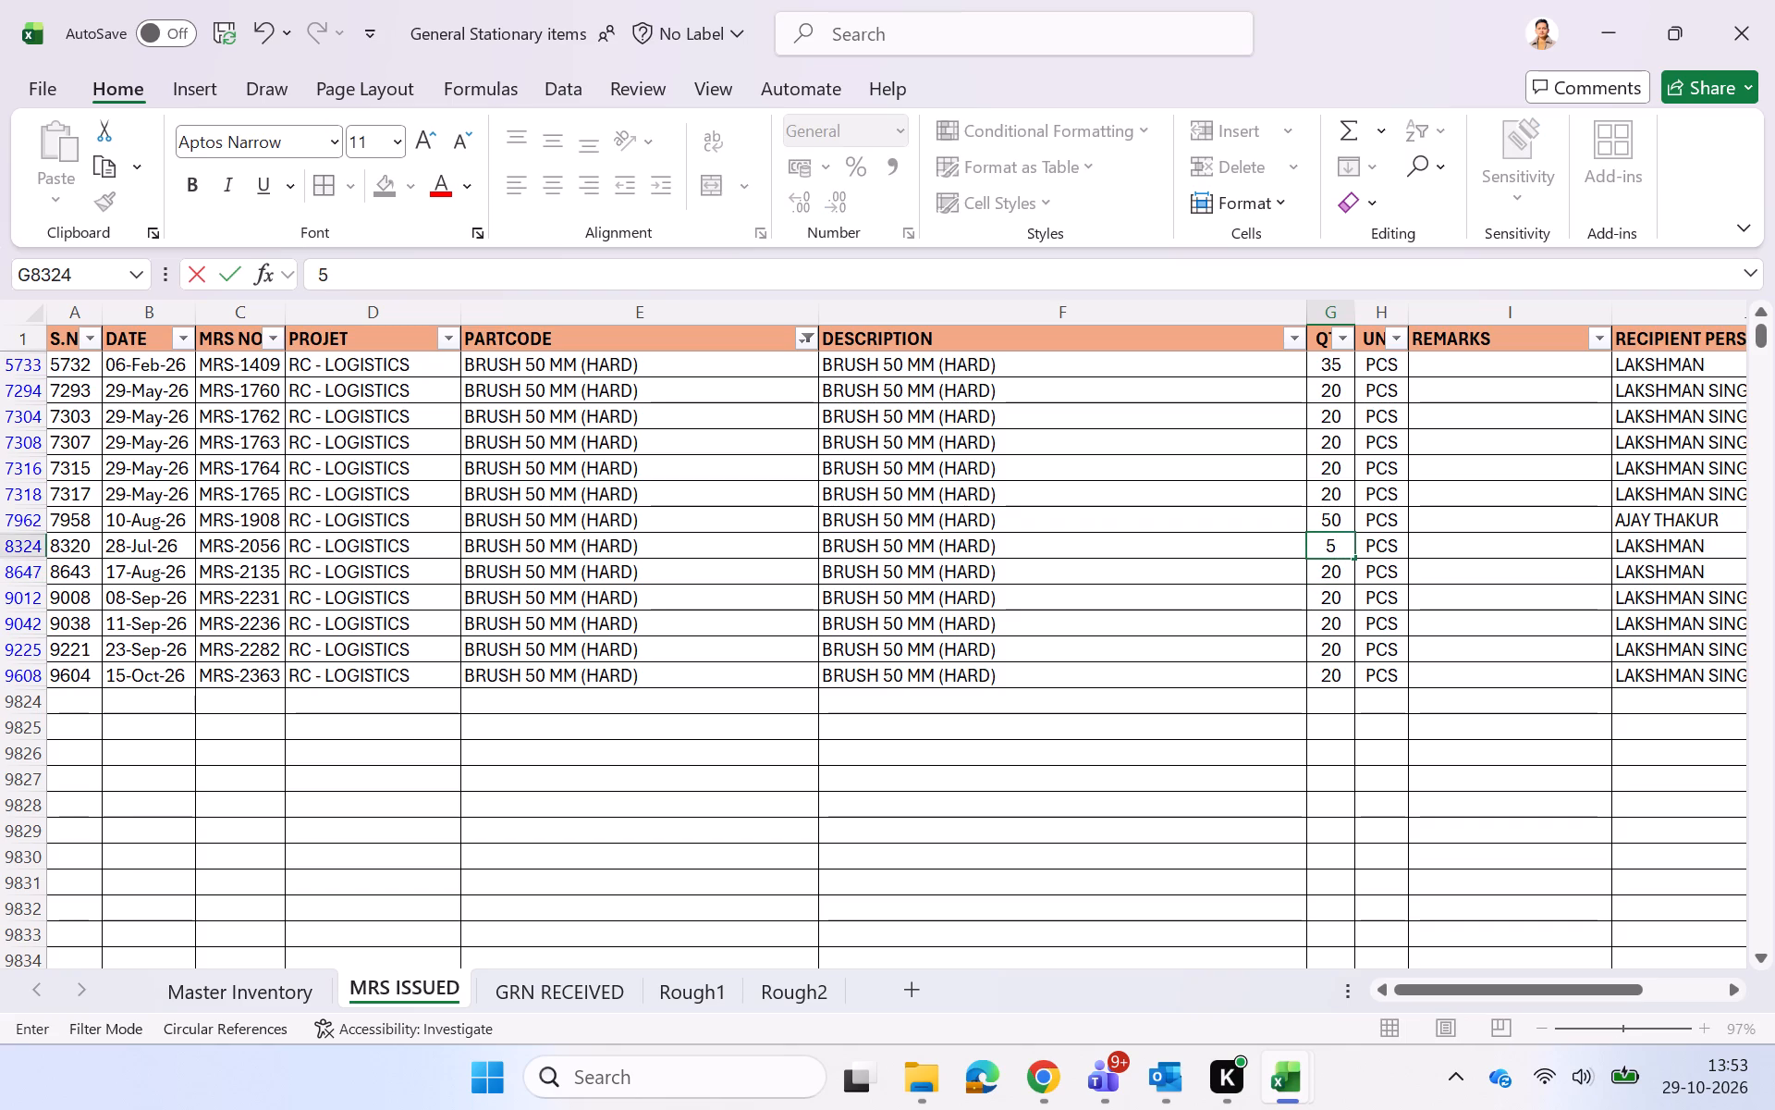
pyautogui.press('Up')
# Set the MRS-1760 quantity to 25 and fill it down through the remaining 29-May-26 BRUSH 50 MM (HARD) issues to MRS-1765.
pyautogui.press('Up')
pyautogui.press('Up')
pyautogui.press('Up')
pyautogui.press('Up')
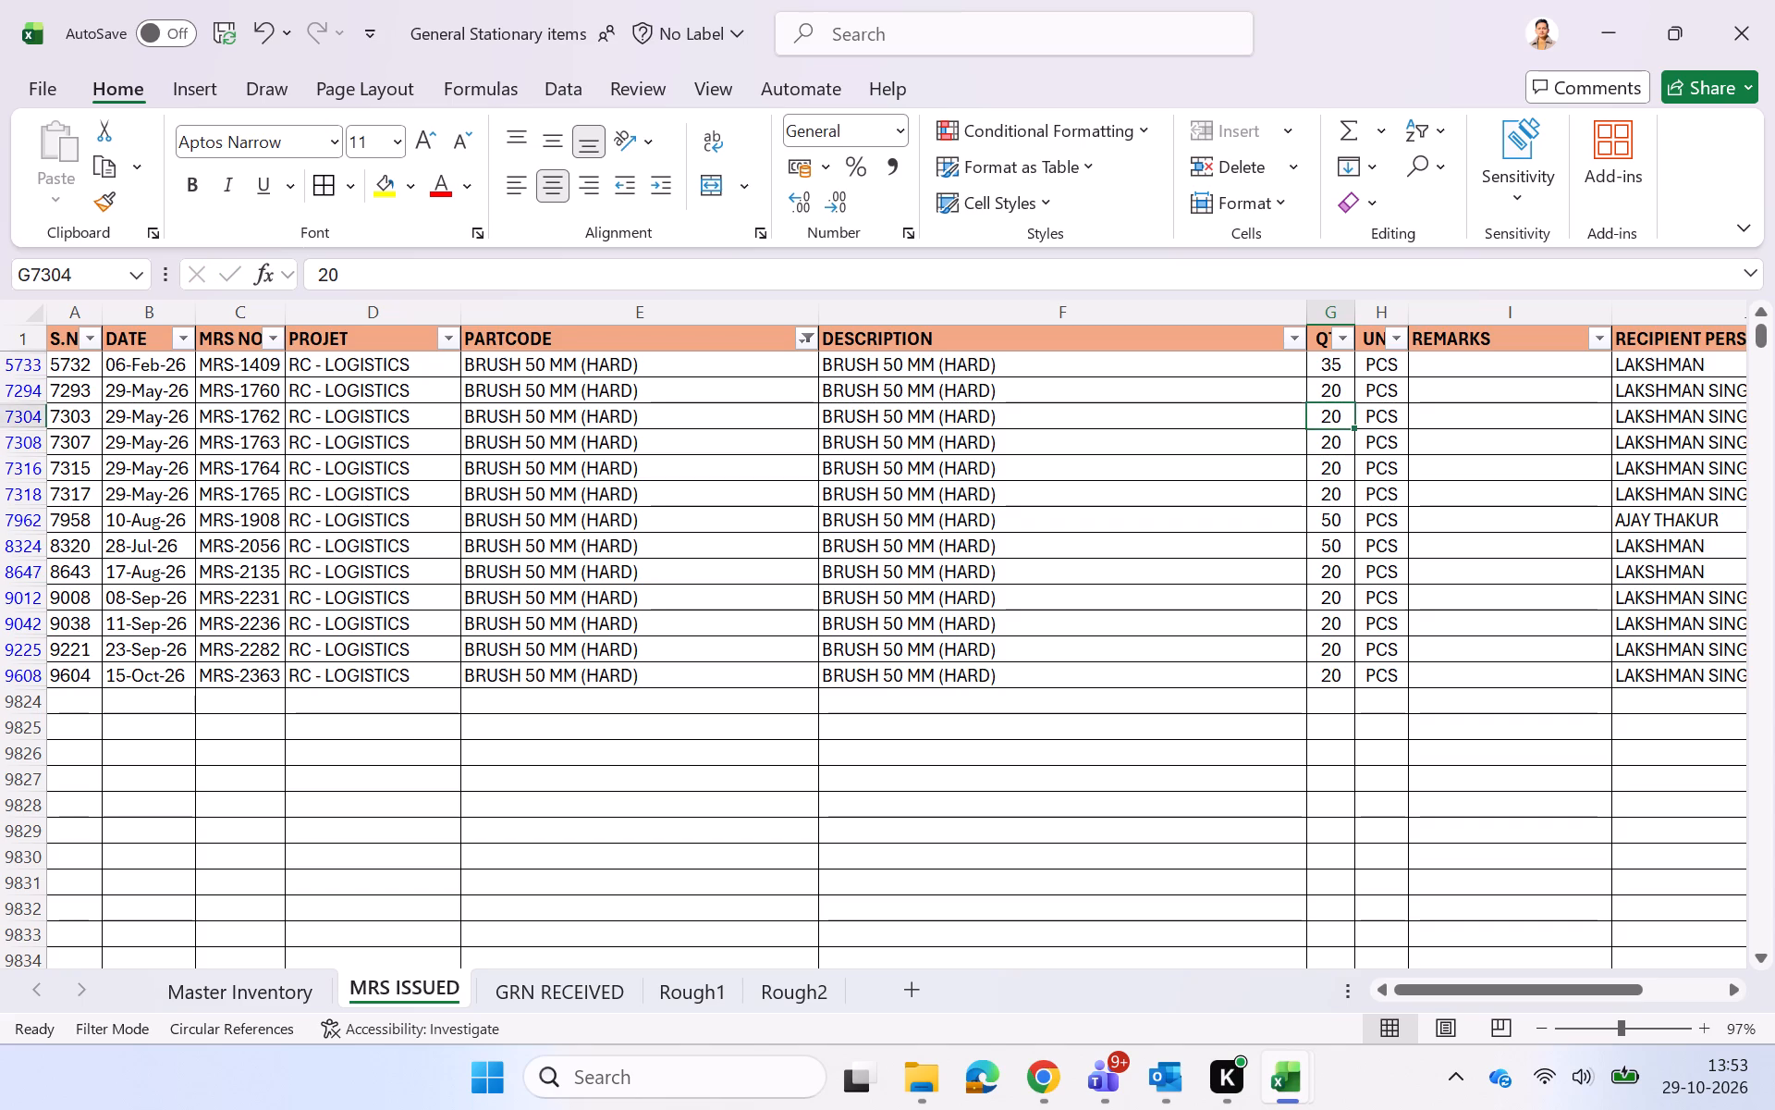
pyautogui.press('Up')
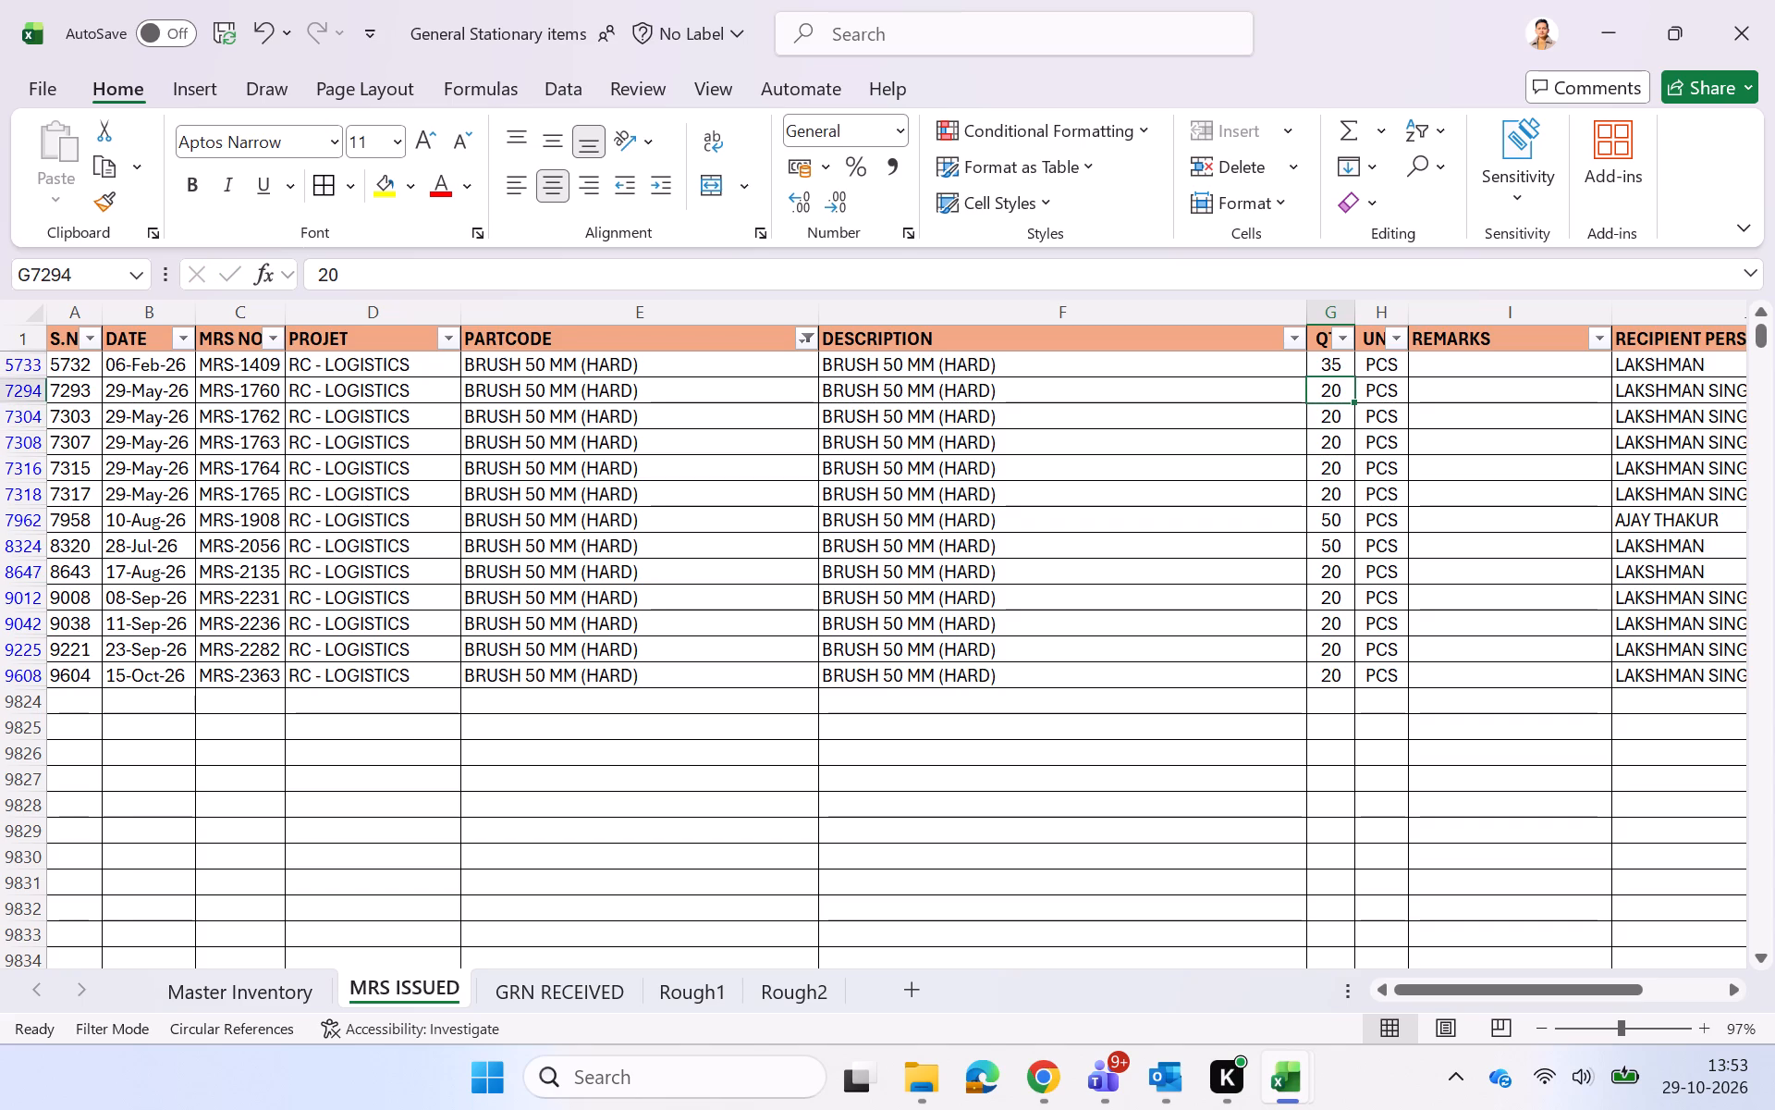
pyautogui.write('25')
pyautogui.hotkey('shift', 'Down')
pyautogui.hotkey('shift', 'Down')
pyautogui.hotkey('shift', 'Down')
pyautogui.hotkey('shift', 'Down')
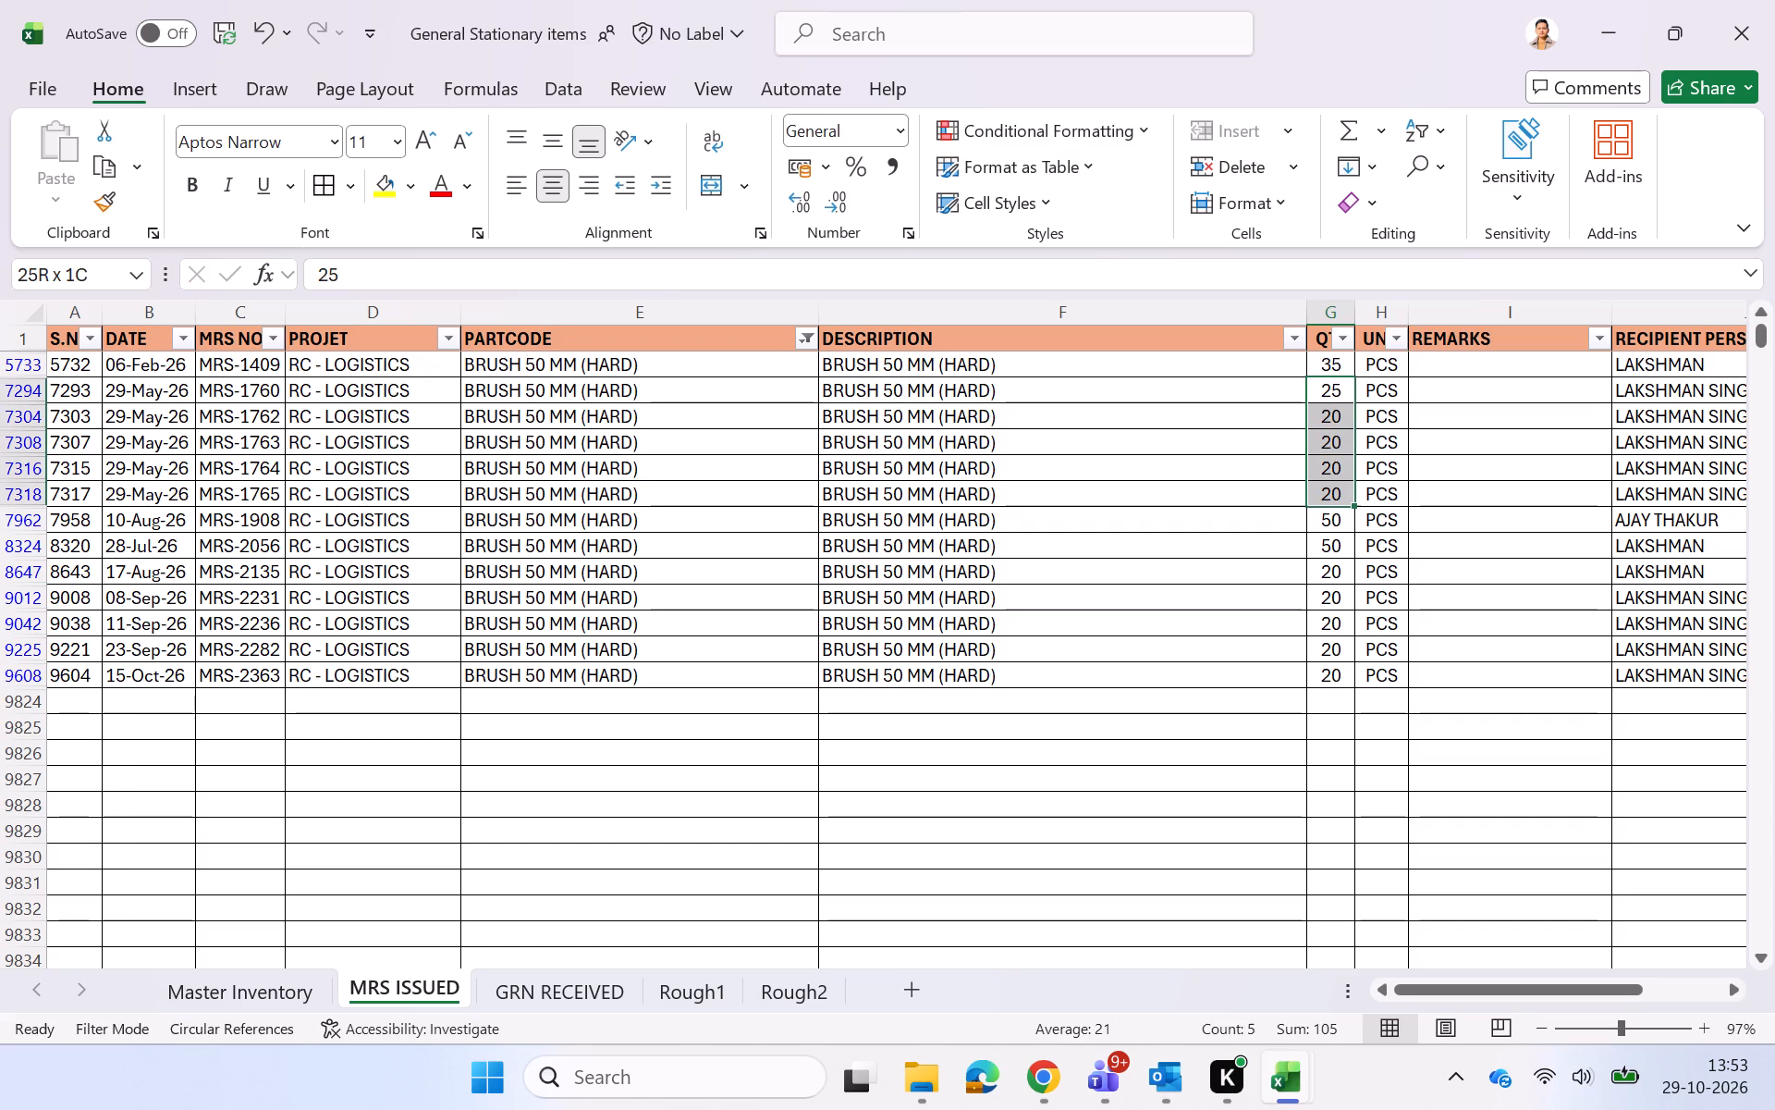
pyautogui.hotkey('ctrl', 'd')
pyautogui.click(1198, 826)
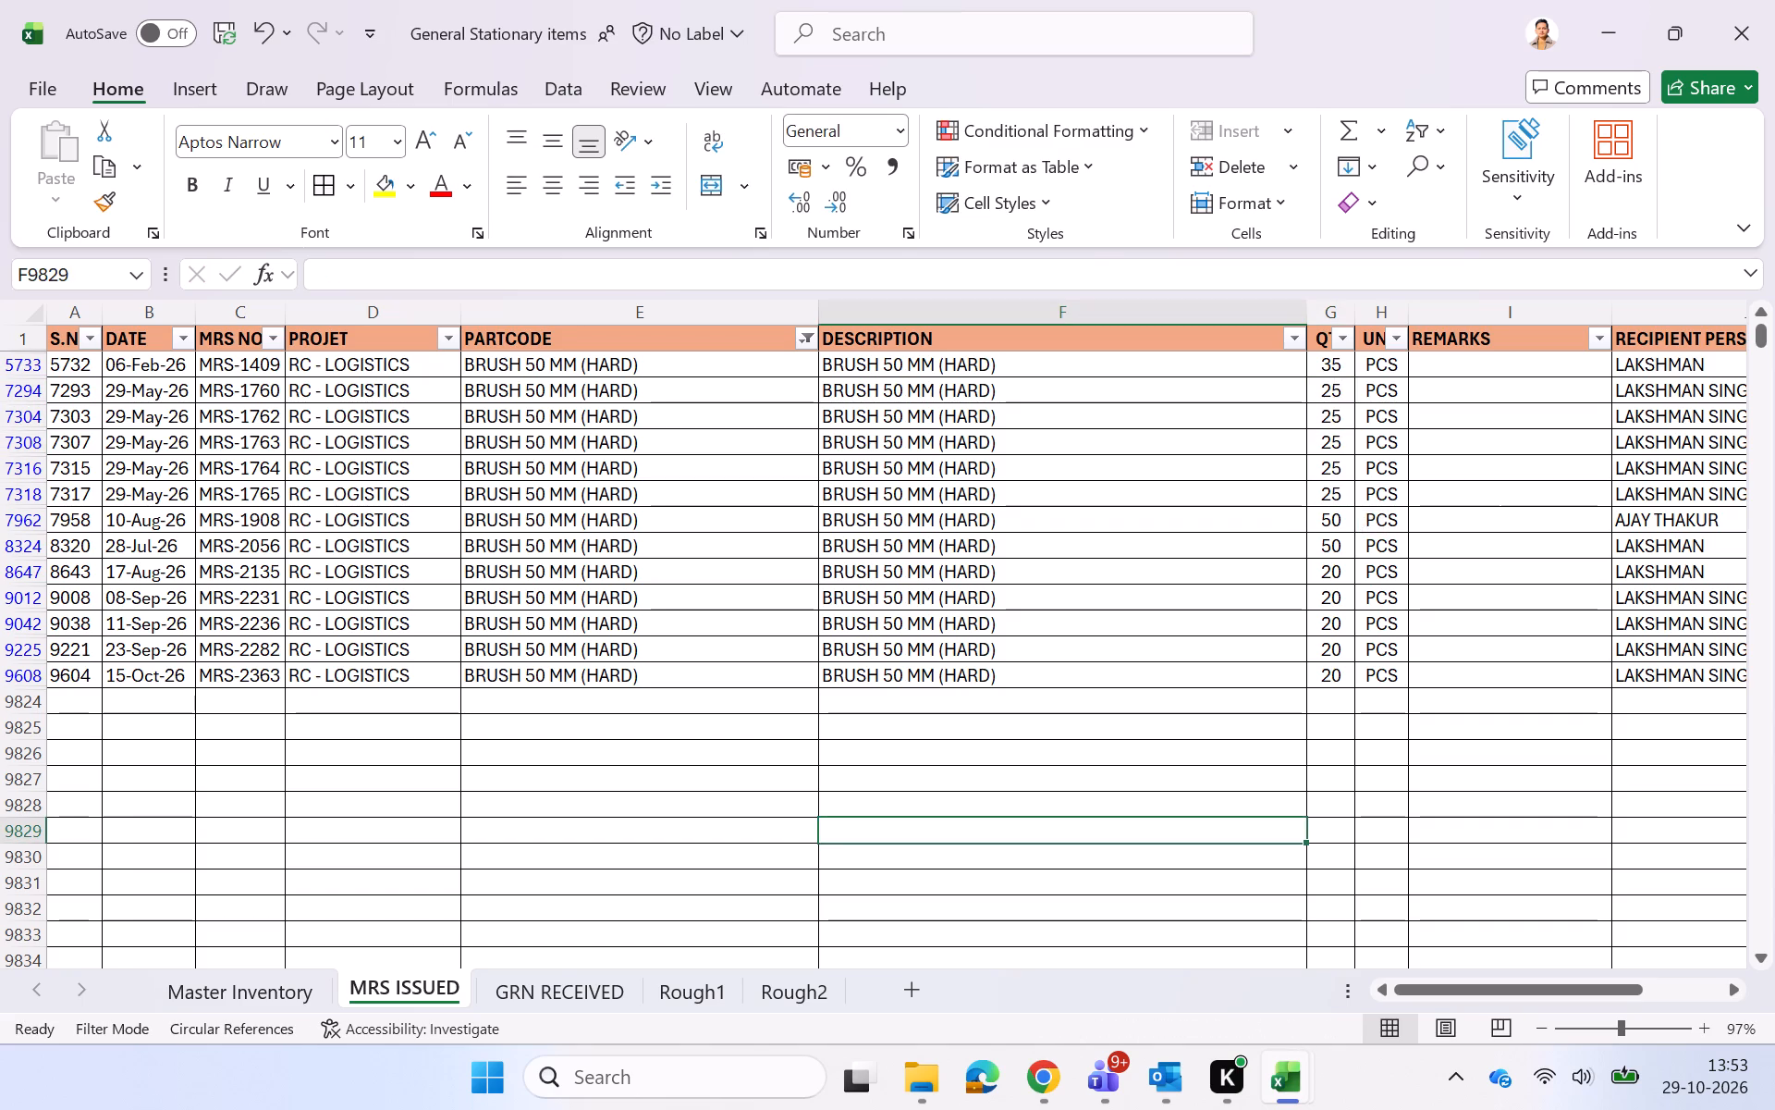
# Check the issued quantity and balance stock of BRUSH 50 MM (HARD) in the Master Inventory sheet.
pyautogui.click(243, 981)
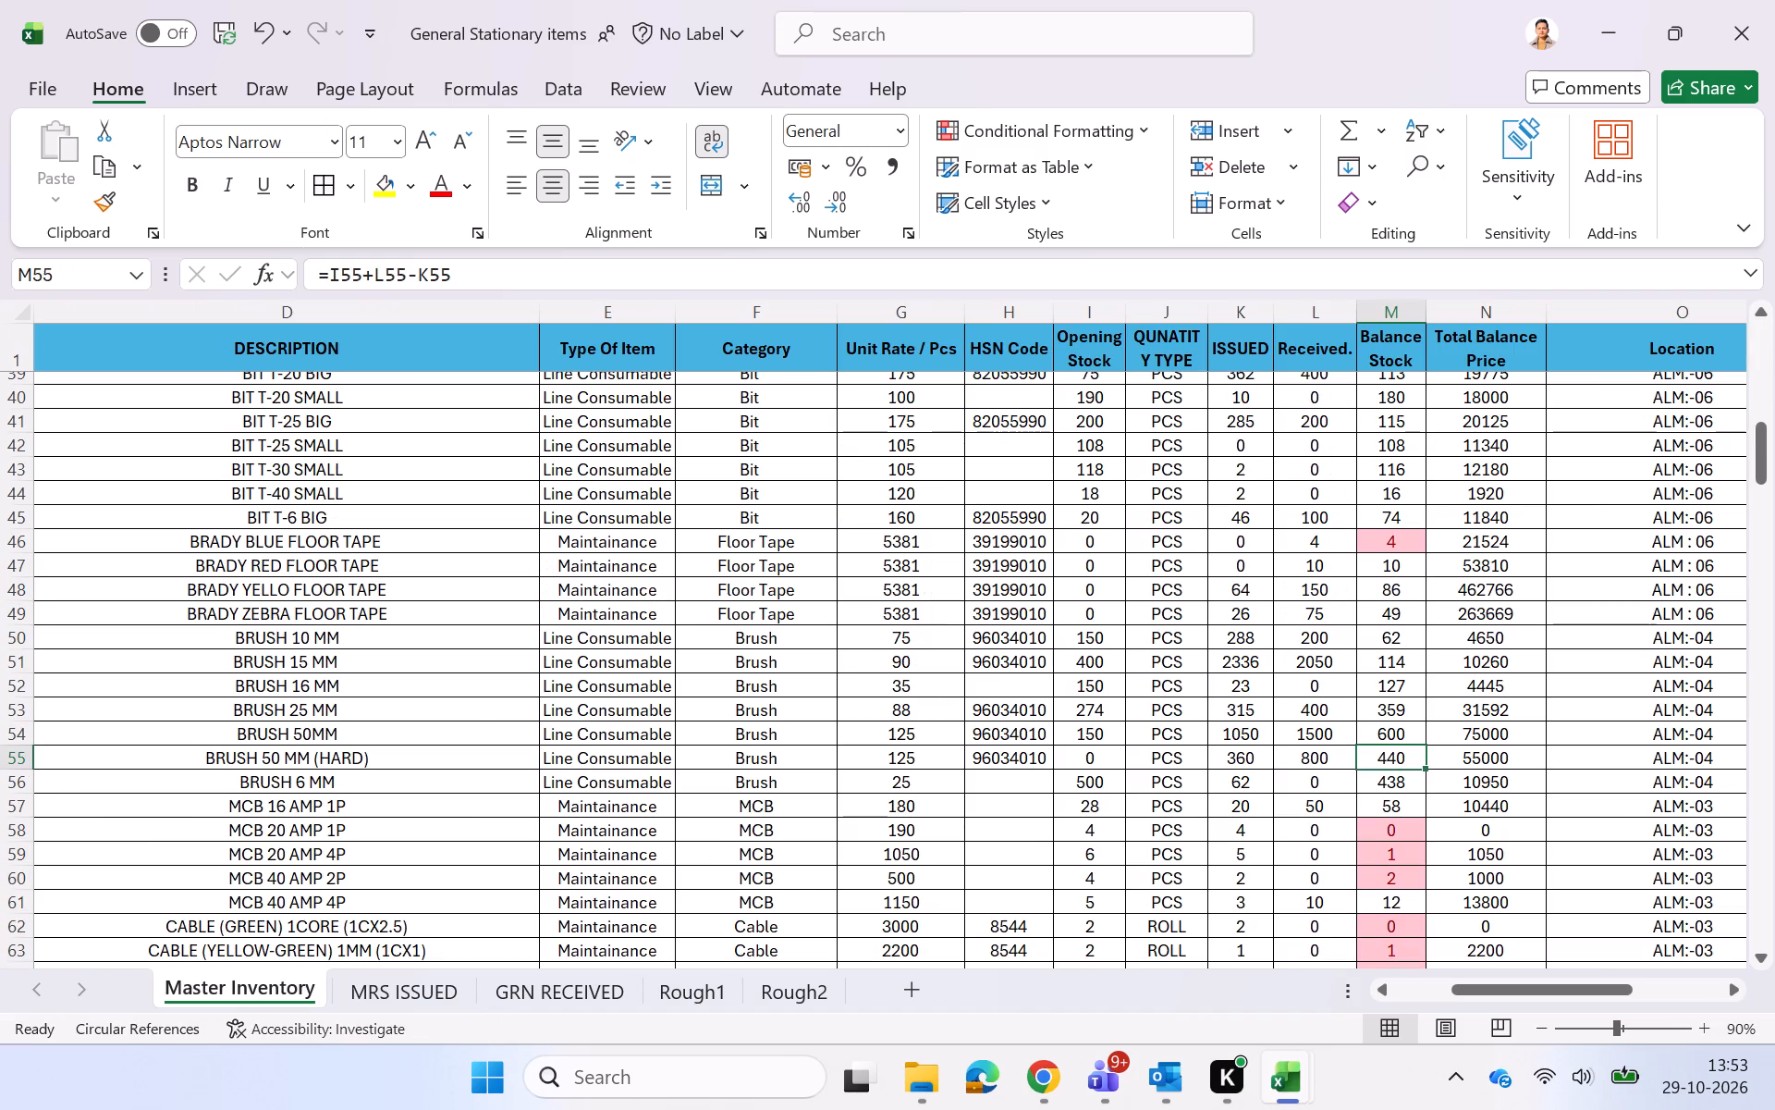
pyautogui.scroll(-1, 1444, 814)
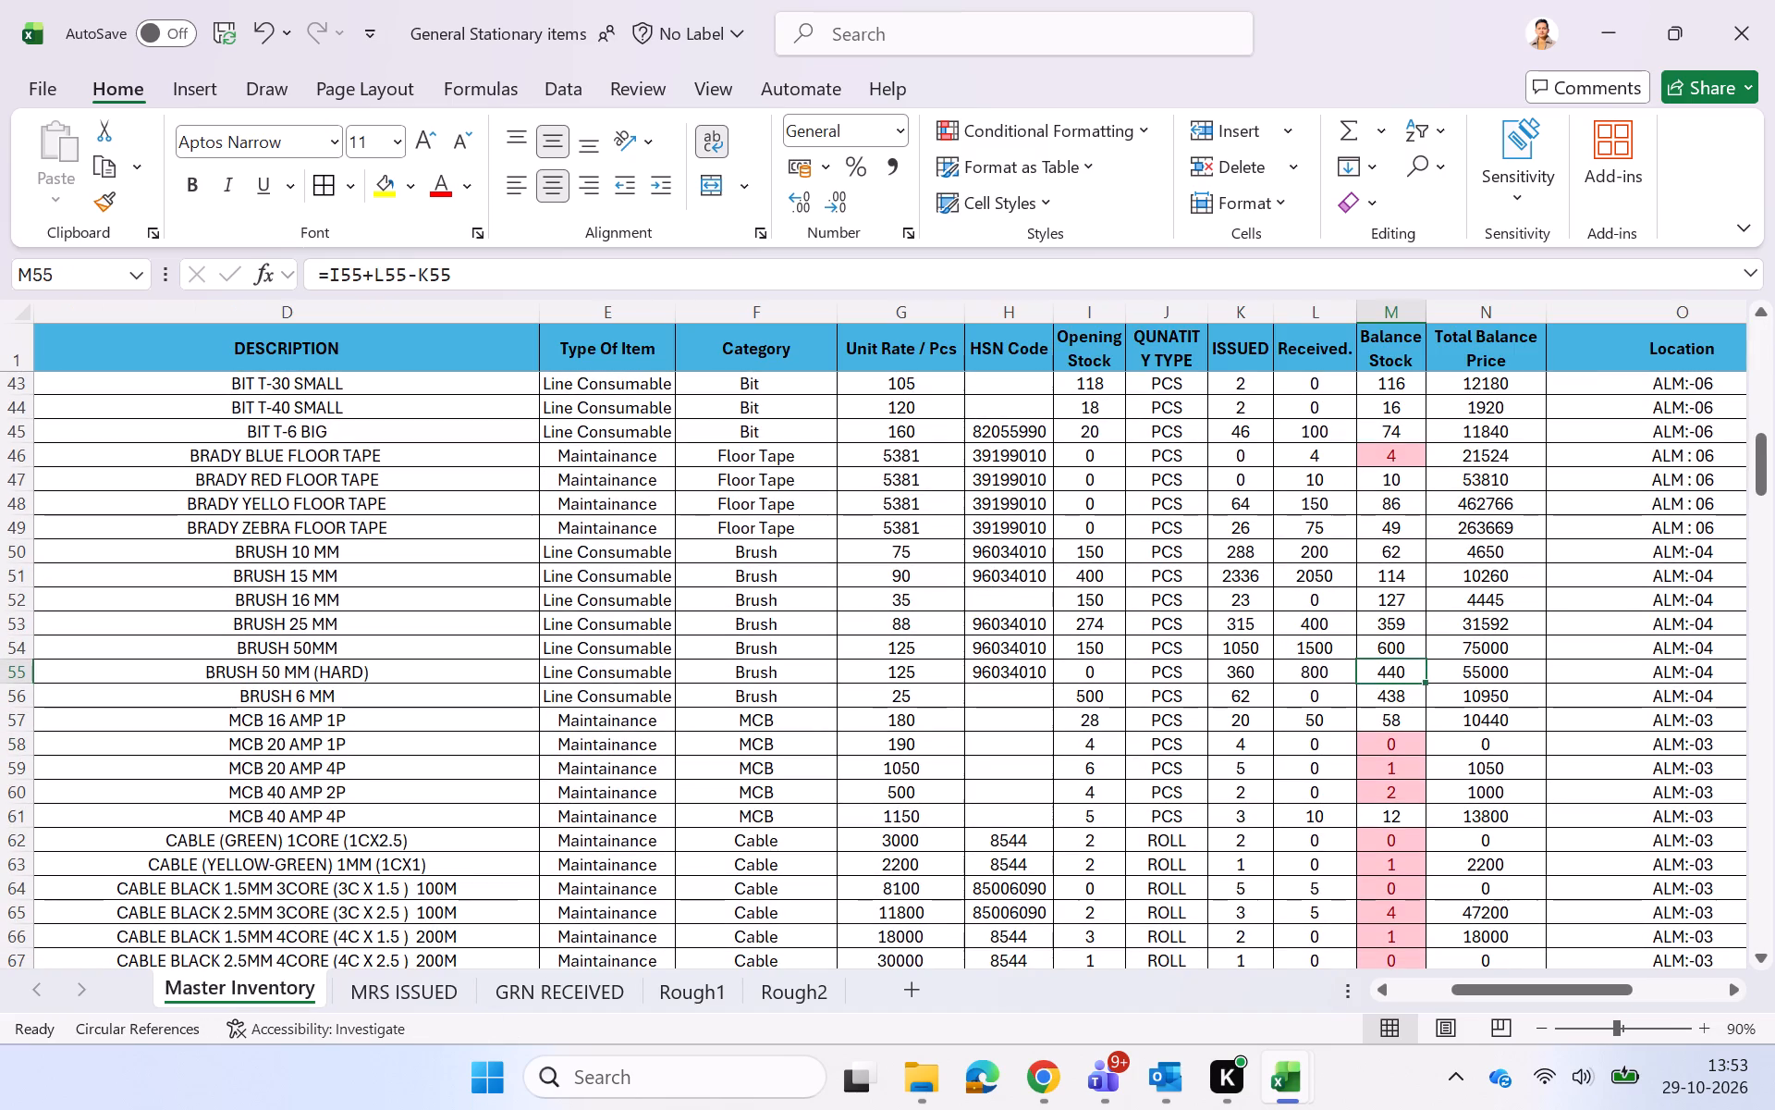
# In the MRS ISSUED sheet, set the quantity of the 17-Aug-26 BRUSH 50 MM (HARD) issue, MRS-2135, to 25.
pyautogui.click(424, 998)
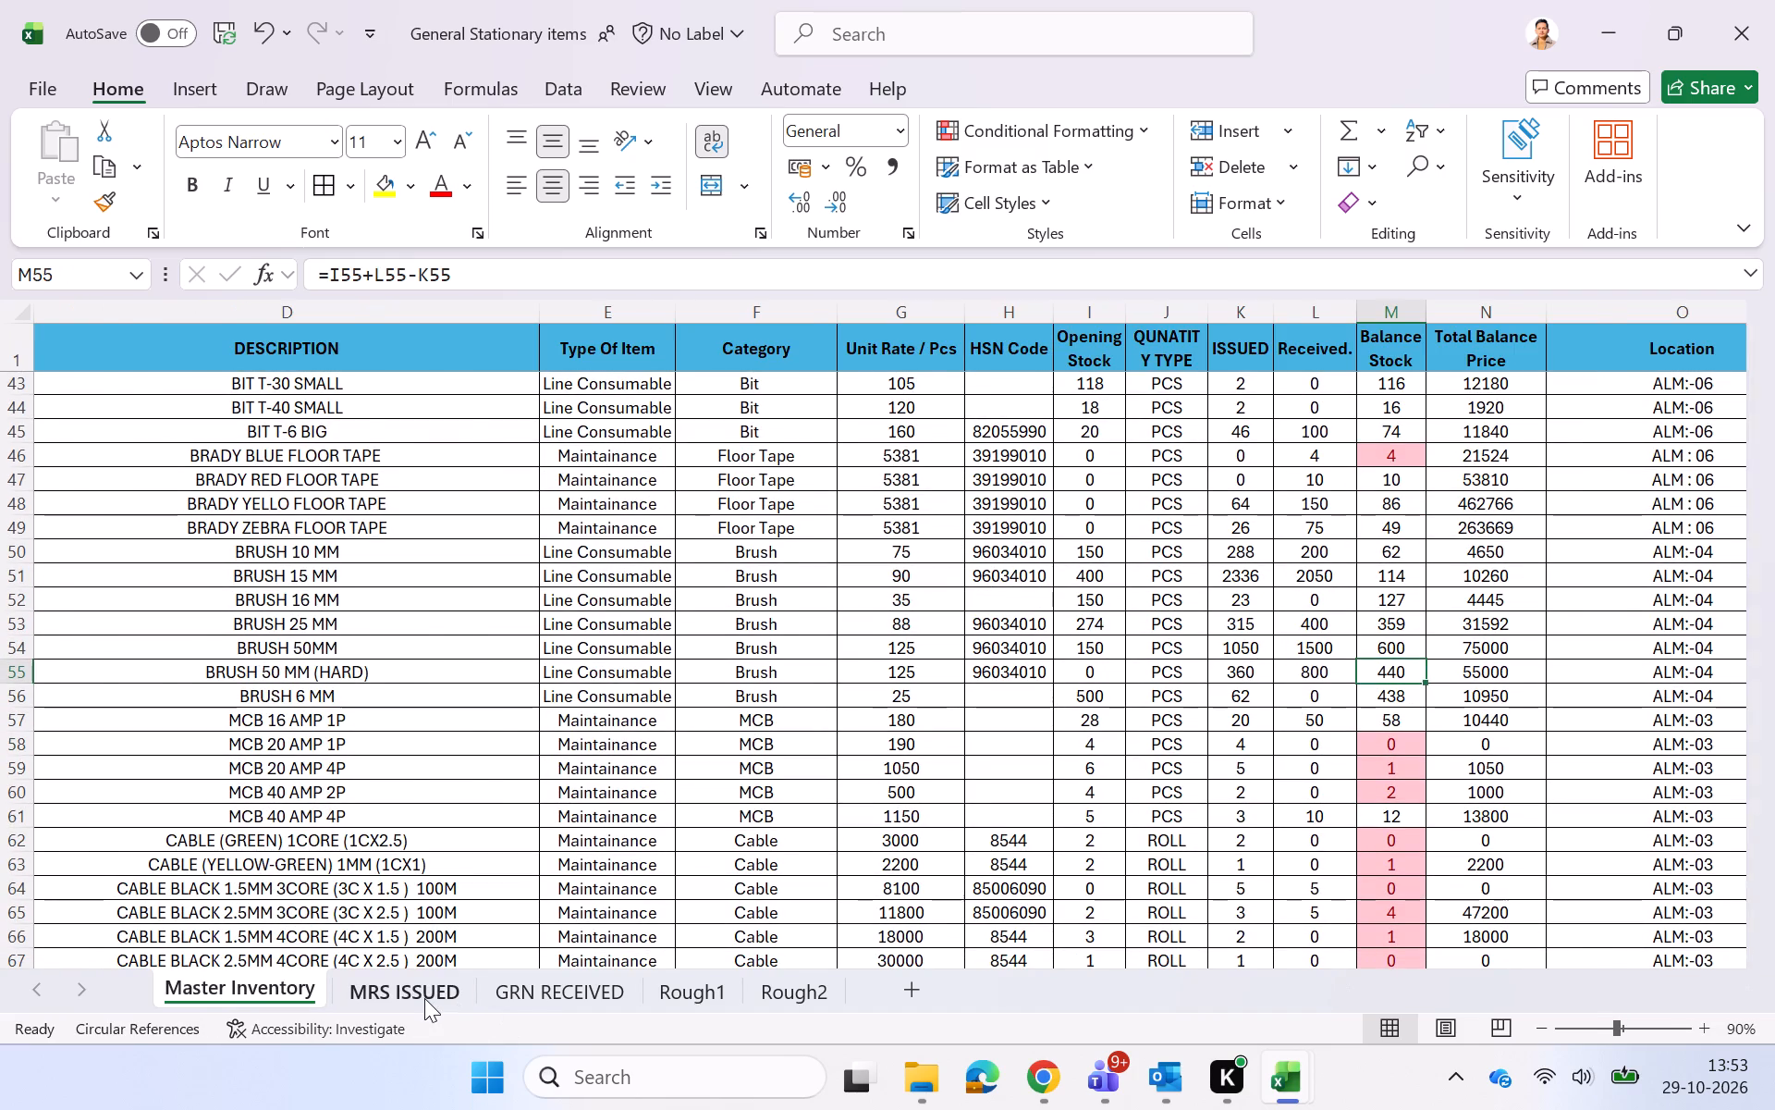
pyautogui.click(872, 817)
pyautogui.scroll(1, 872, 817)
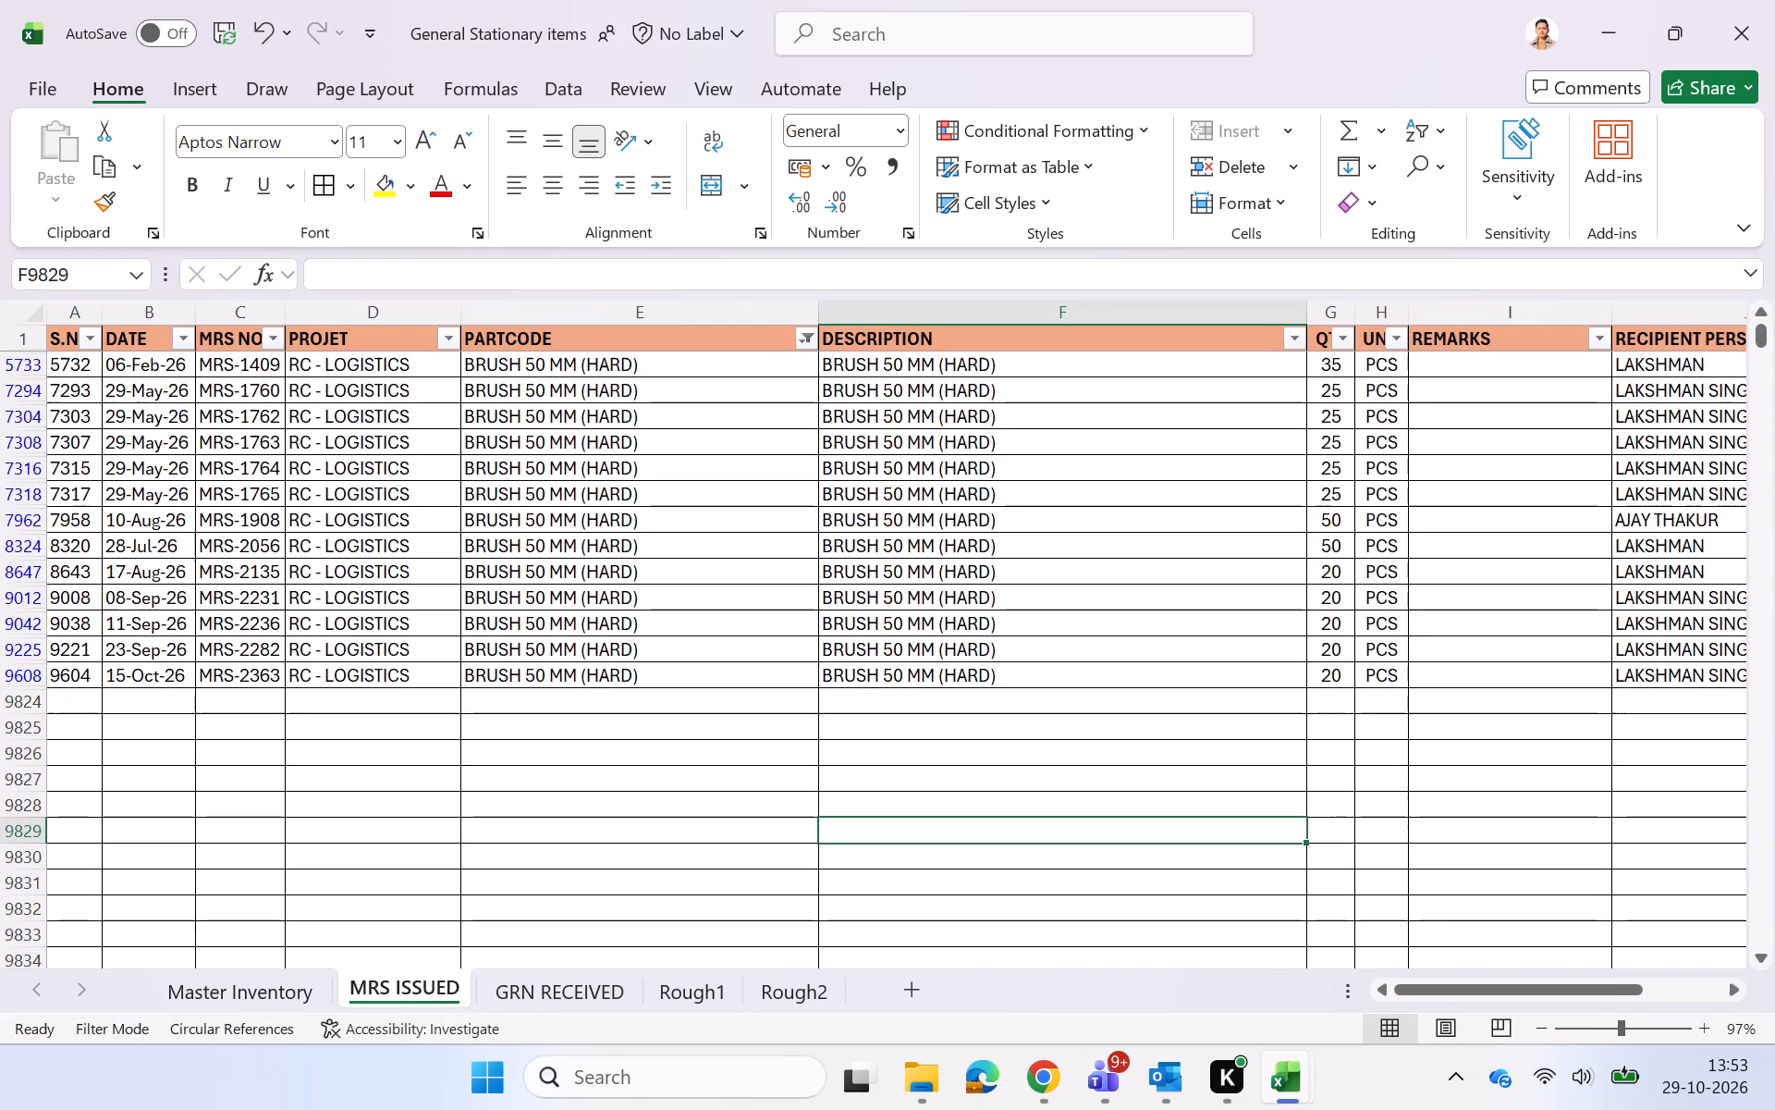
pyautogui.click(1334, 573)
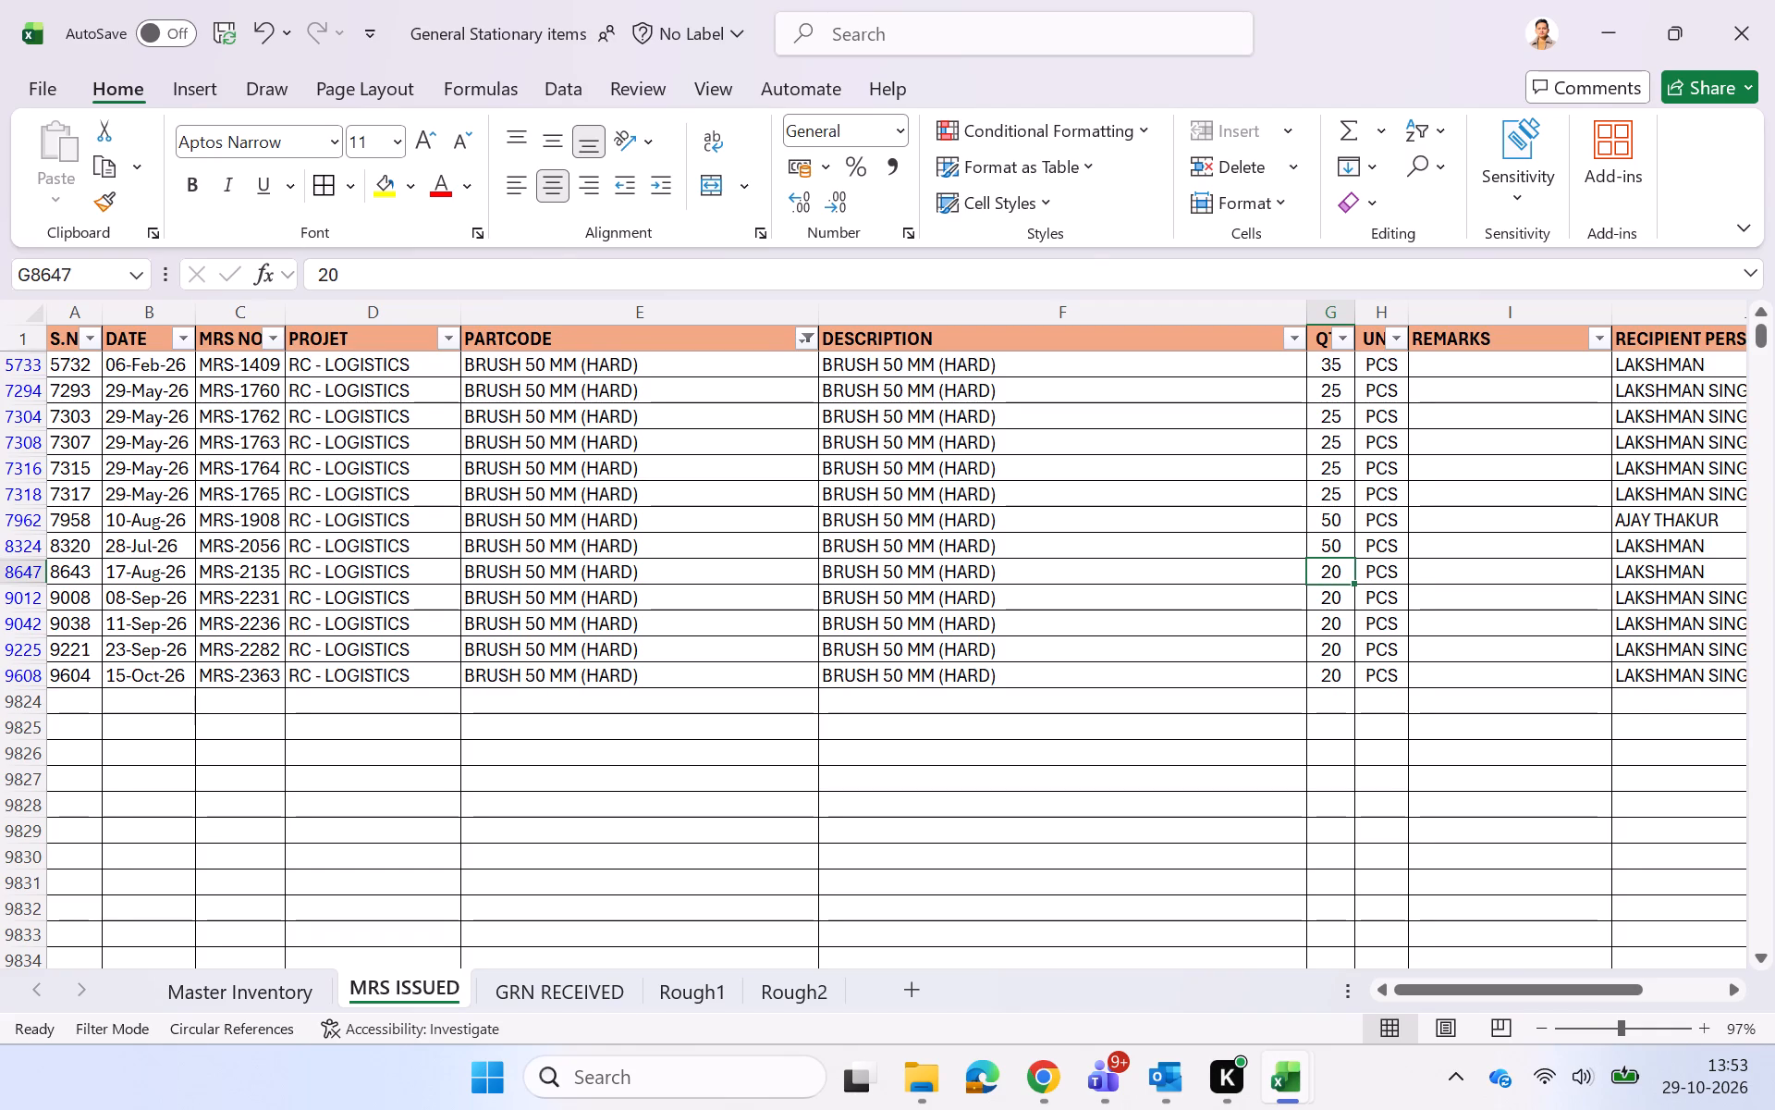
pyautogui.write('25')
pyautogui.hotkey('shift', 'Down')
pyautogui.hotkey('shift', 'Down')
pyautogui.hotkey('shift', 'Down')
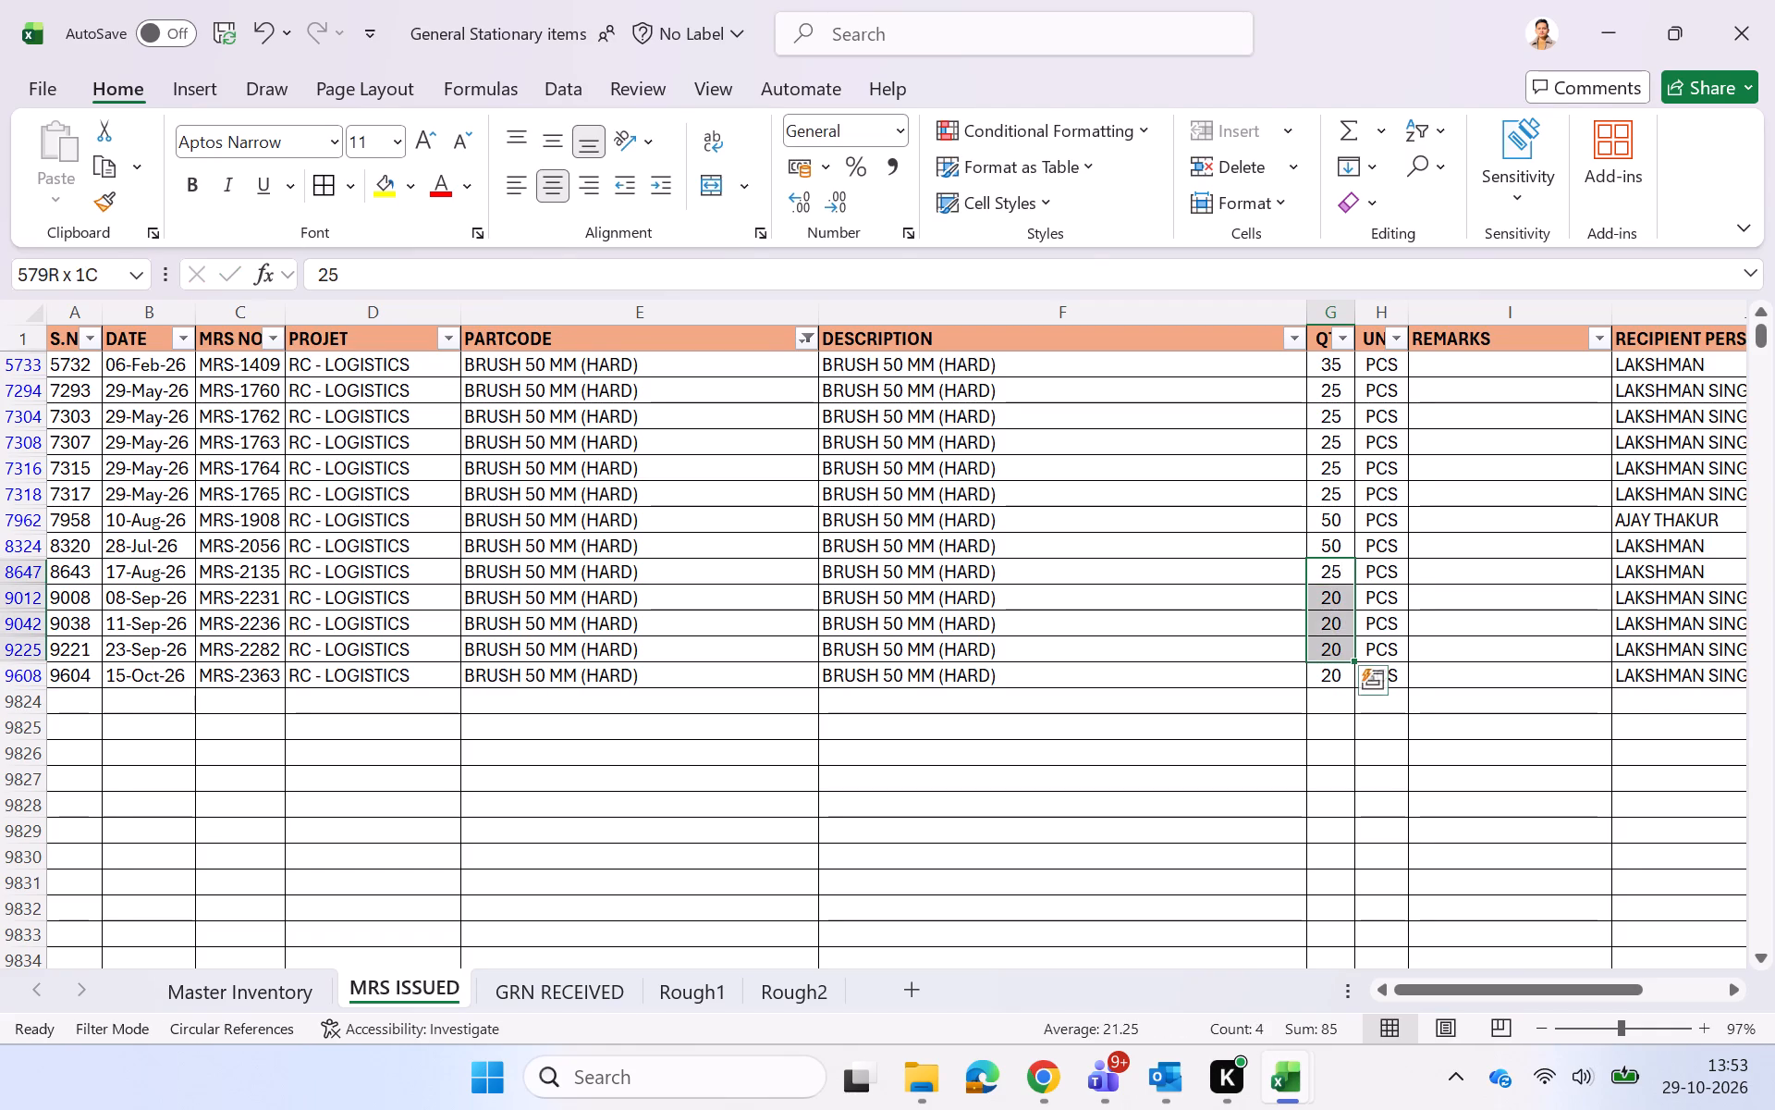
pyautogui.click(1231, 778)
# Set the quantity of the 06-Feb-26 BRUSH 50 MM (HARD) issue, MRS-1409, to 50.
pyautogui.press('Up')
pyautogui.press('Up')
pyautogui.press('Up')
pyautogui.press('Up')
pyautogui.press('Up')
pyautogui.press('Up')
pyautogui.press('Up')
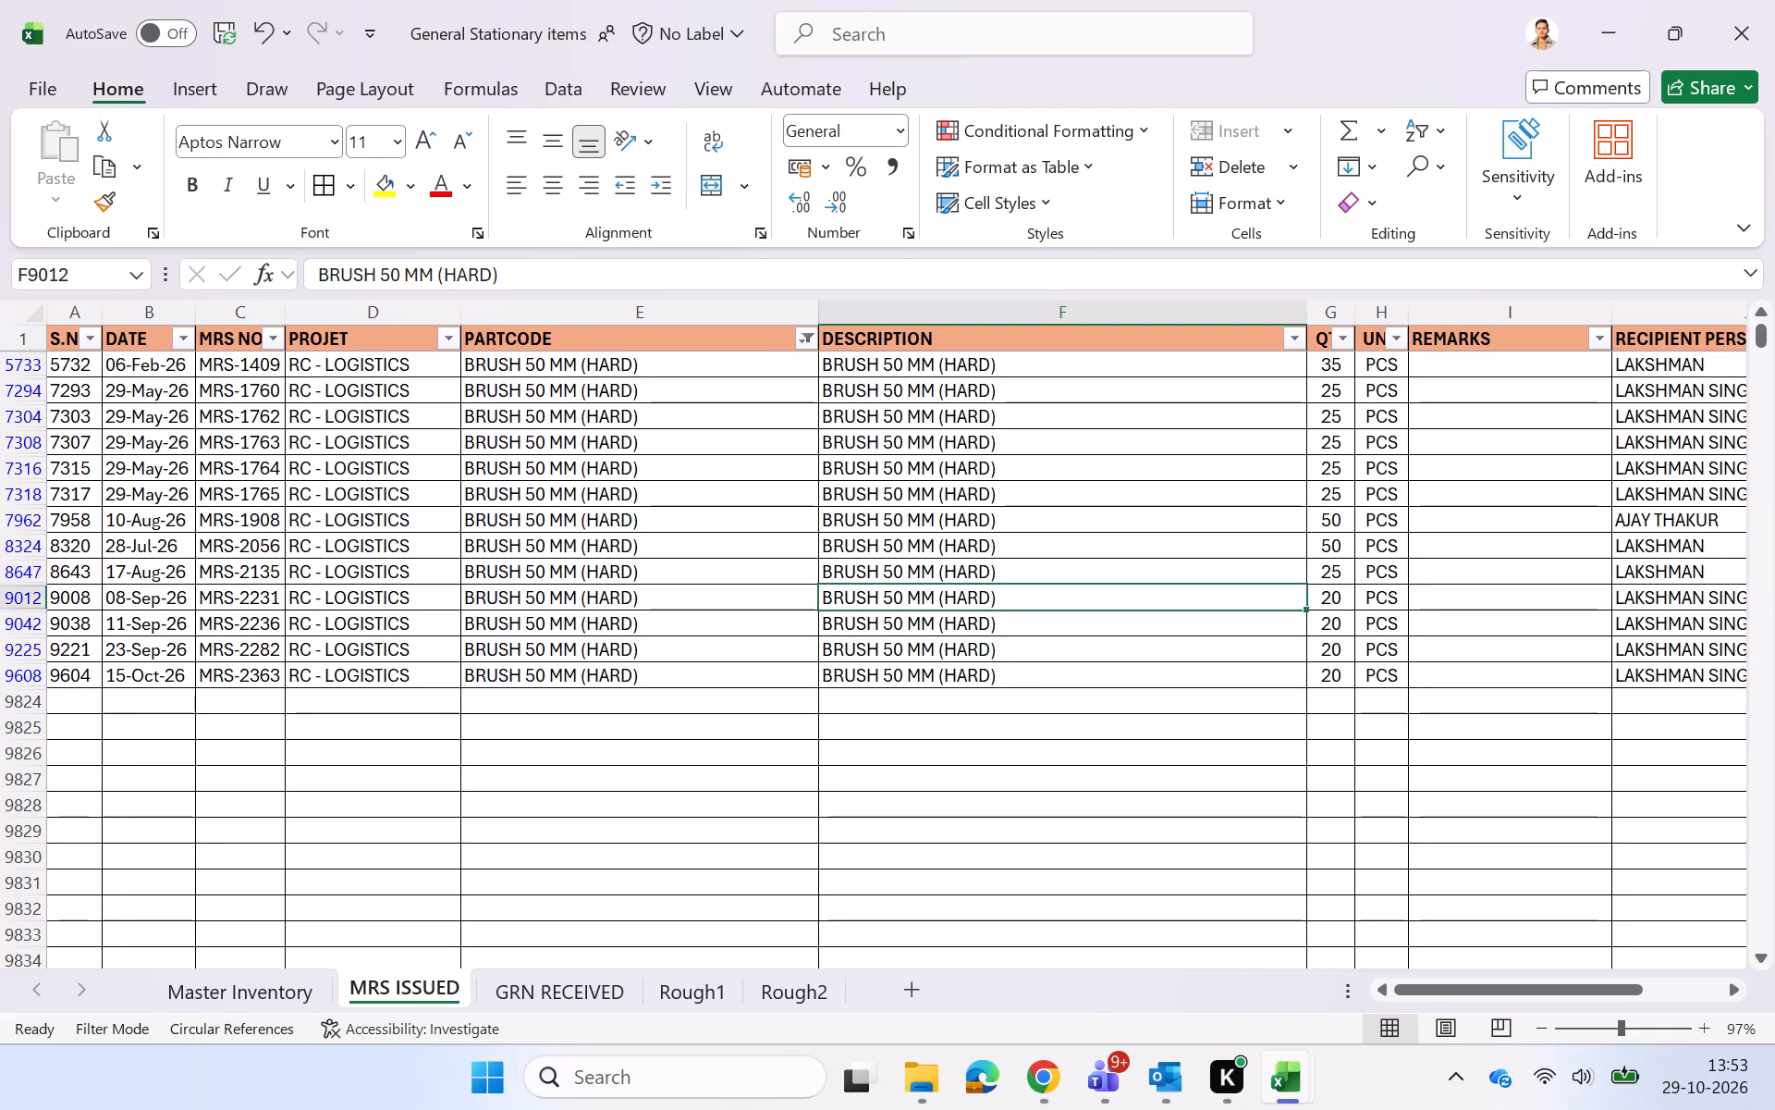
pyautogui.press('Up')
pyautogui.press('Up')
pyautogui.press('Up')
pyautogui.press('Up')
pyautogui.press('Up')
pyautogui.press('Up')
pyautogui.press('Up')
pyautogui.press('Up')
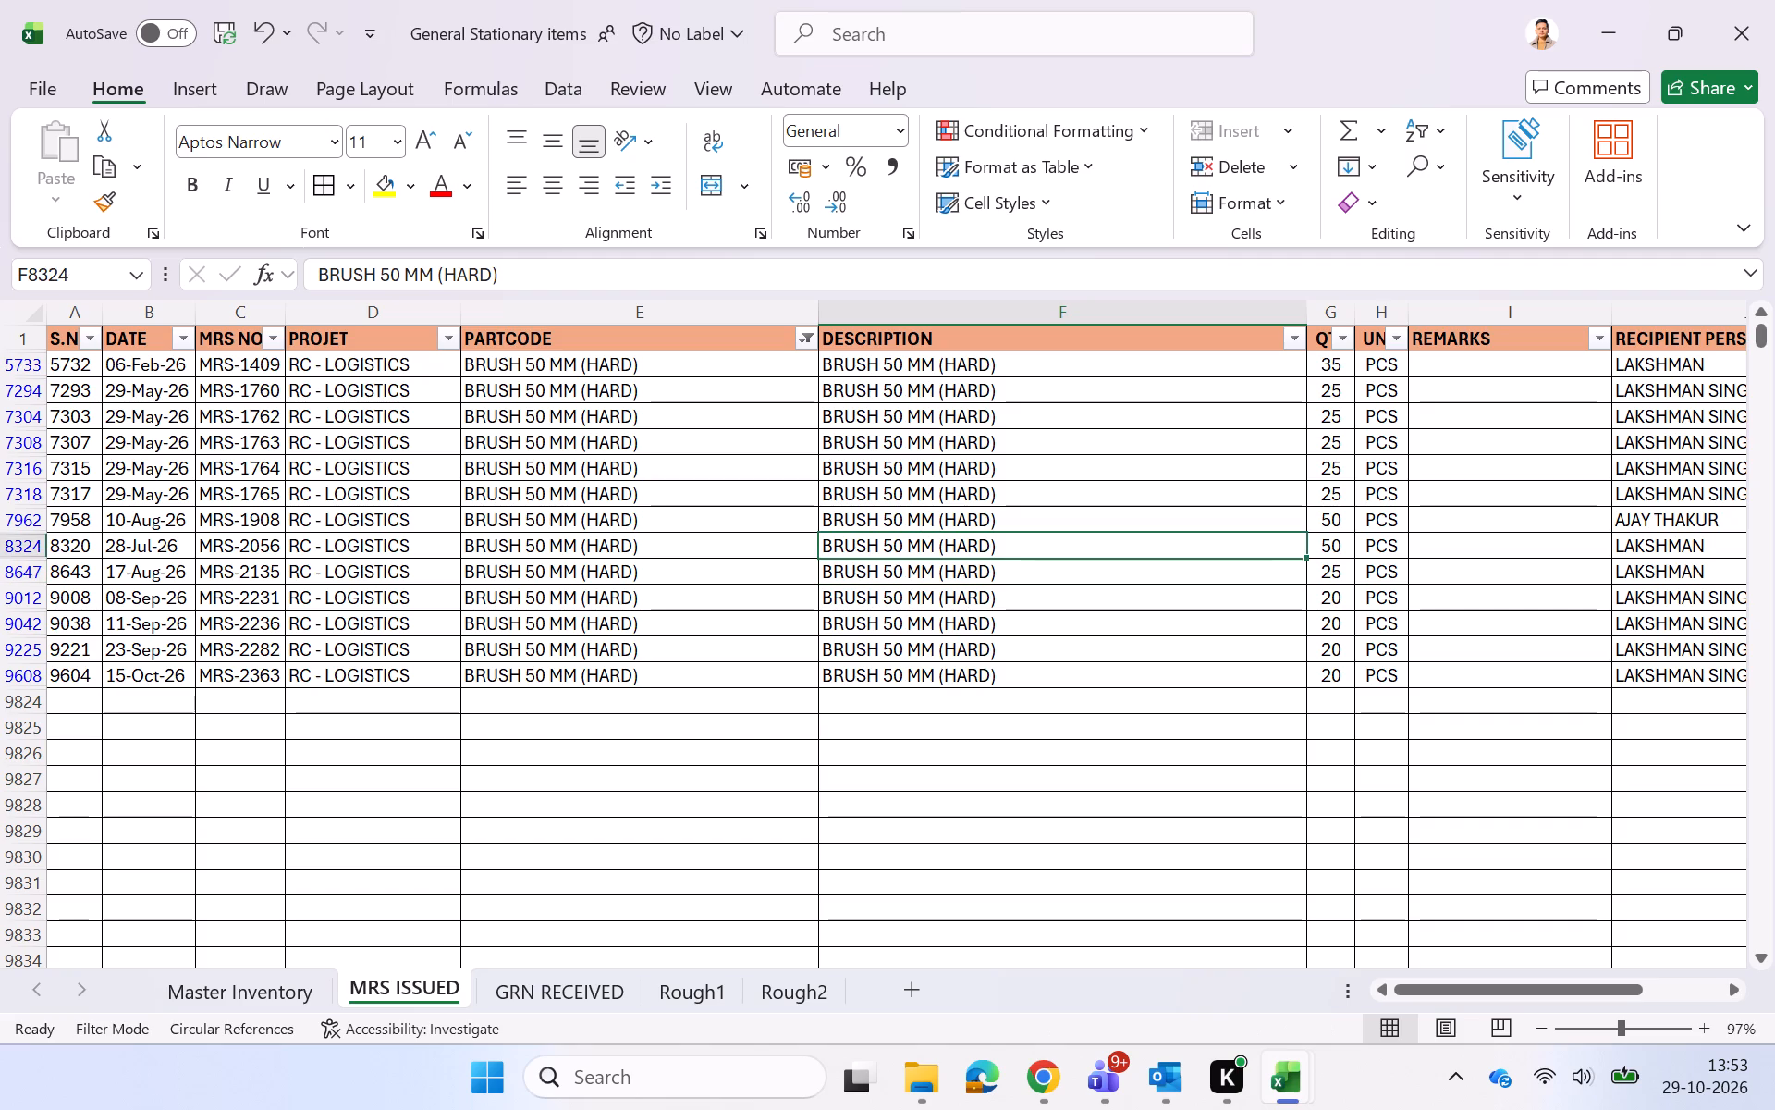
pyautogui.press('Up')
pyautogui.press('Right')
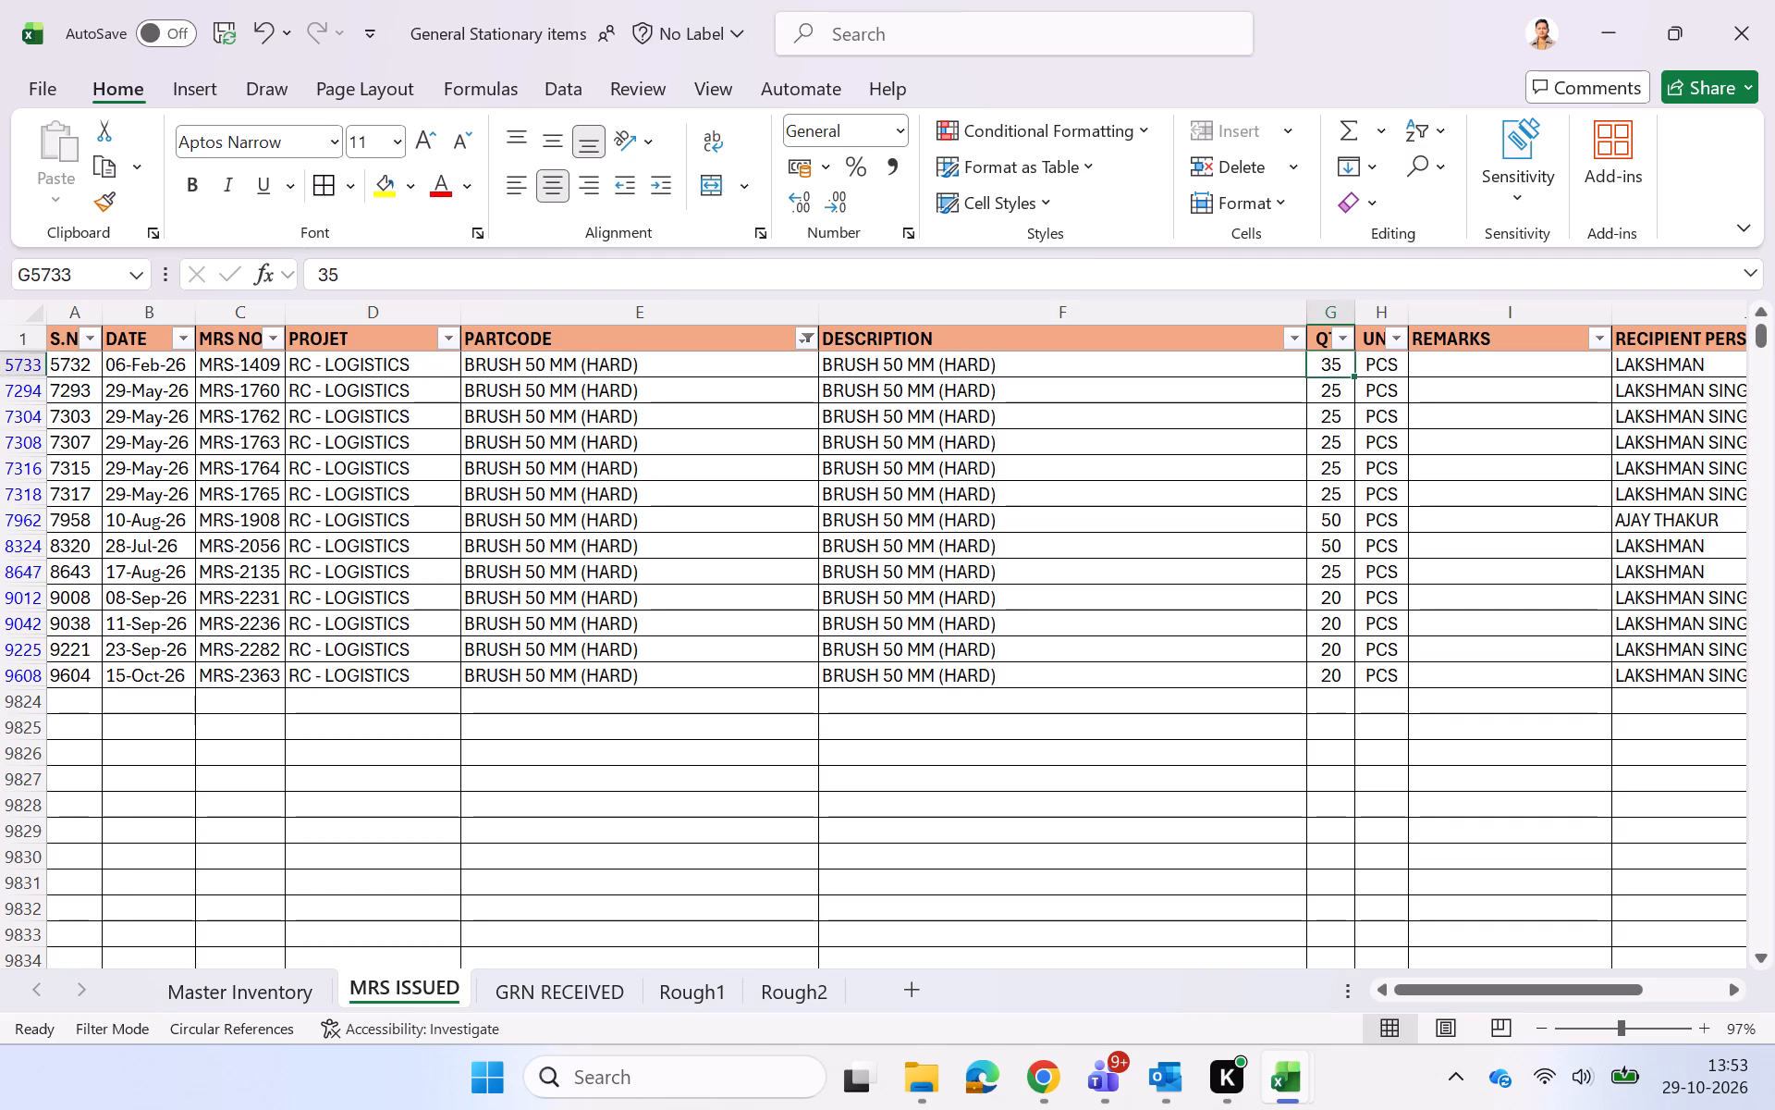
pyautogui.write('50')
pyautogui.press('Return')
pyautogui.click(1002, 836)
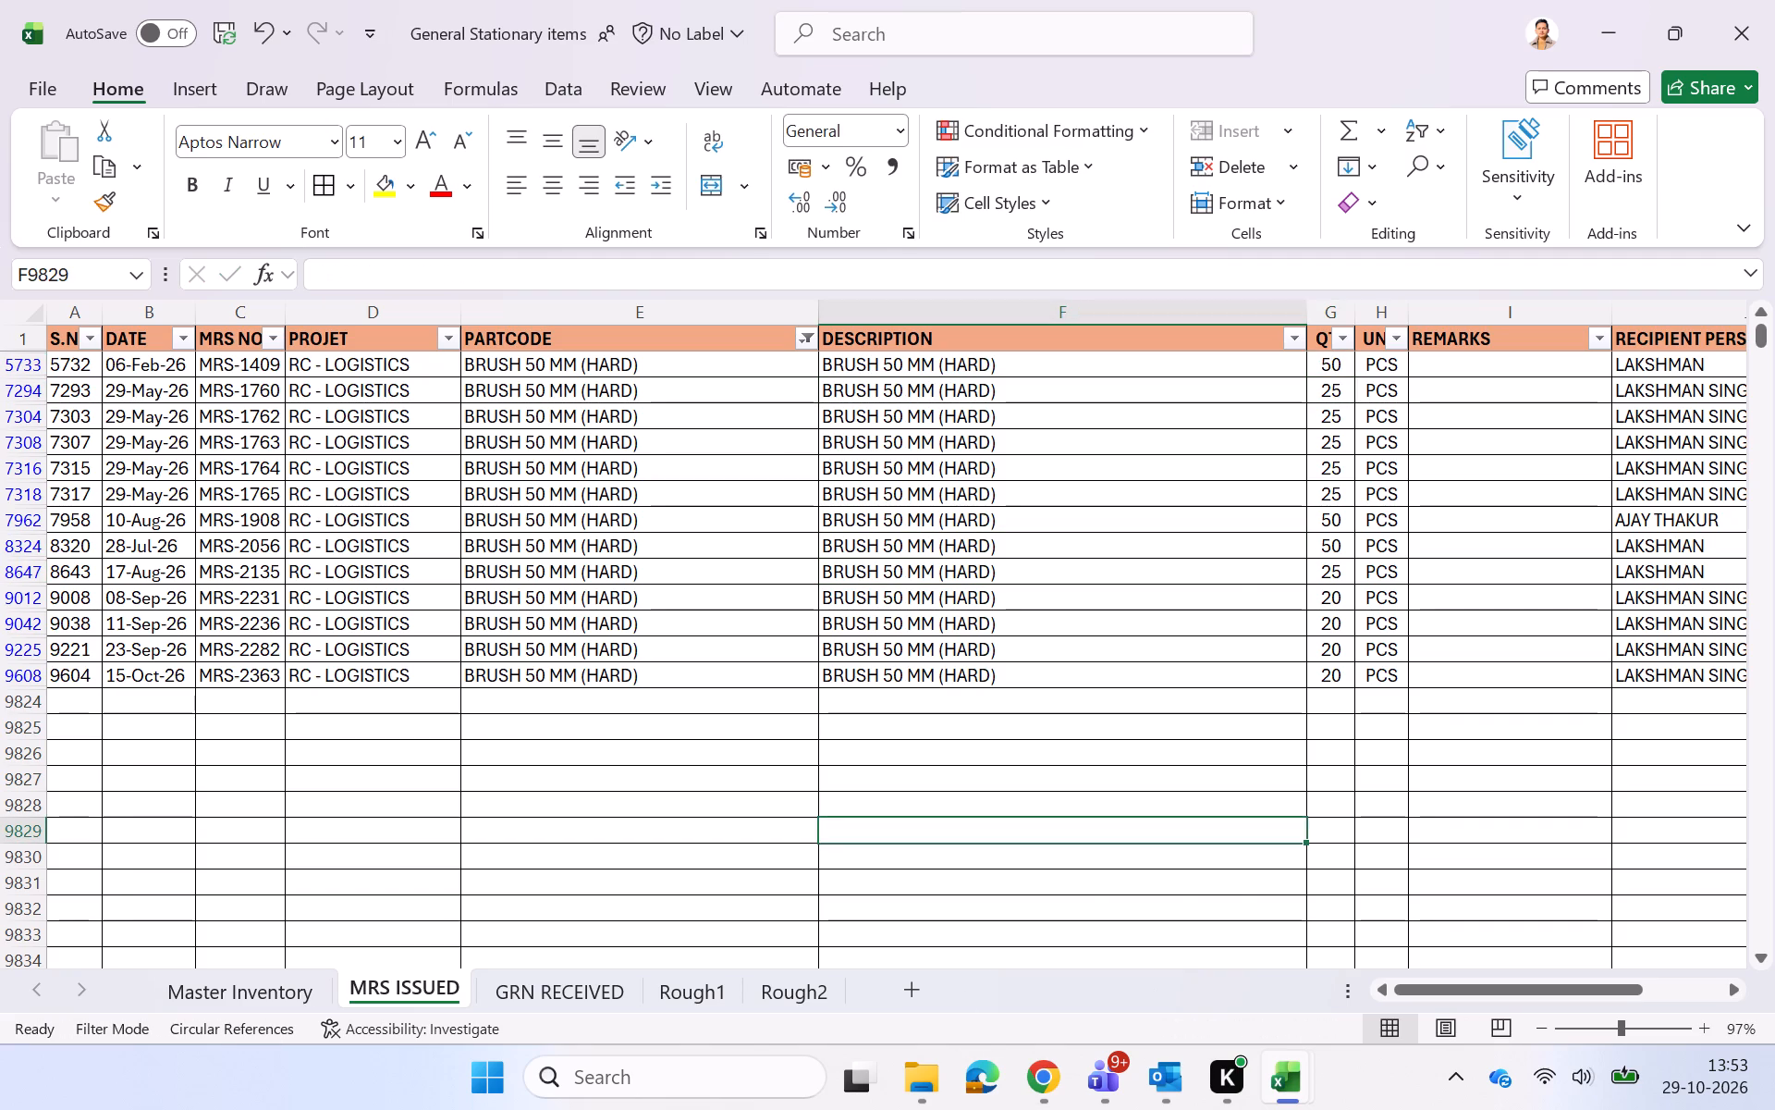
# Recheck the issued quantity and balance stock of BRUSH 50 MM (HARD) in the Master Inventory sheet.
pyautogui.click(209, 979)
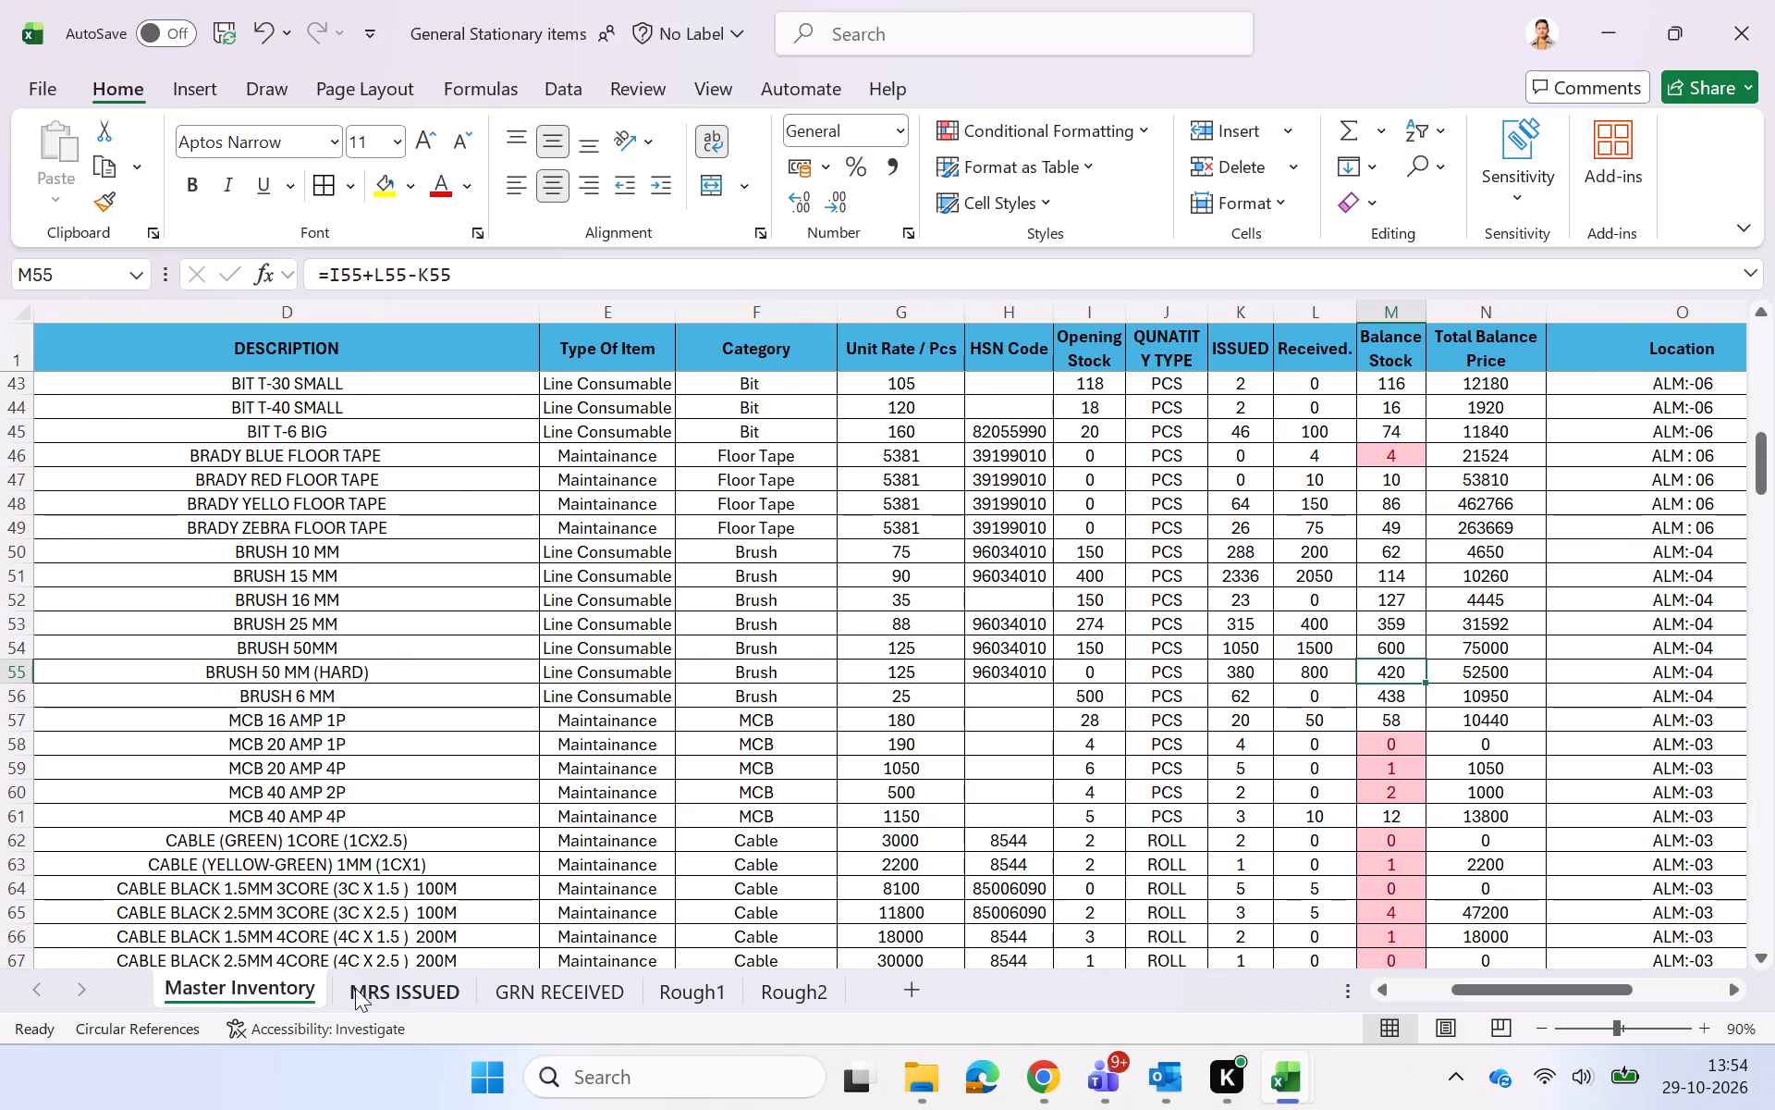
# Remove the filter from the MRS ISSUED sheet so all issue entries are listed.
pyautogui.click(355, 988)
pyautogui.click(653, 763)
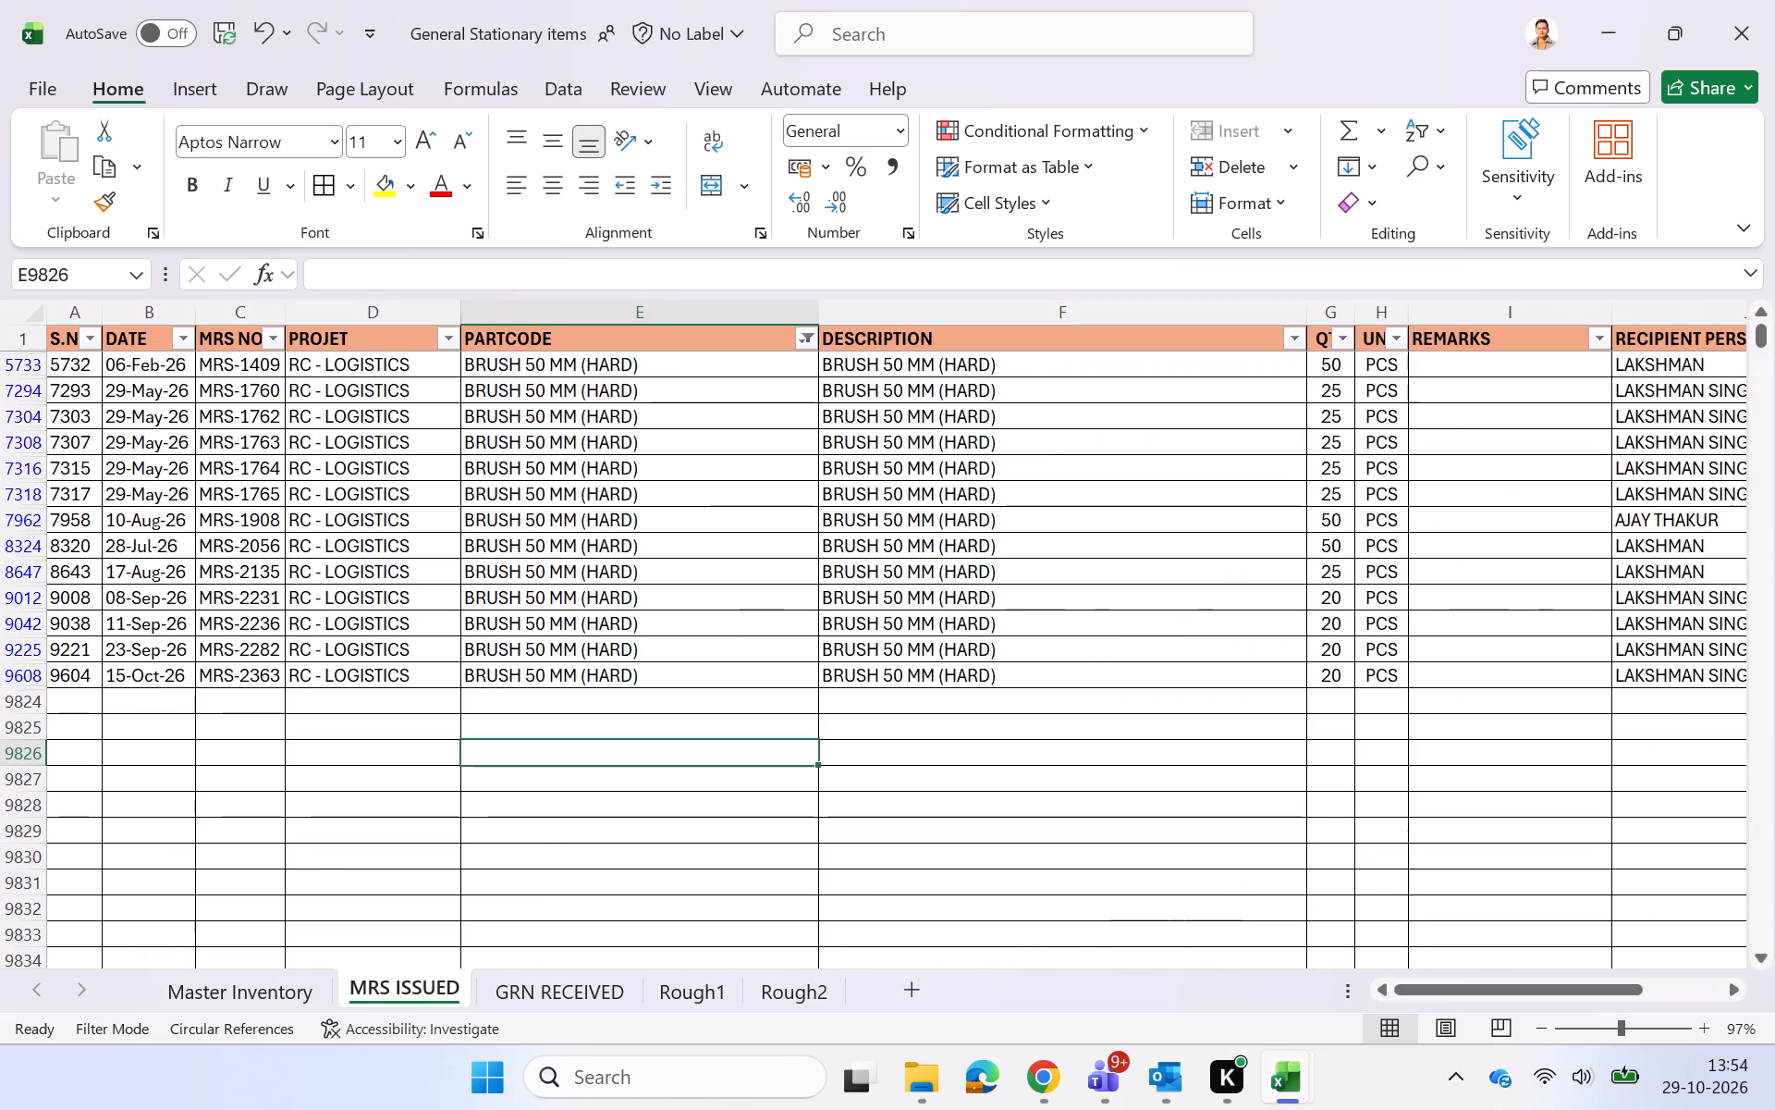
pyautogui.hotkey('ctrl', 'shift', 'l')
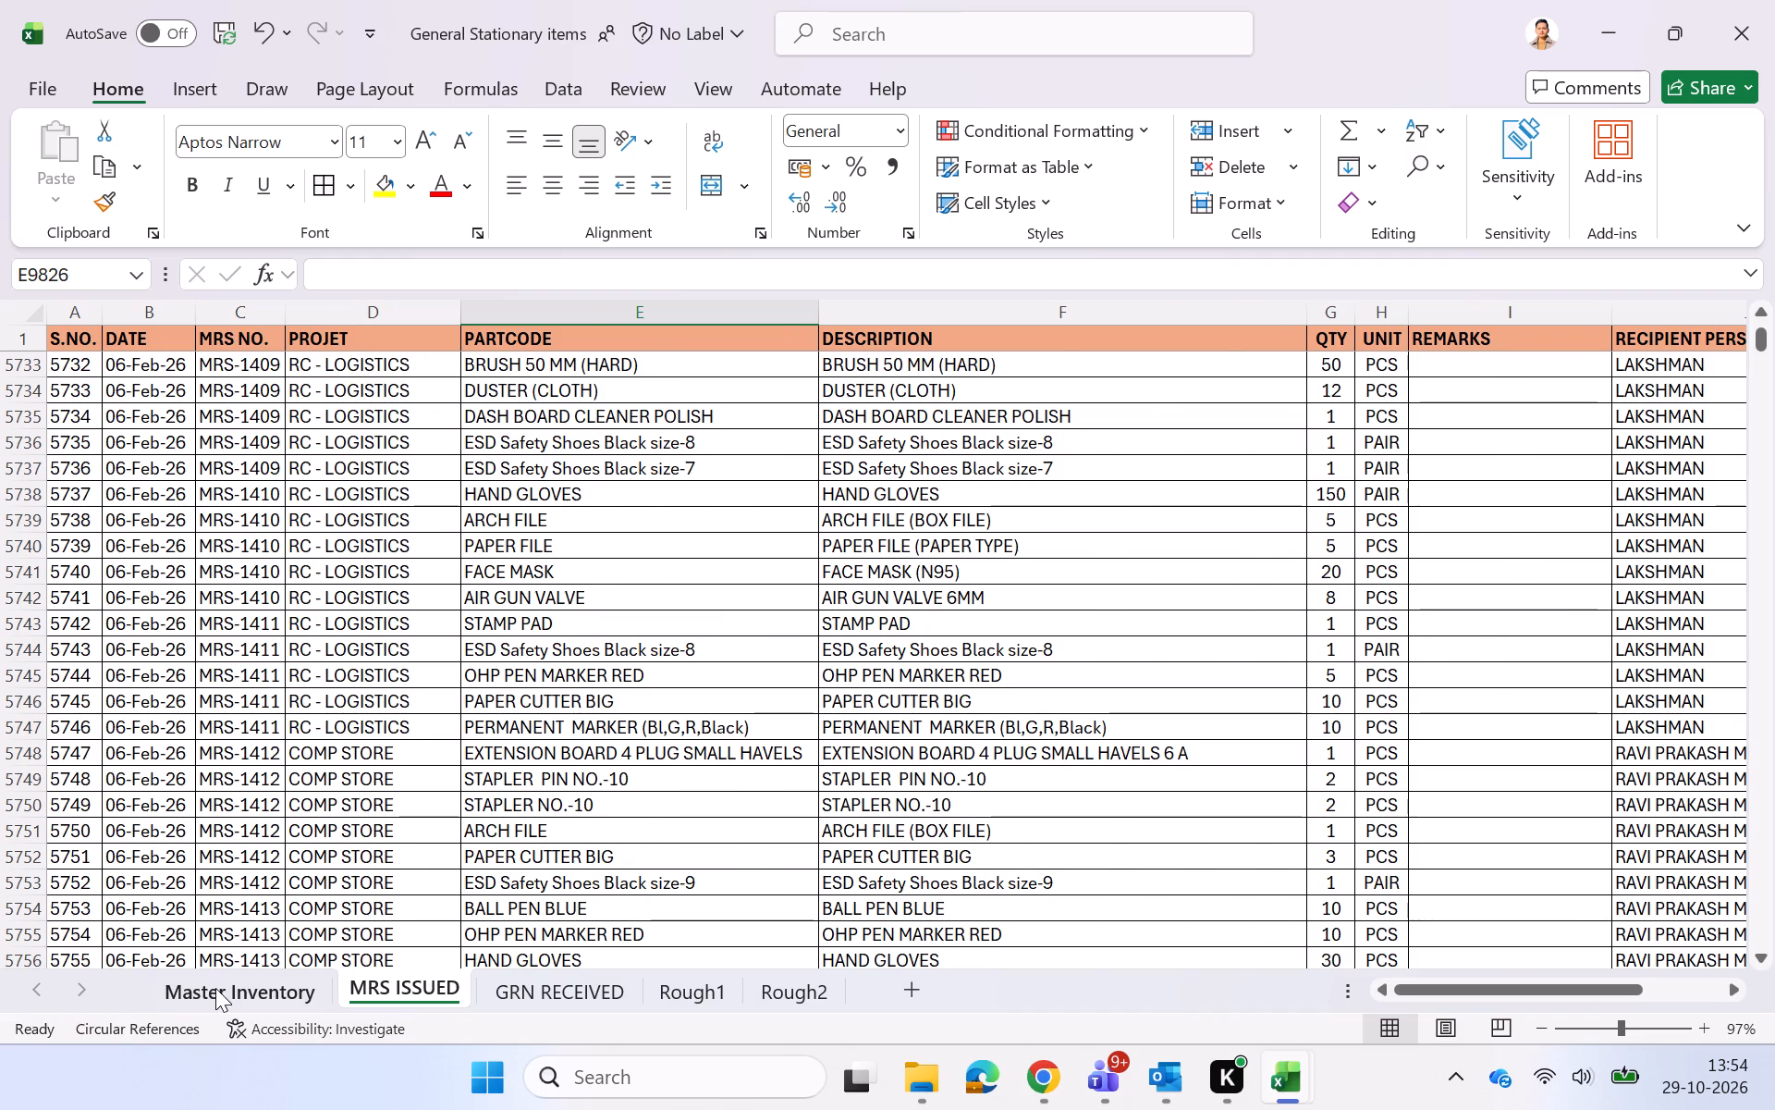
# Compare the Master Inventory sheet's columns with the October 26 columns on the SUMMARY SEP 26 Dashboard, returning to Master Inventory.
pyautogui.click(215, 988)
pyautogui.hscroll(8, 378, 705)
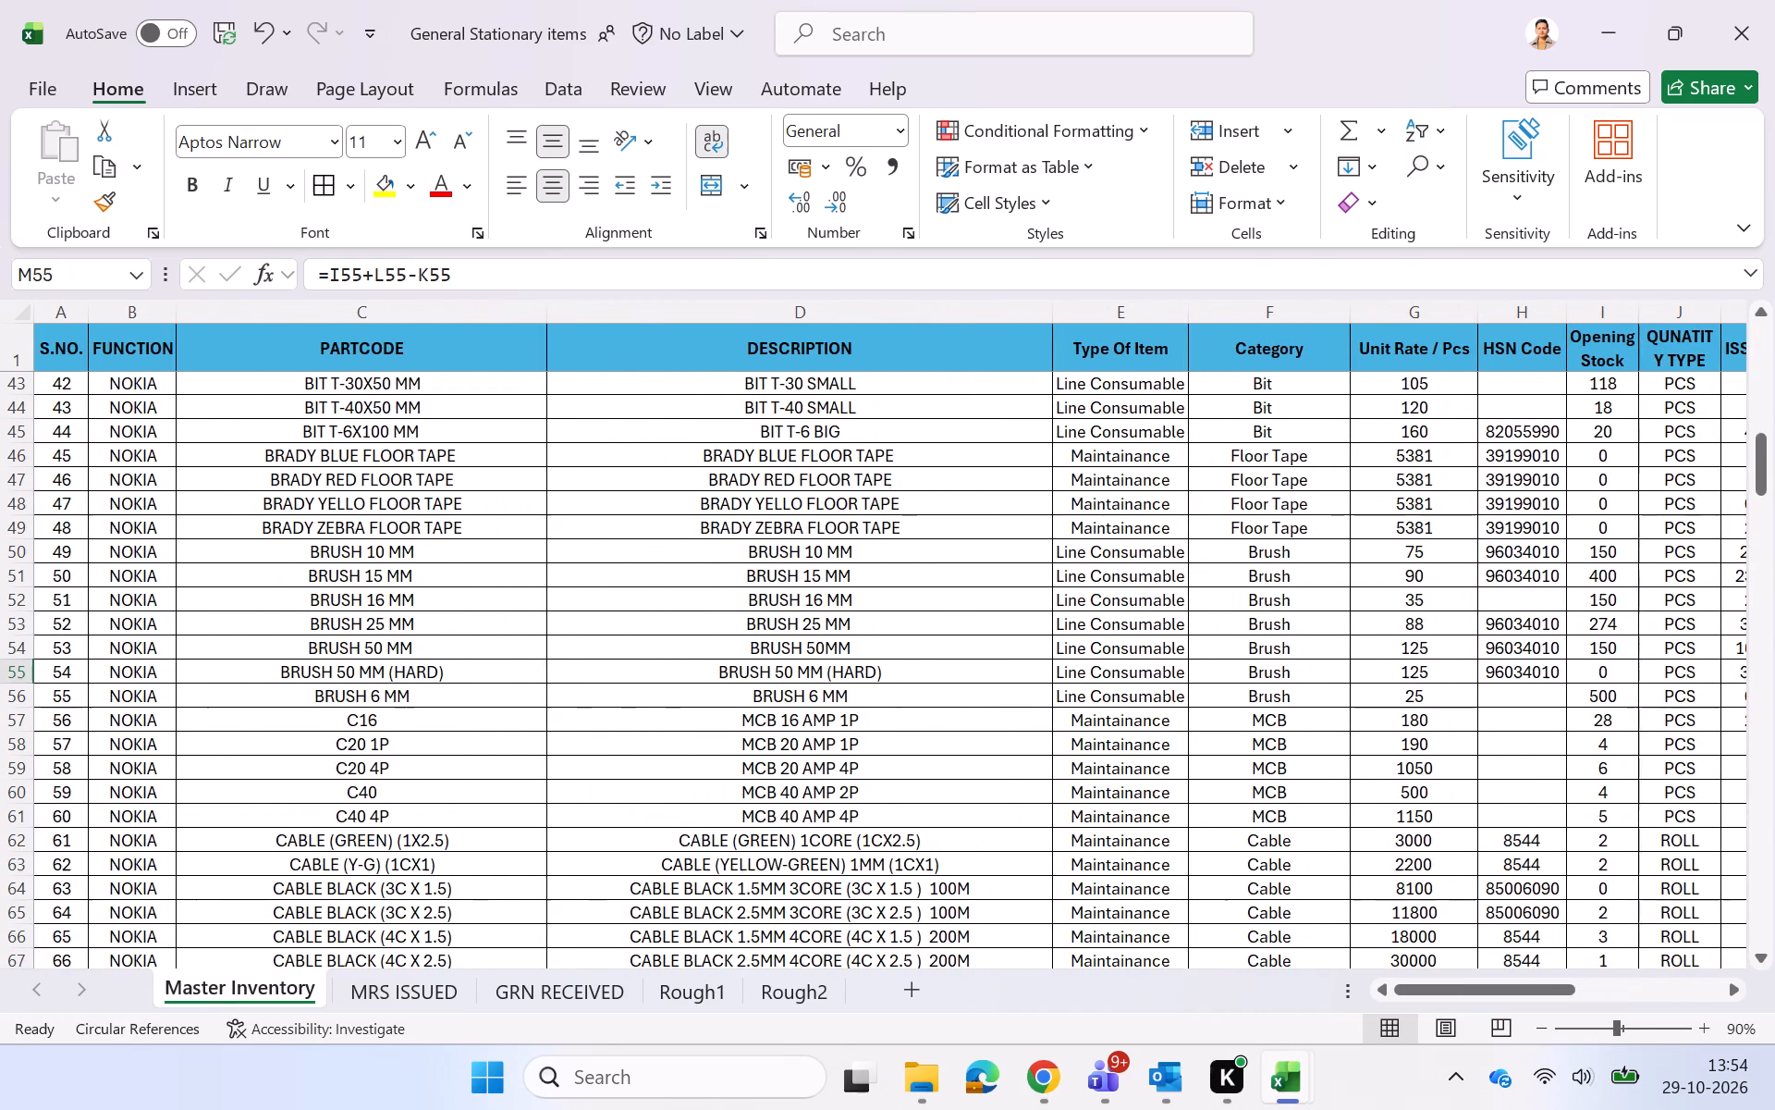
pyautogui.hotkey('alt', 'Tab')
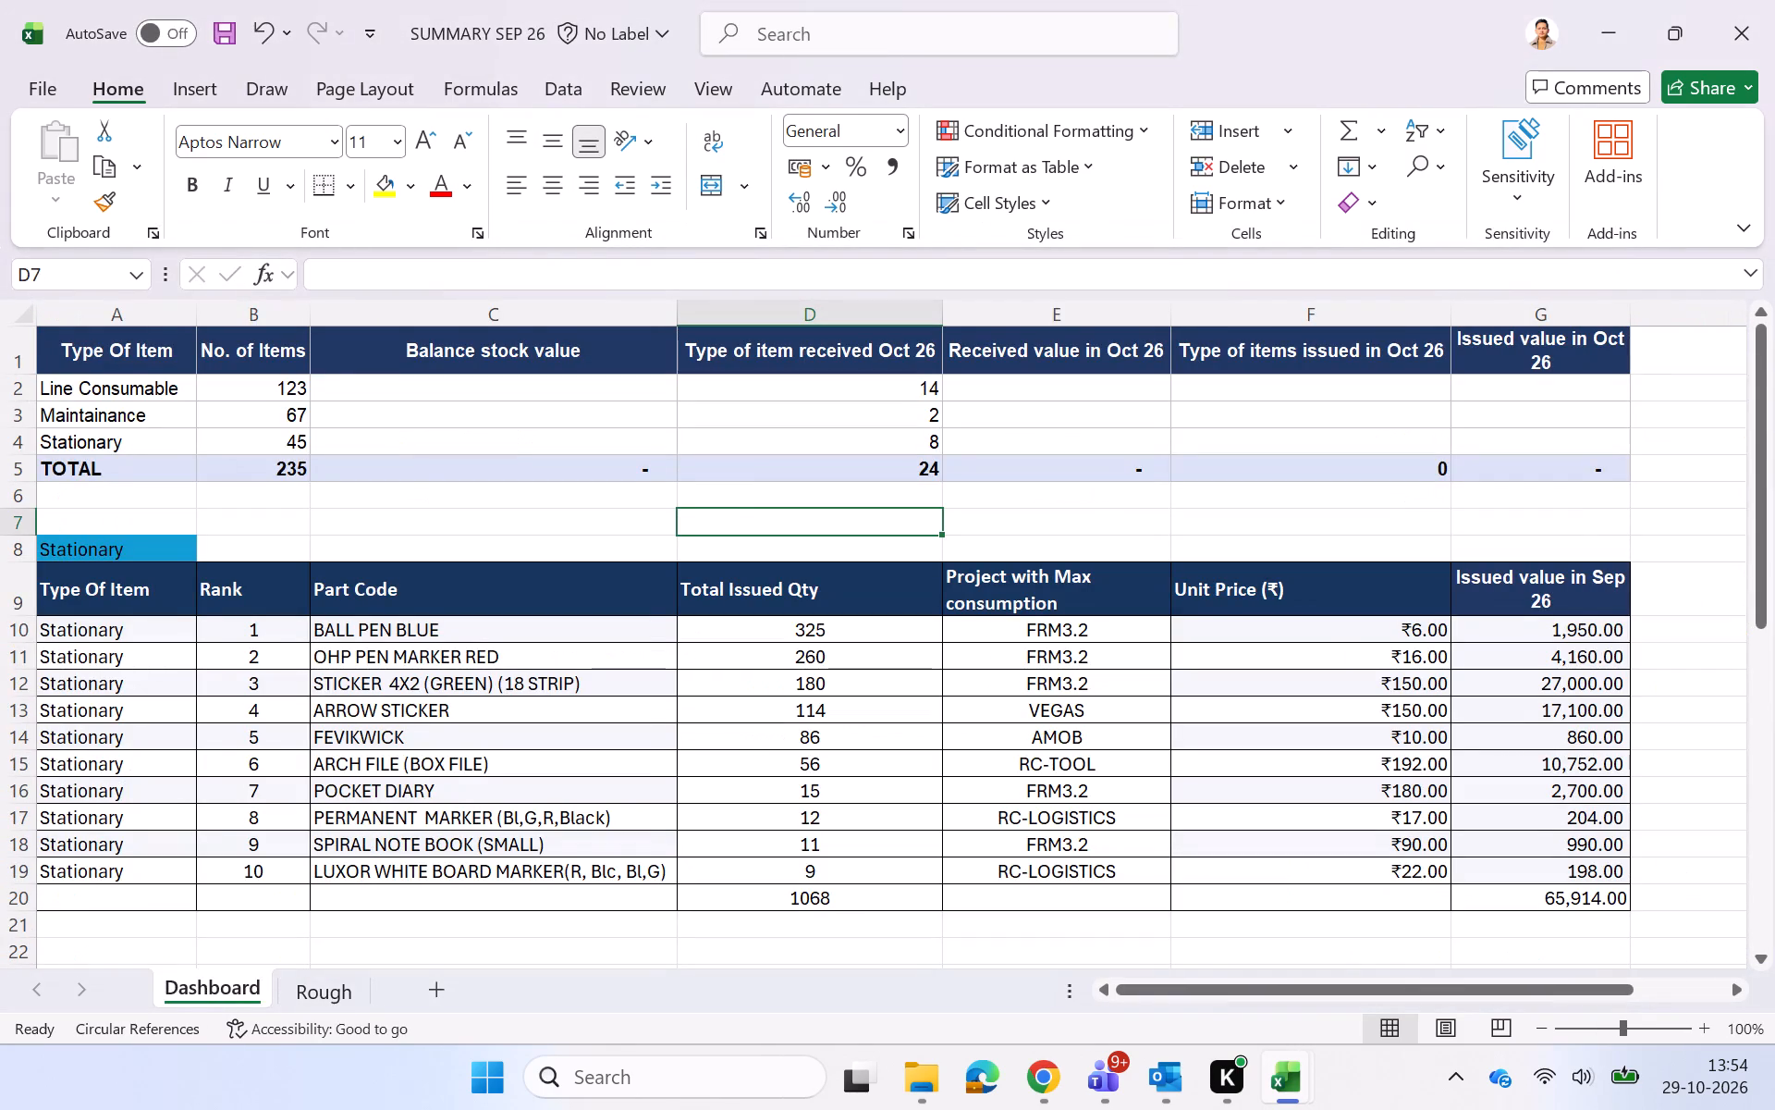
pyautogui.press('Tab')
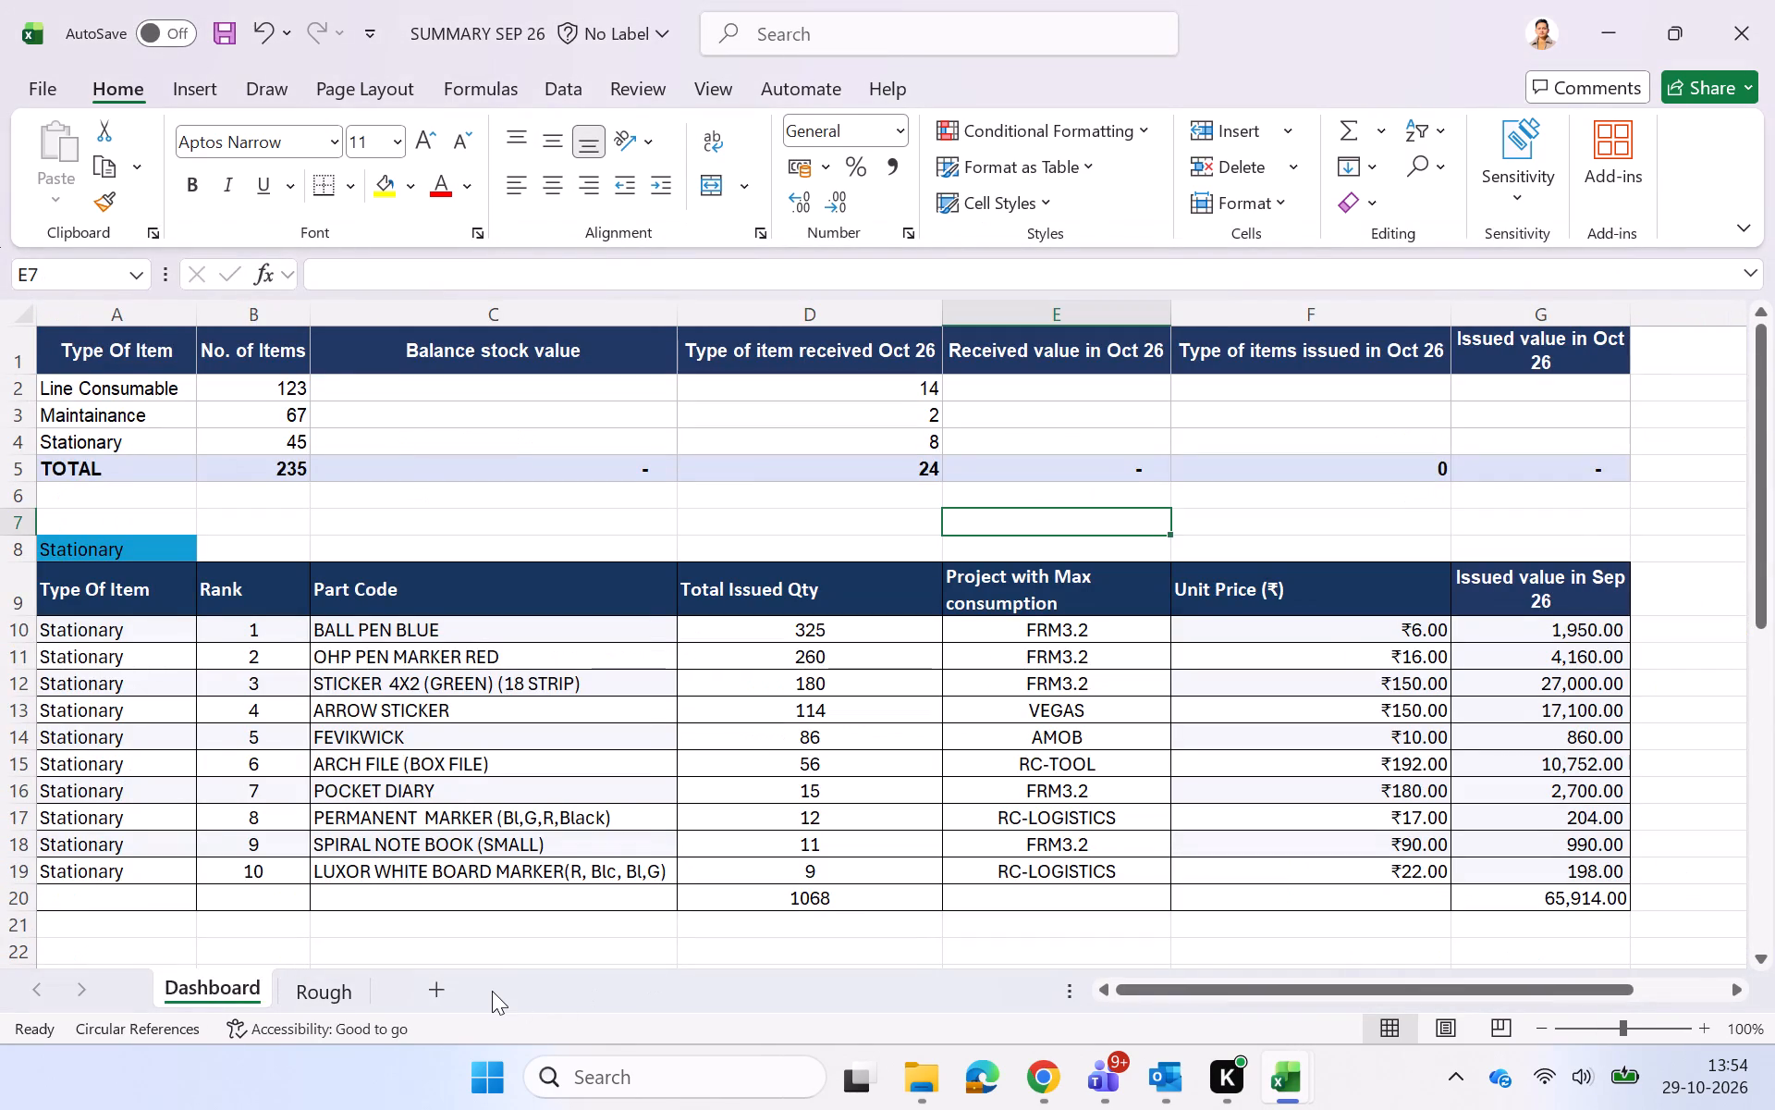
pyautogui.hotkey('alt', 'Tab')
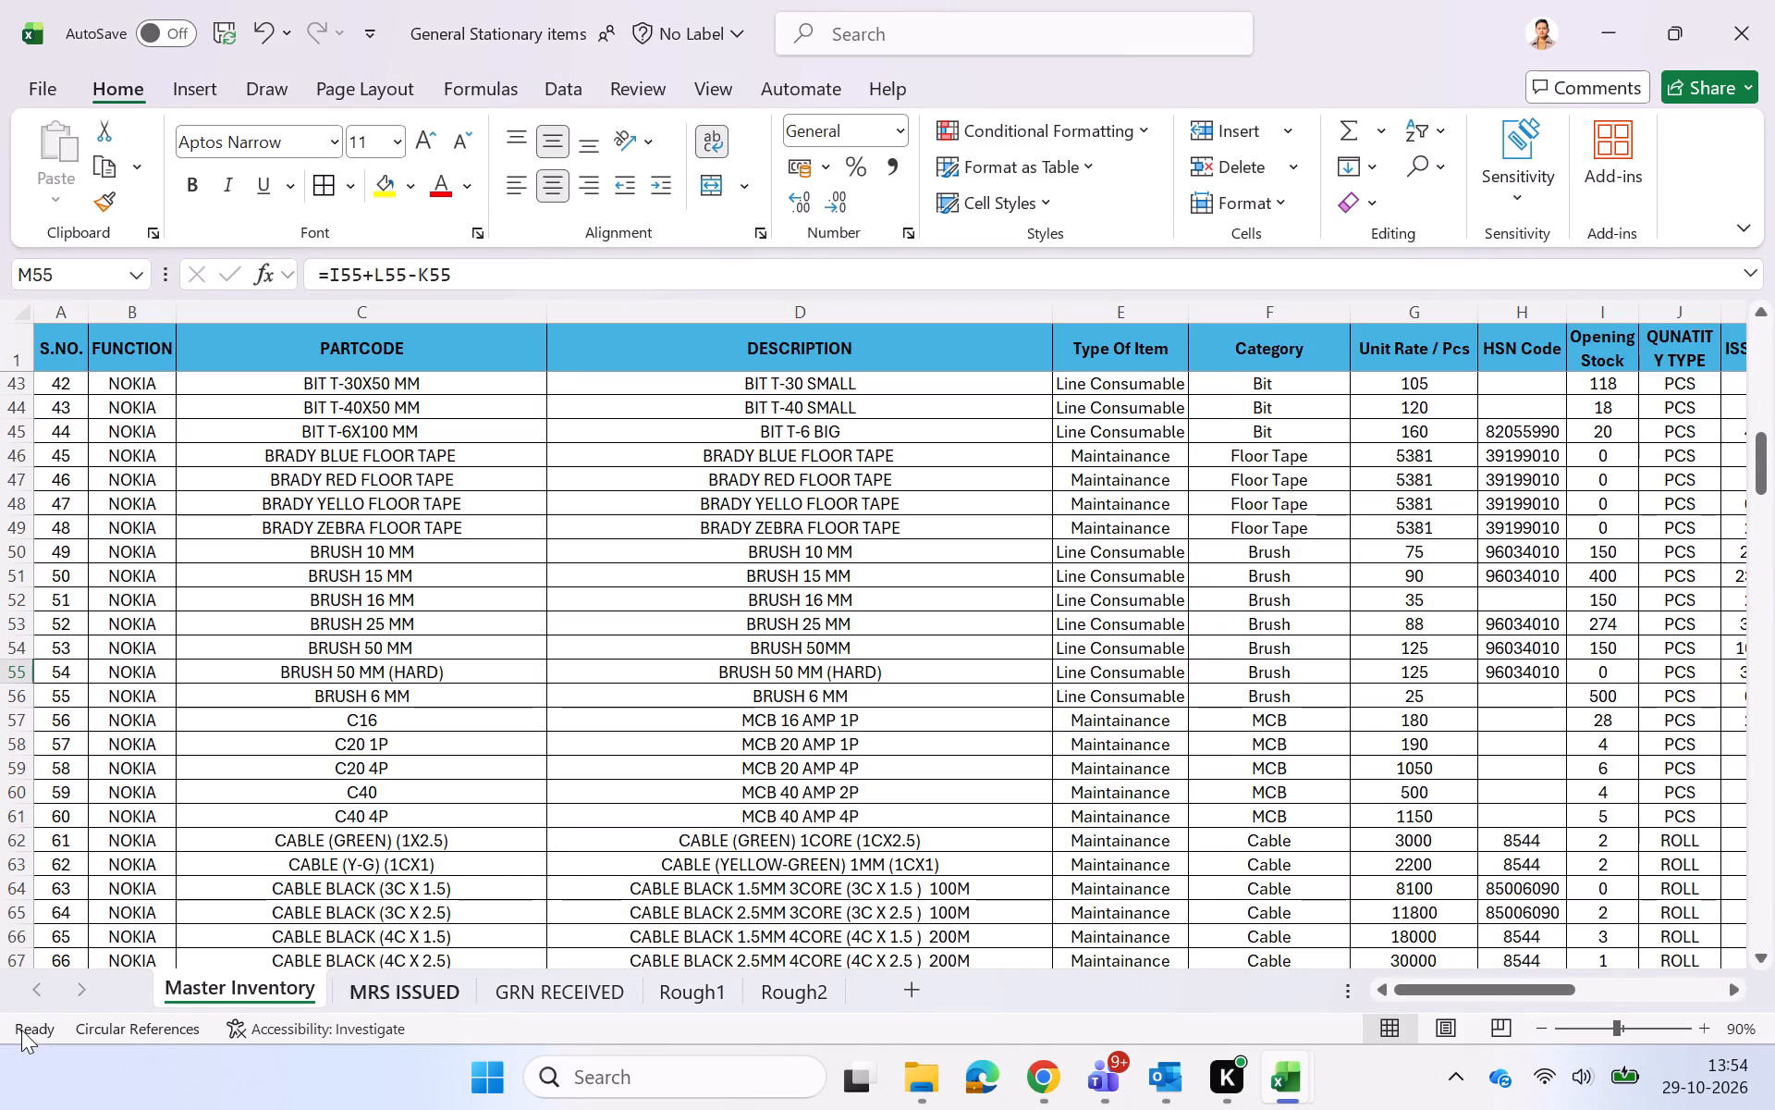
# Examine the end of the Master Inventory item list, reading across the columns of the last row, ESD Grid Tape.
pyautogui.click(282, 816)
pyautogui.hotkey('ctrl', 'Down')
pyautogui.press('Down')
pyautogui.press('Down')
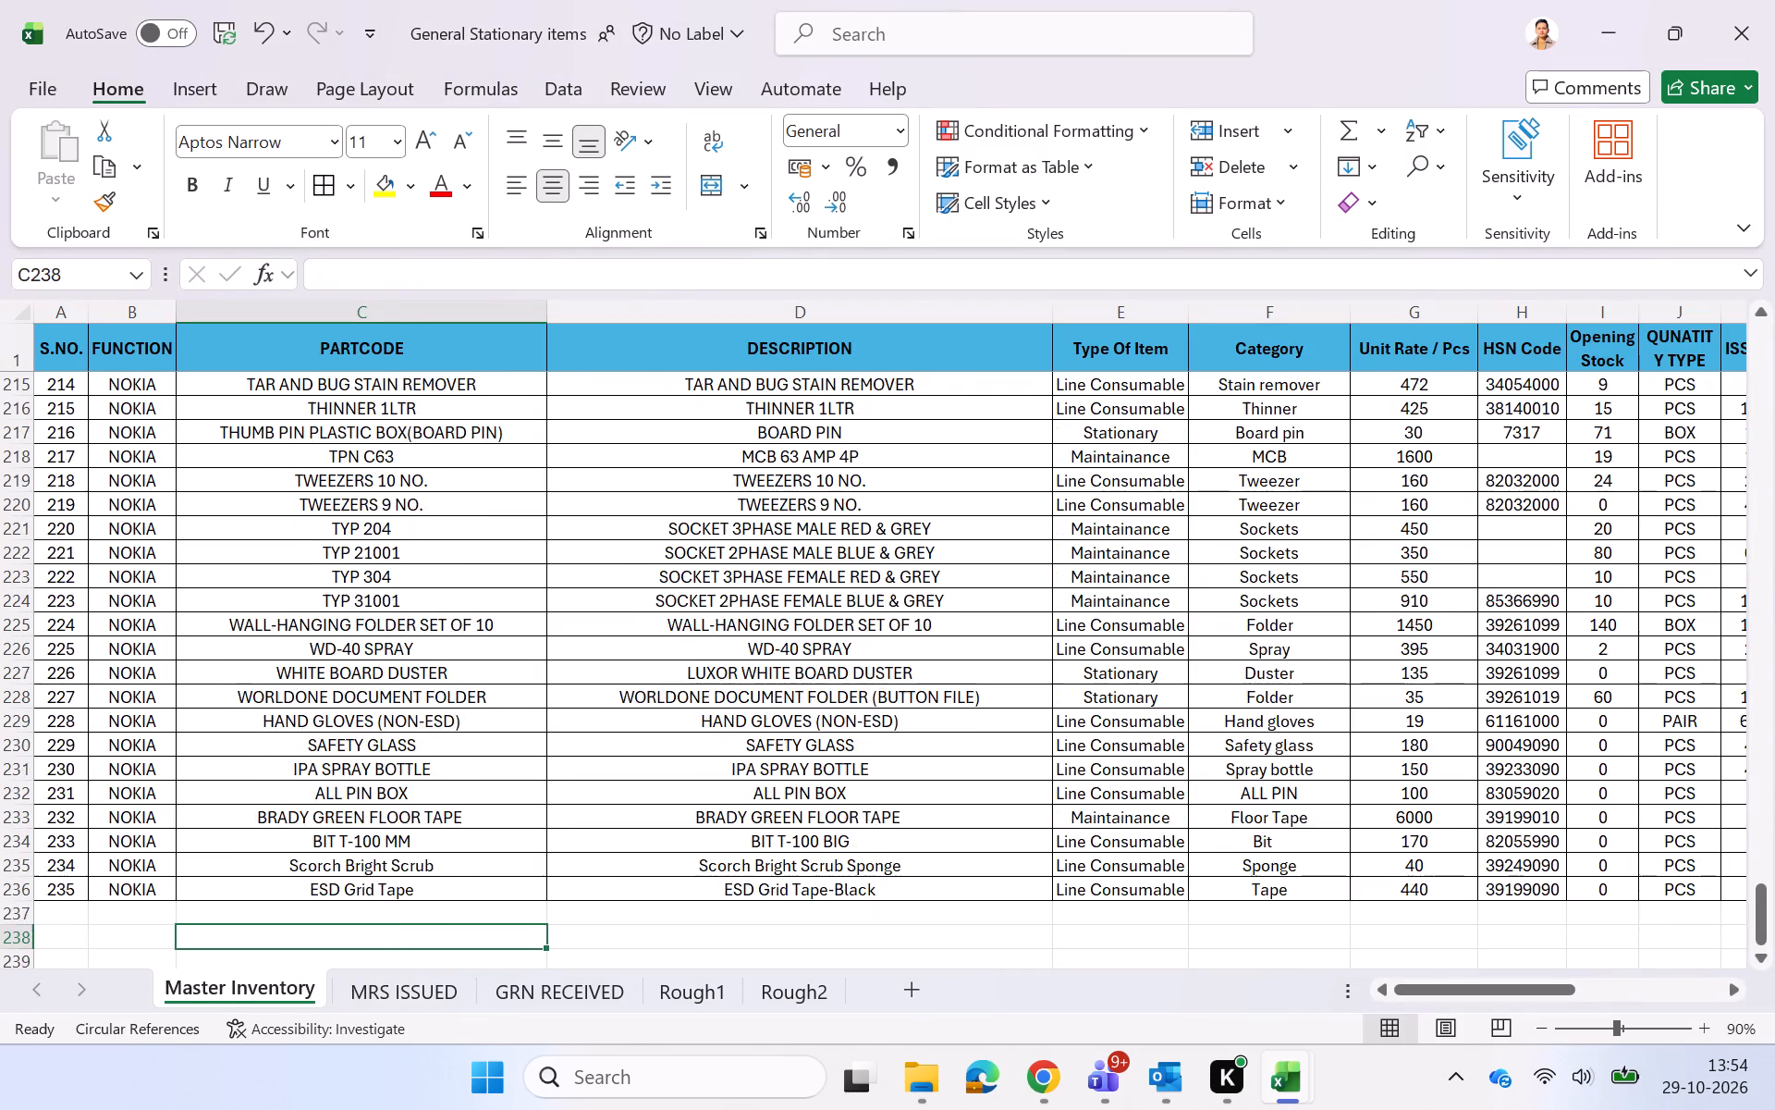
pyautogui.press('Down')
pyautogui.press('Up')
pyautogui.press('Up')
pyautogui.press('Up')
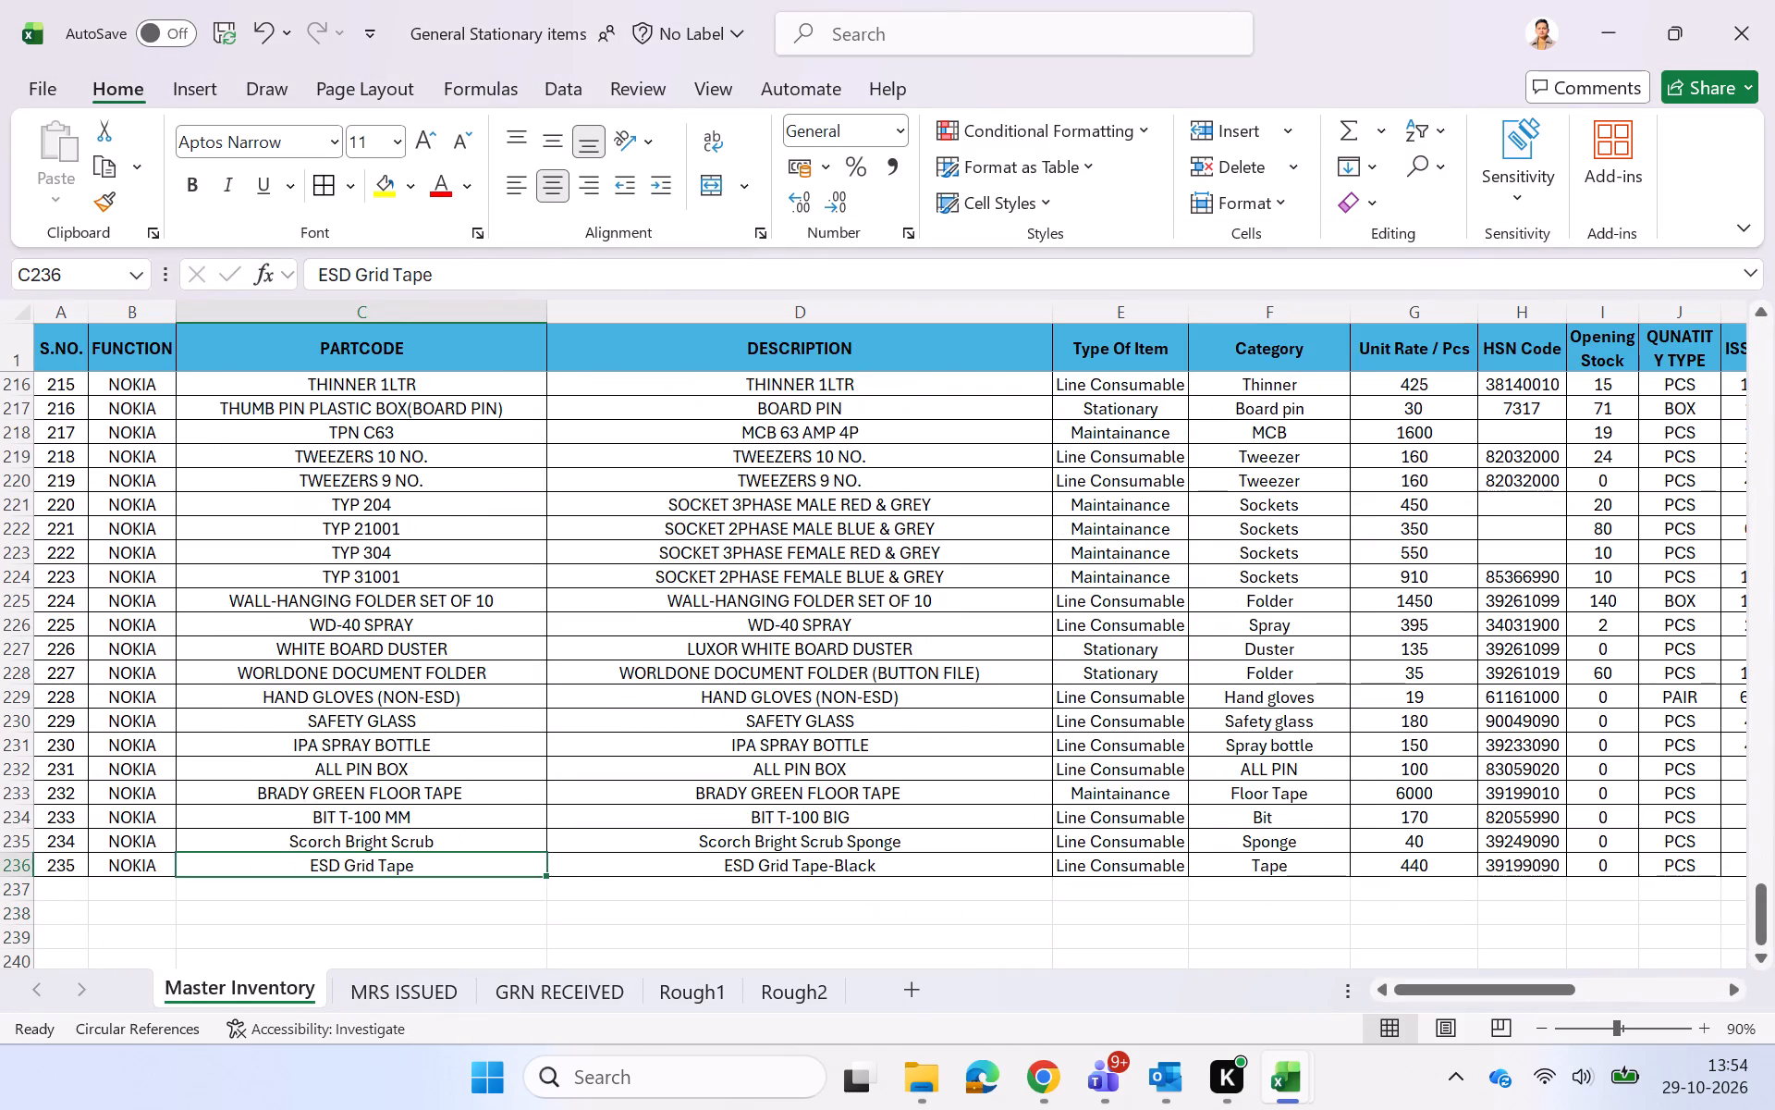
pyautogui.press('Right')
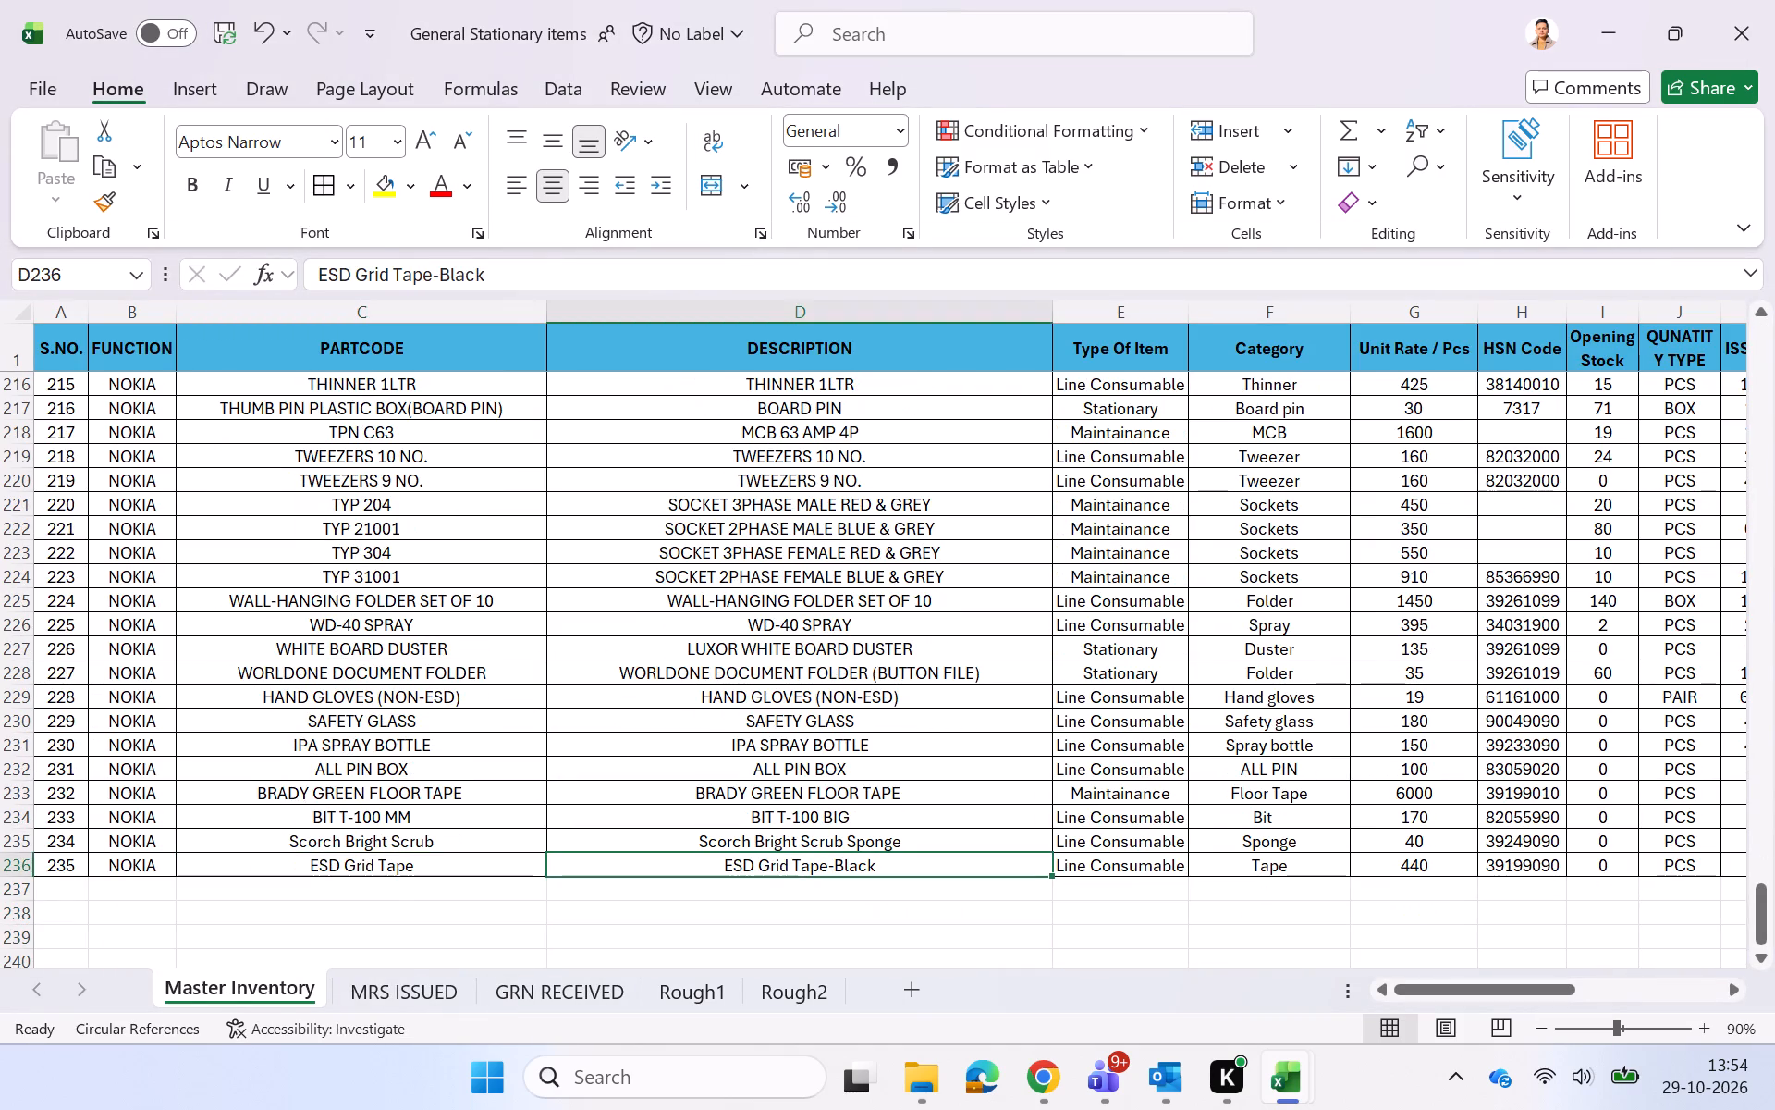
pyautogui.press('Right')
pyautogui.press('Right')
pyautogui.press('Right')
pyautogui.press('Right')
pyautogui.press('Right')
pyautogui.press('Right')
pyautogui.press('Right')
pyautogui.press('Right')
pyautogui.press('Right')
pyautogui.press('Right')
pyautogui.press('Left')
pyautogui.press('Left')
pyautogui.press('Left')
pyautogui.press('Left')
pyautogui.press('Left')
pyautogui.press('Left')
pyautogui.press('Left')
pyautogui.press('Left')
pyautogui.press('Left')
pyautogui.press('Left')
pyautogui.press('Left')
pyautogui.press('Left')
pyautogui.press('Left')
pyautogui.press('Left')
pyautogui.press('Left')
pyautogui.press('Left')
pyautogui.press('Left')
pyautogui.press('Left')
pyautogui.press('Left')
pyautogui.press('Left')
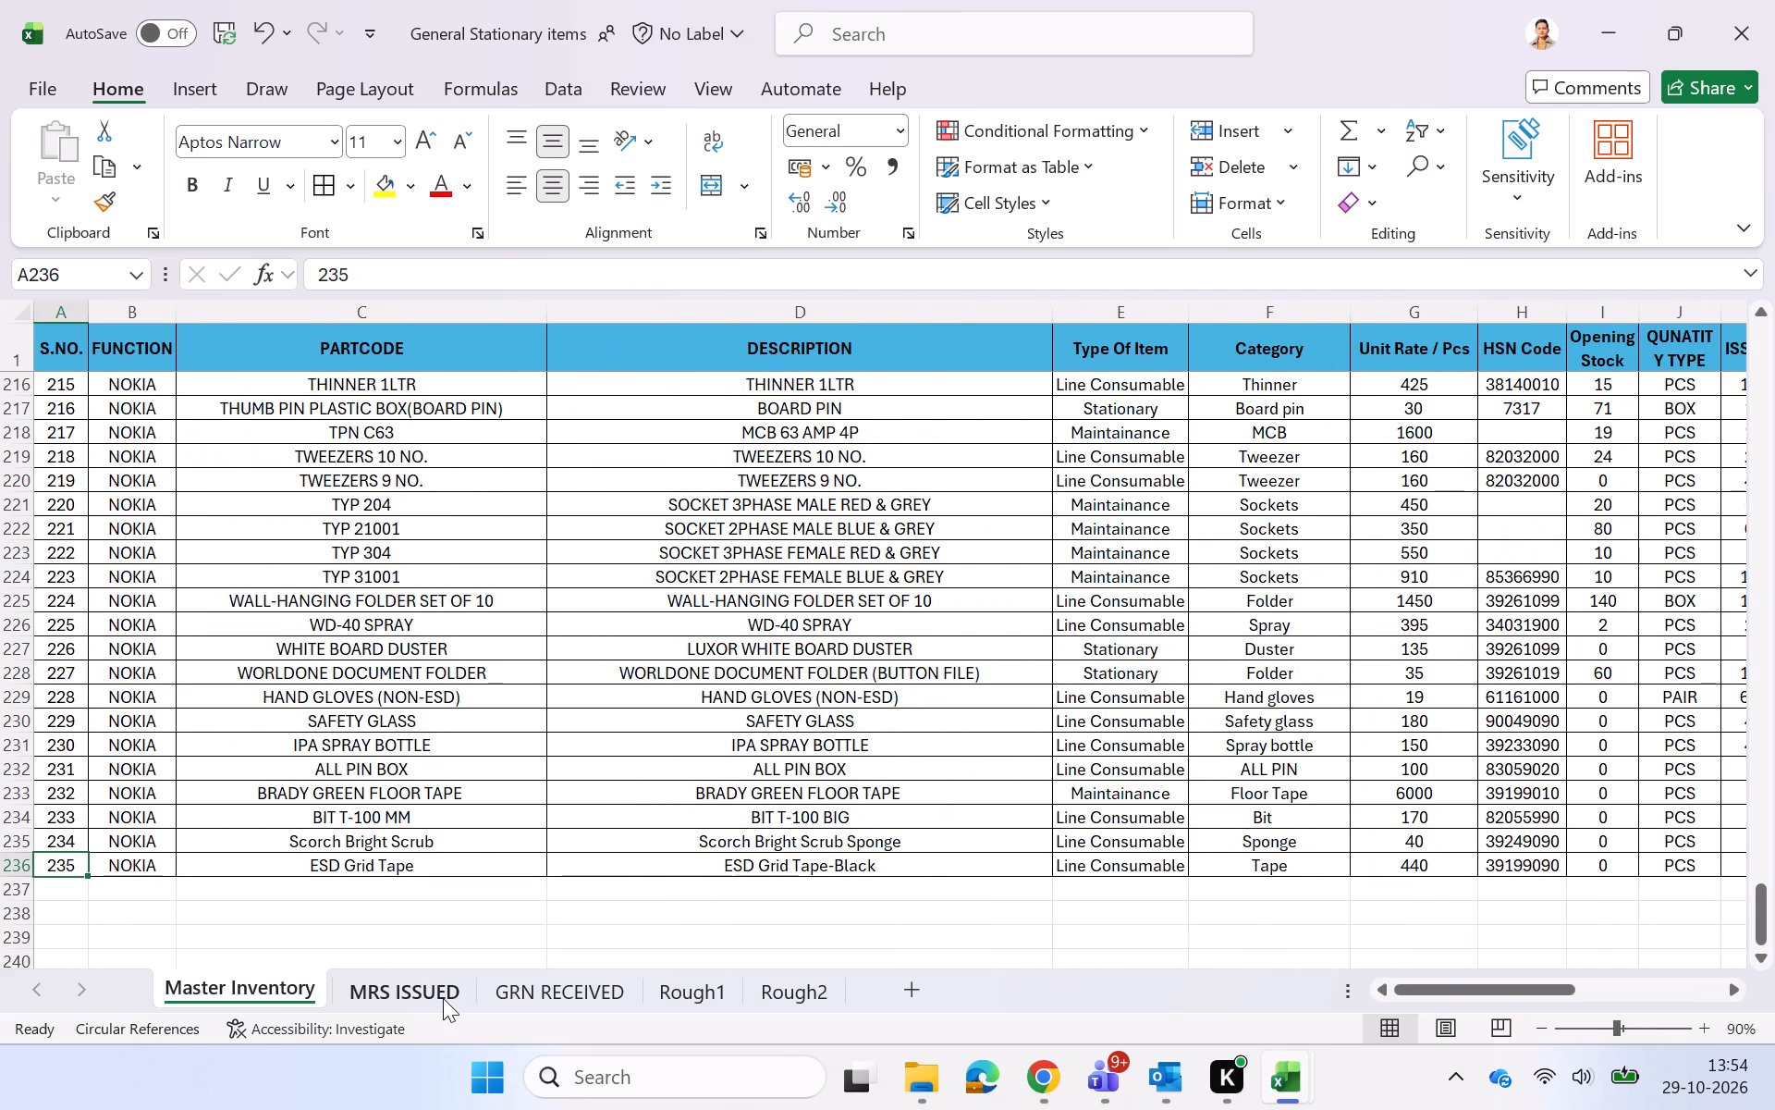
# Check the No. of Items counts and their total on the SUMMARY SEP 26 Dashboard against the last serial number in Master Inventory.
pyautogui.hotkey('alt', 'Tab')
pyautogui.click(409, 526)
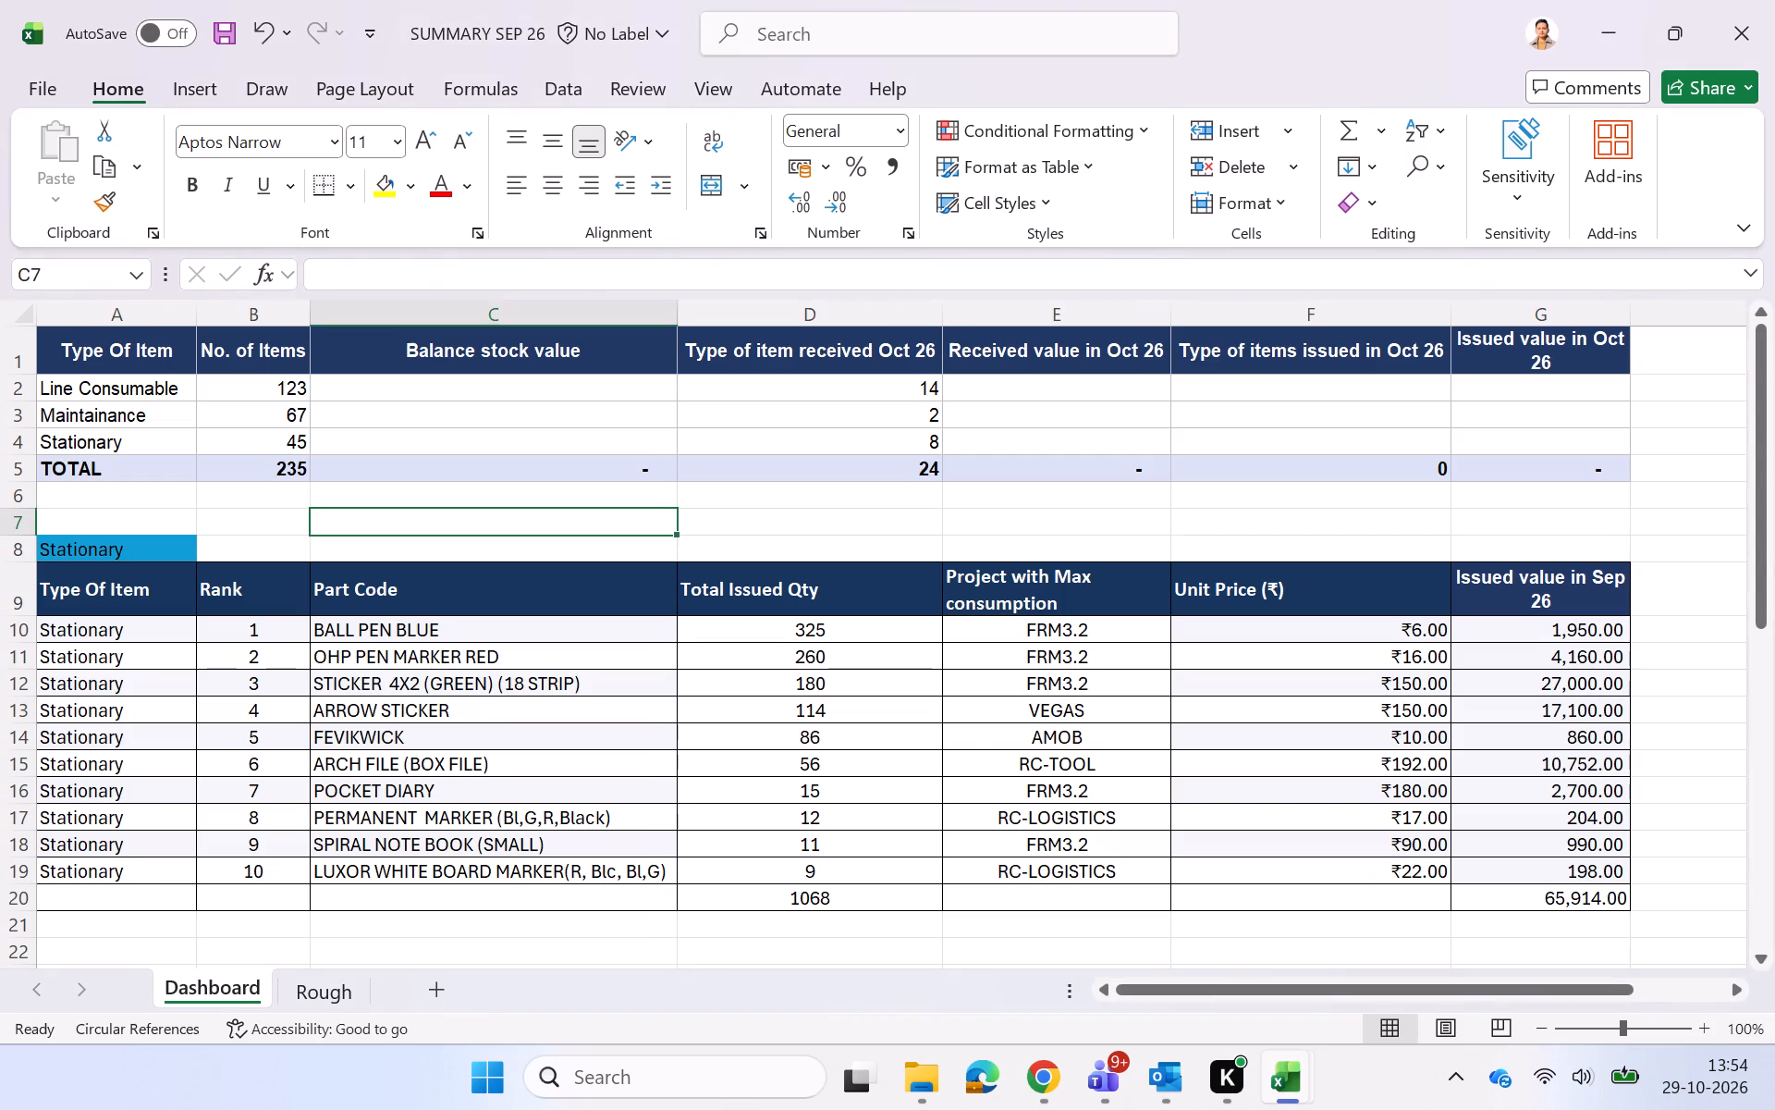
pyautogui.click(280, 462)
pyautogui.click(274, 435)
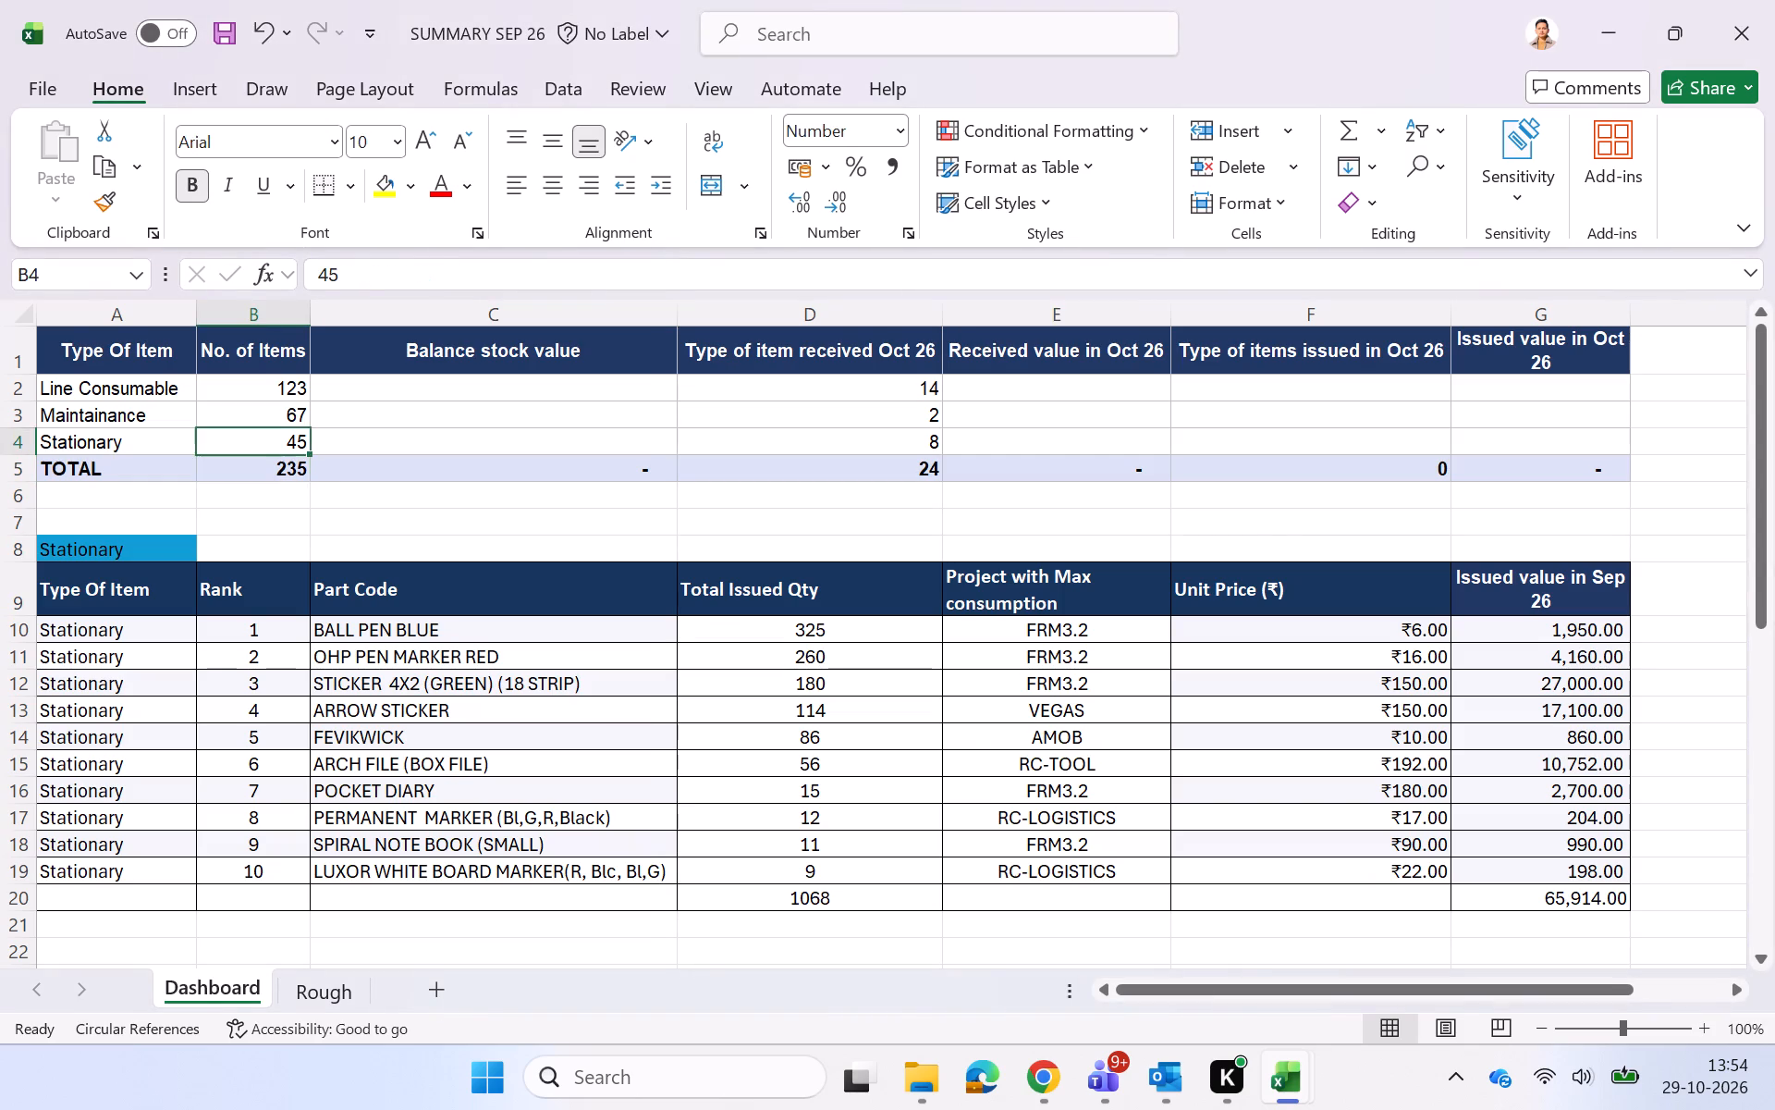
pyautogui.click(271, 398)
pyautogui.click(277, 465)
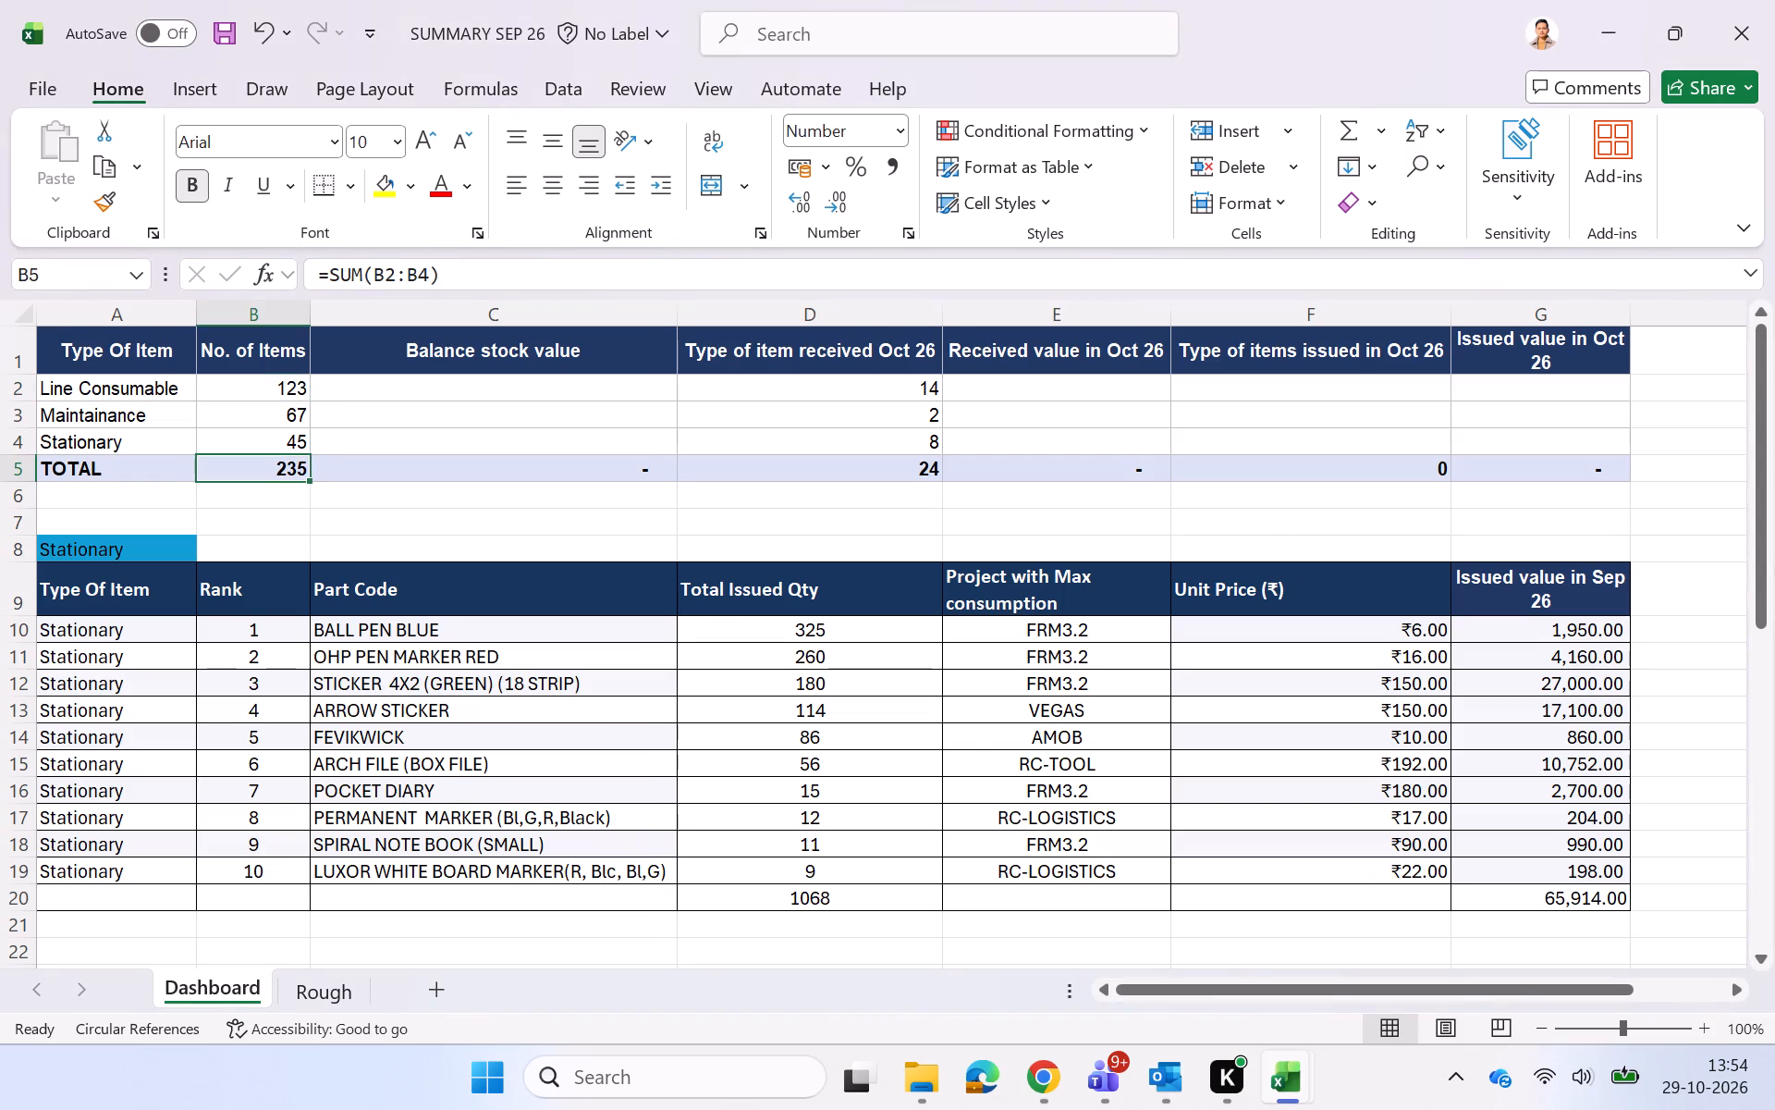
pyautogui.click(392, 501)
pyautogui.scroll(1, 392, 501)
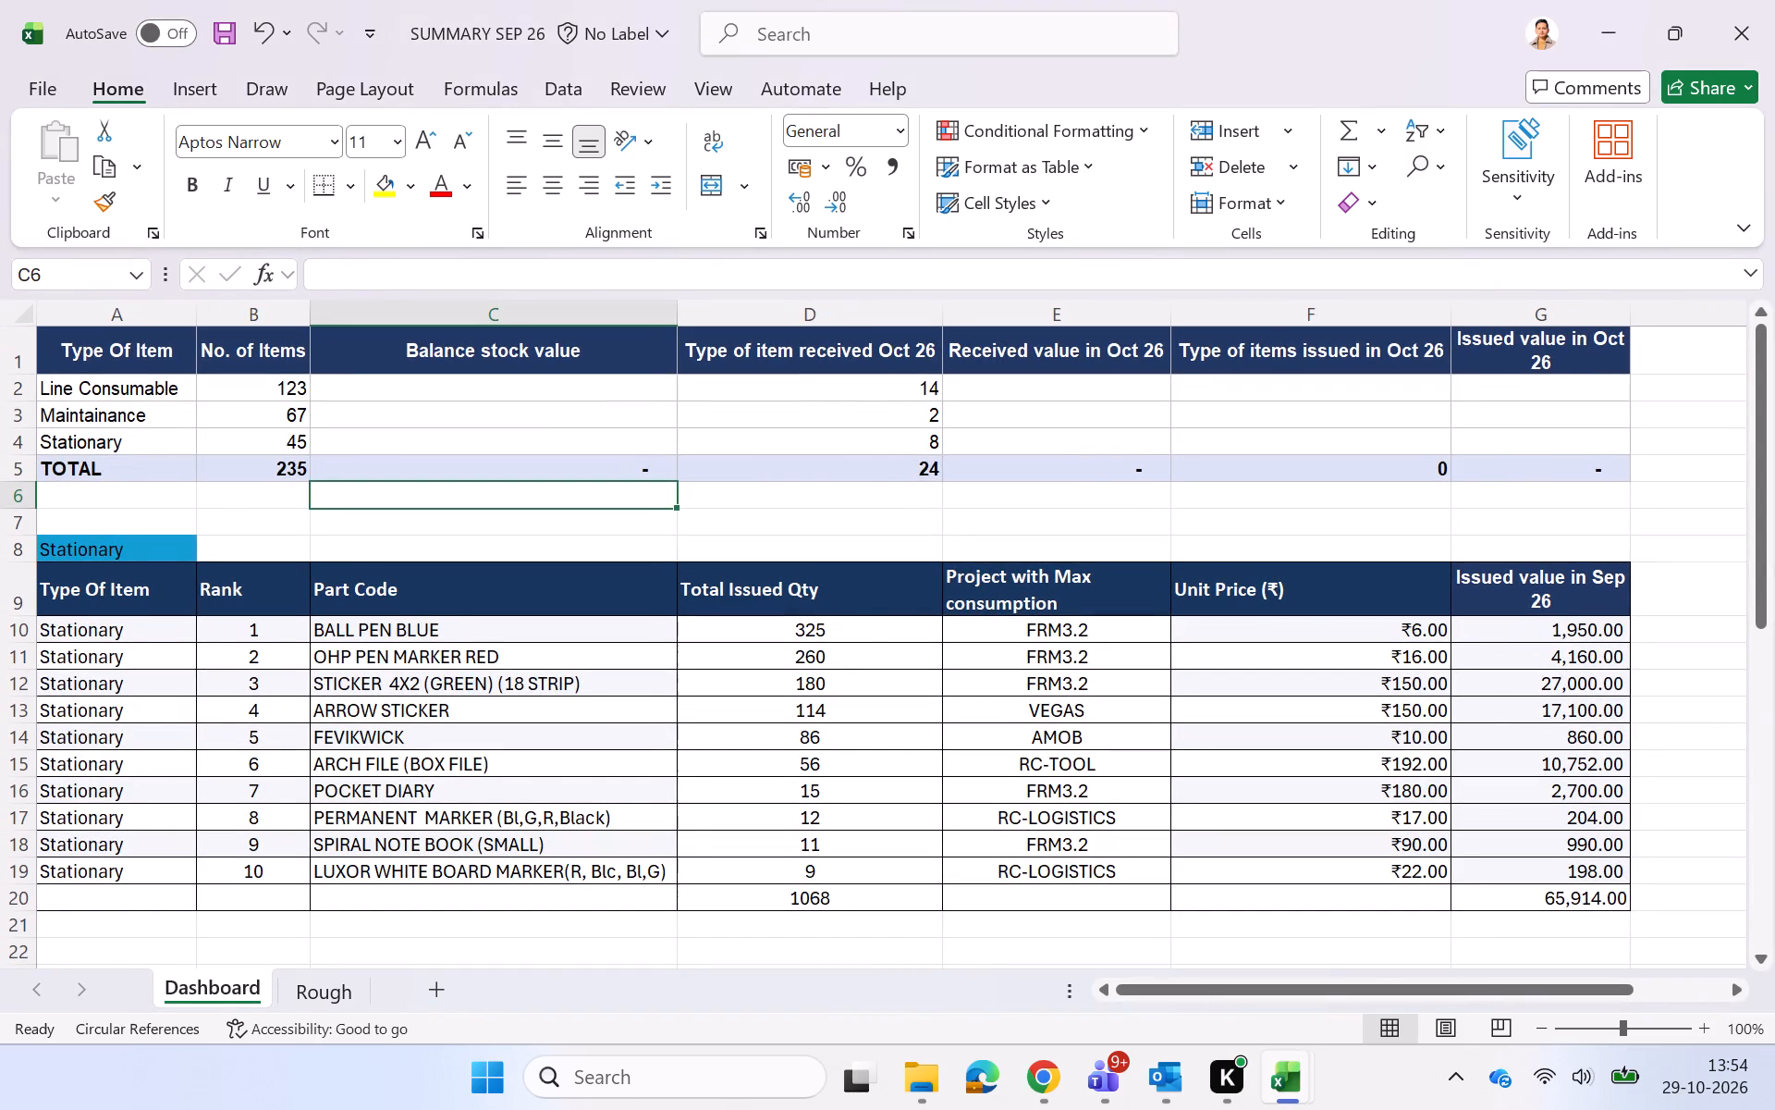
pyautogui.hotkey('alt', 'Tab')
pyautogui.click(104, 888)
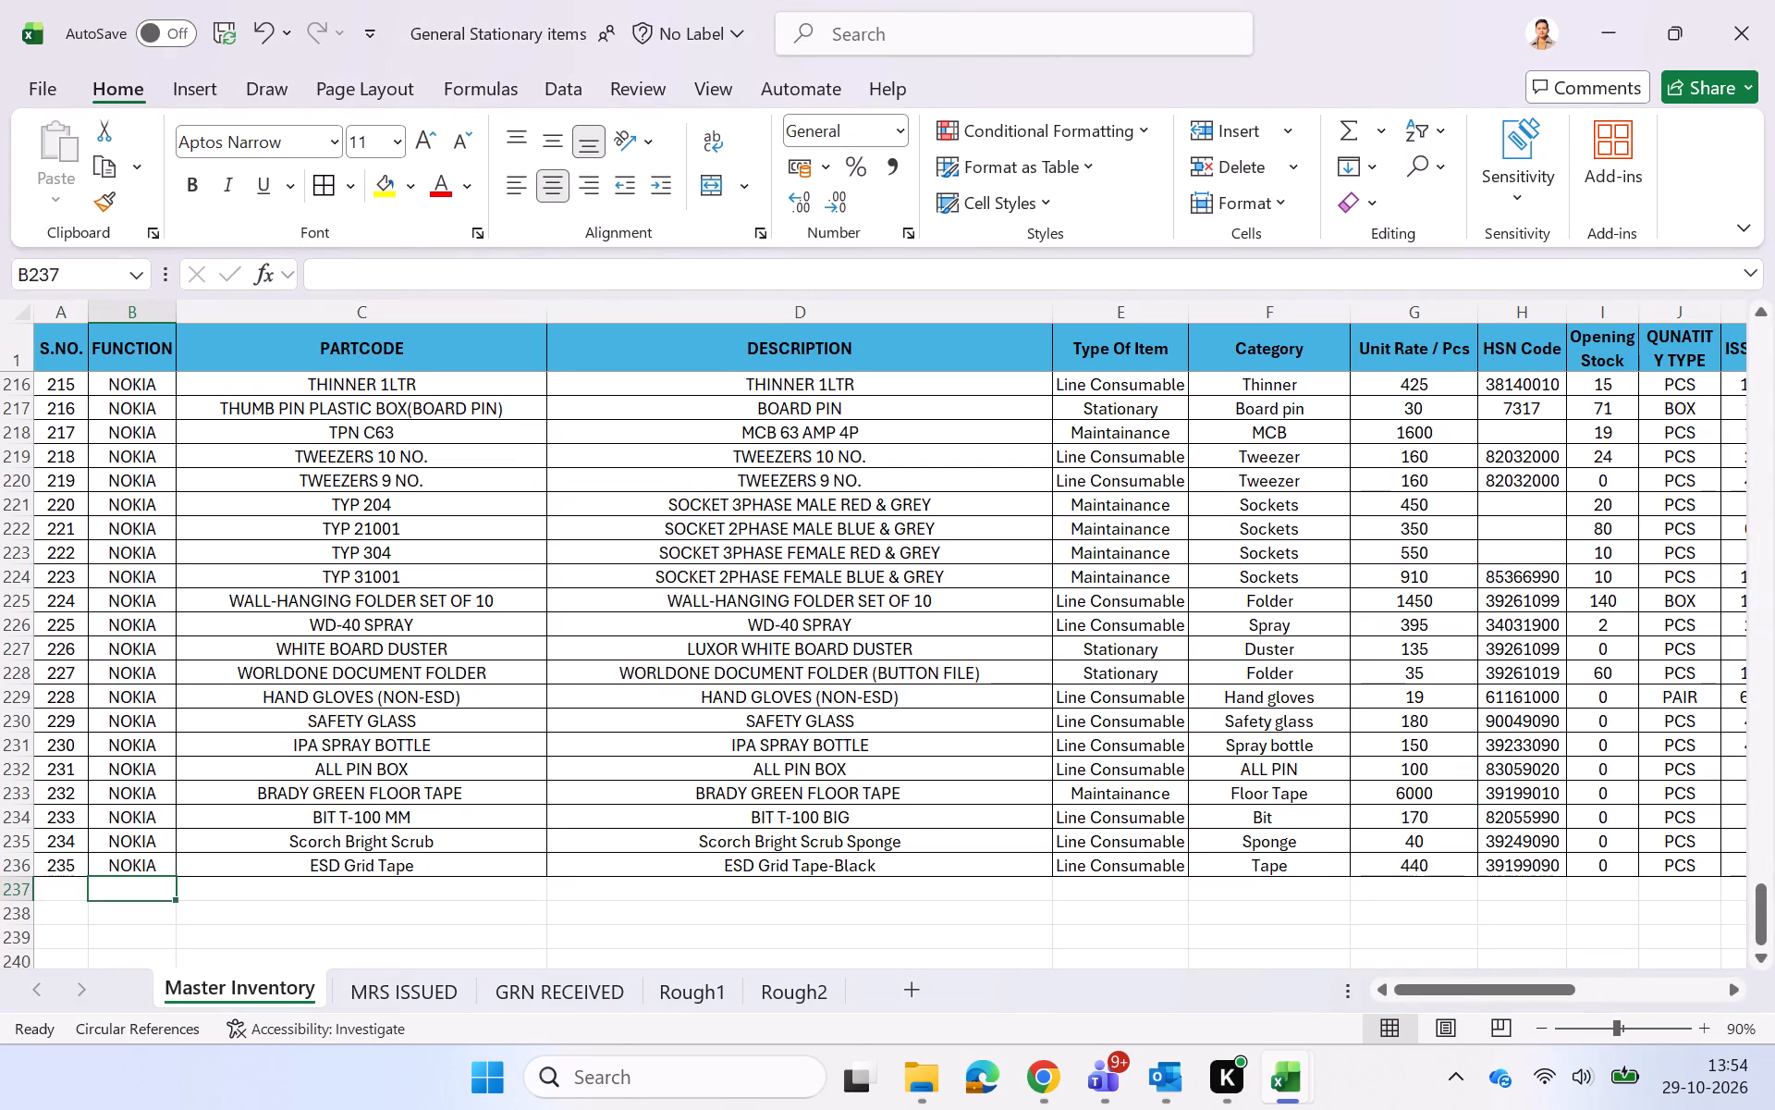
pyautogui.click(265, 863)
# Recheck the Dashboard's total number of items against the end of the Master Inventory list, finishing in Master Inventory.
pyautogui.hotkey('alt', 'Tab')
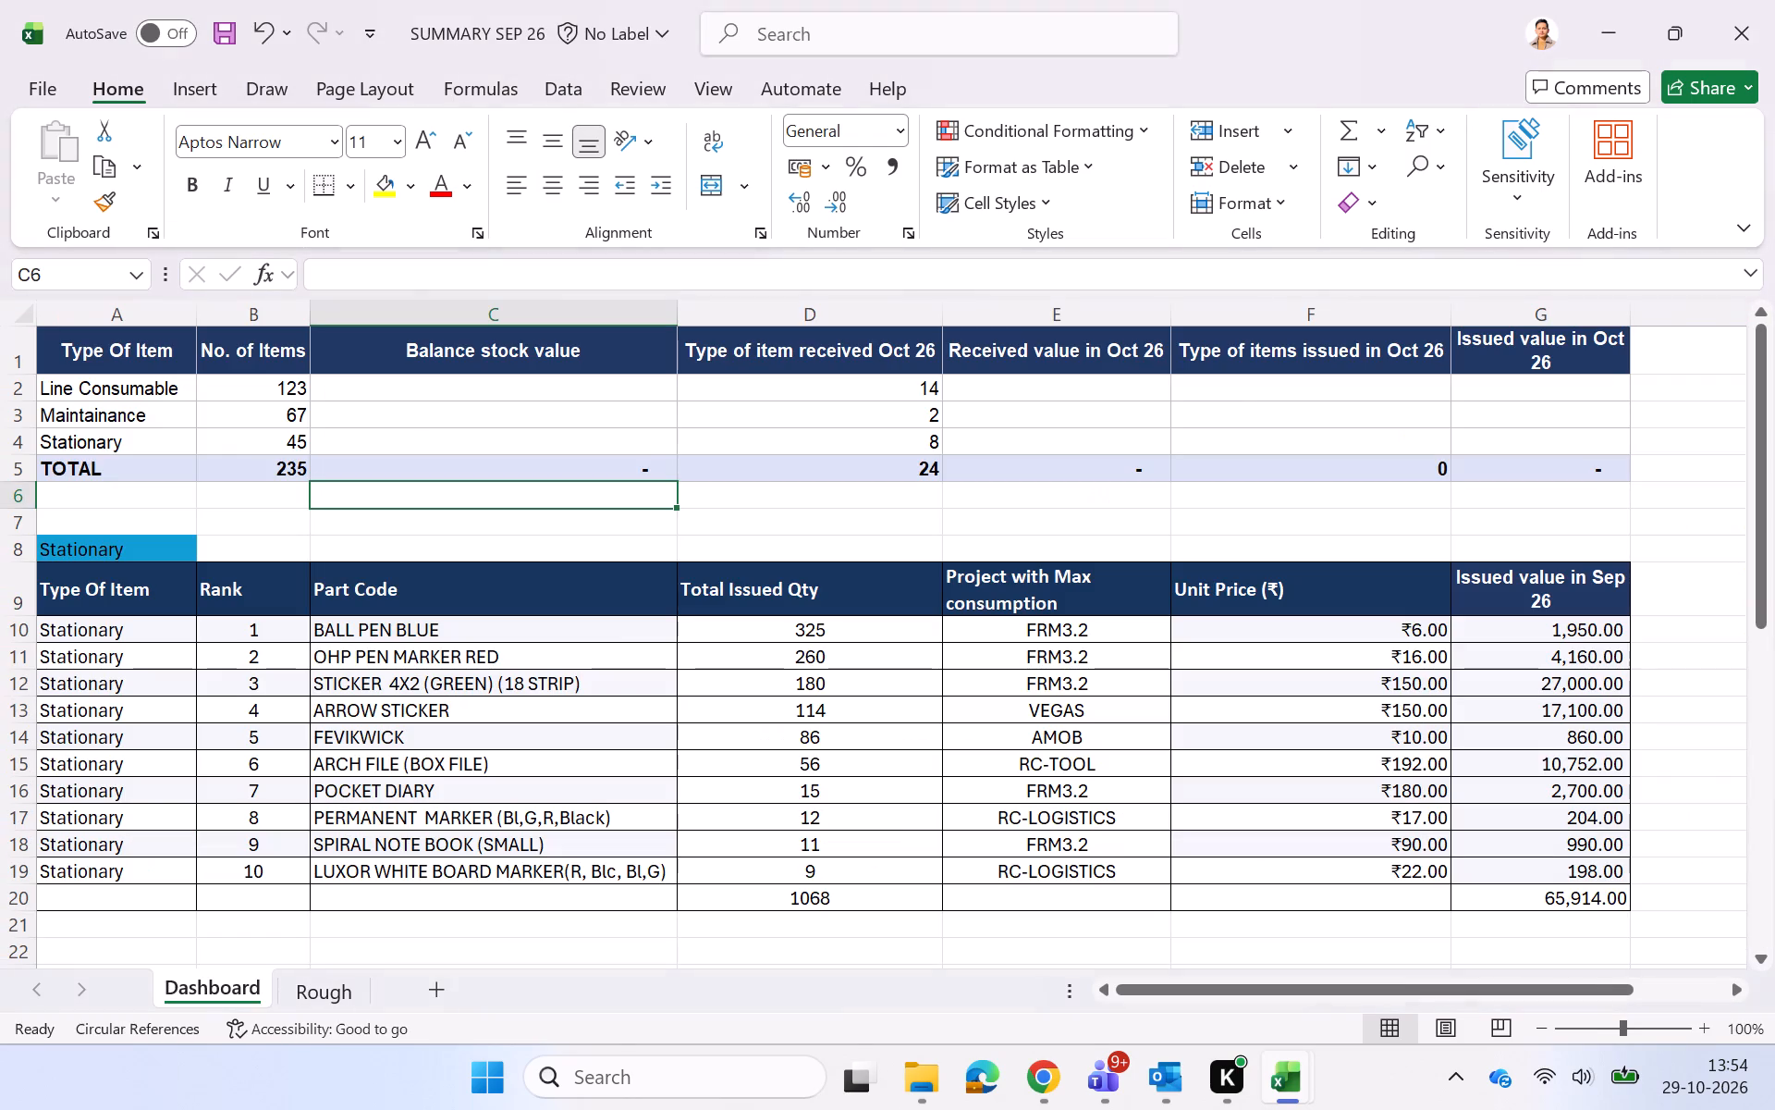
pyautogui.click(372, 515)
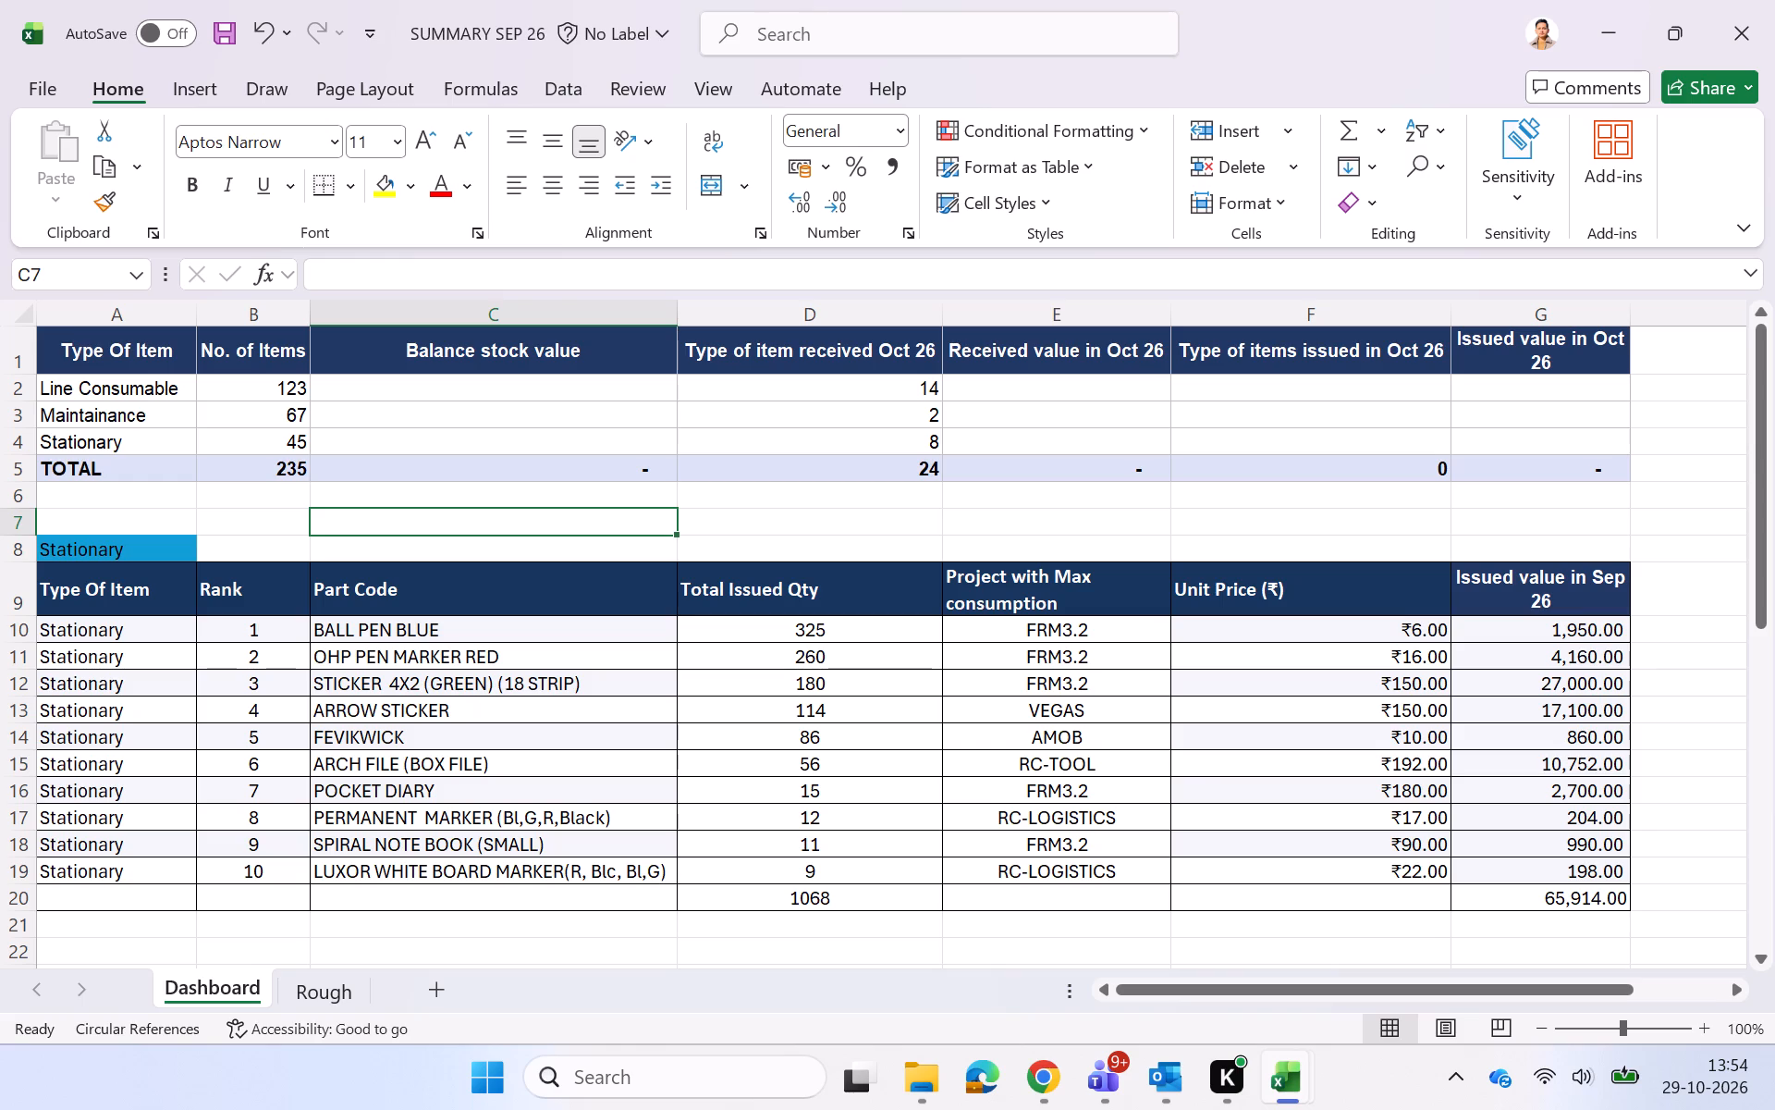
pyautogui.click(401, 522)
pyautogui.hotkey('alt', 'Tab')
pyautogui.click(236, 923)
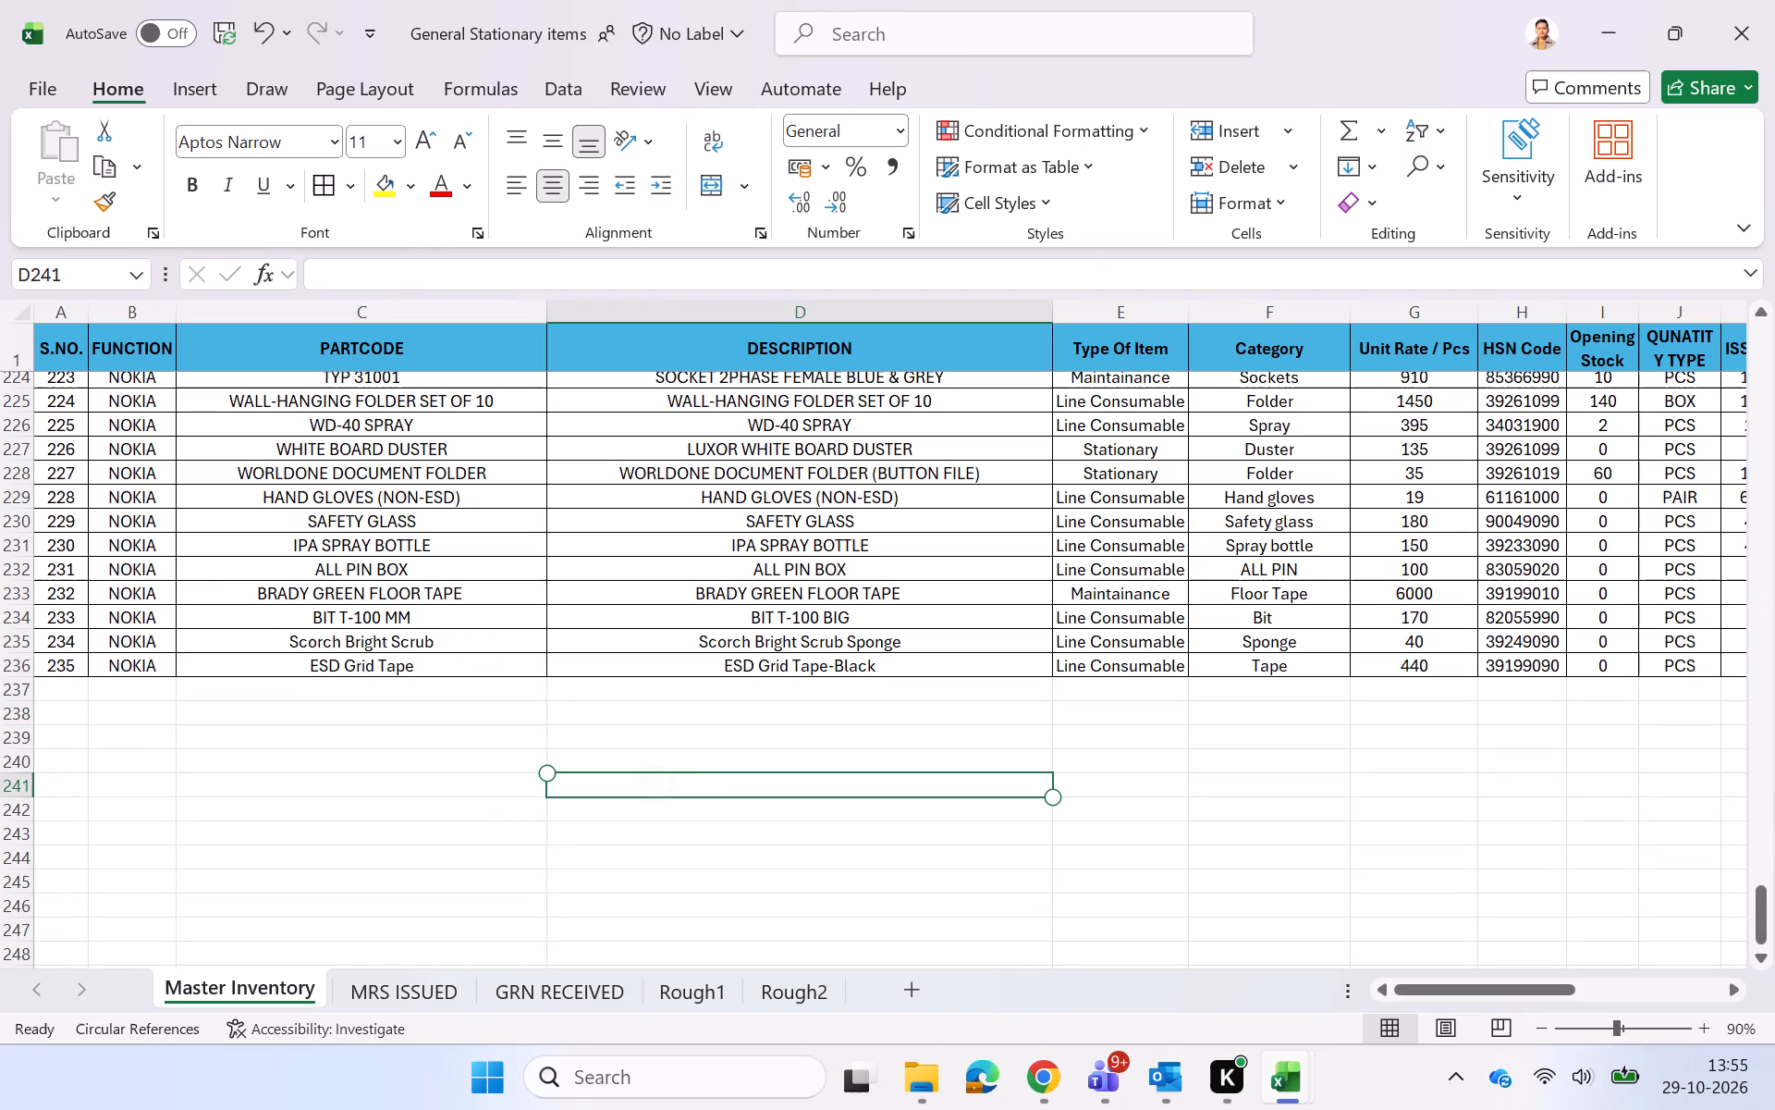
pyautogui.hotkey('alt', 'Tab')
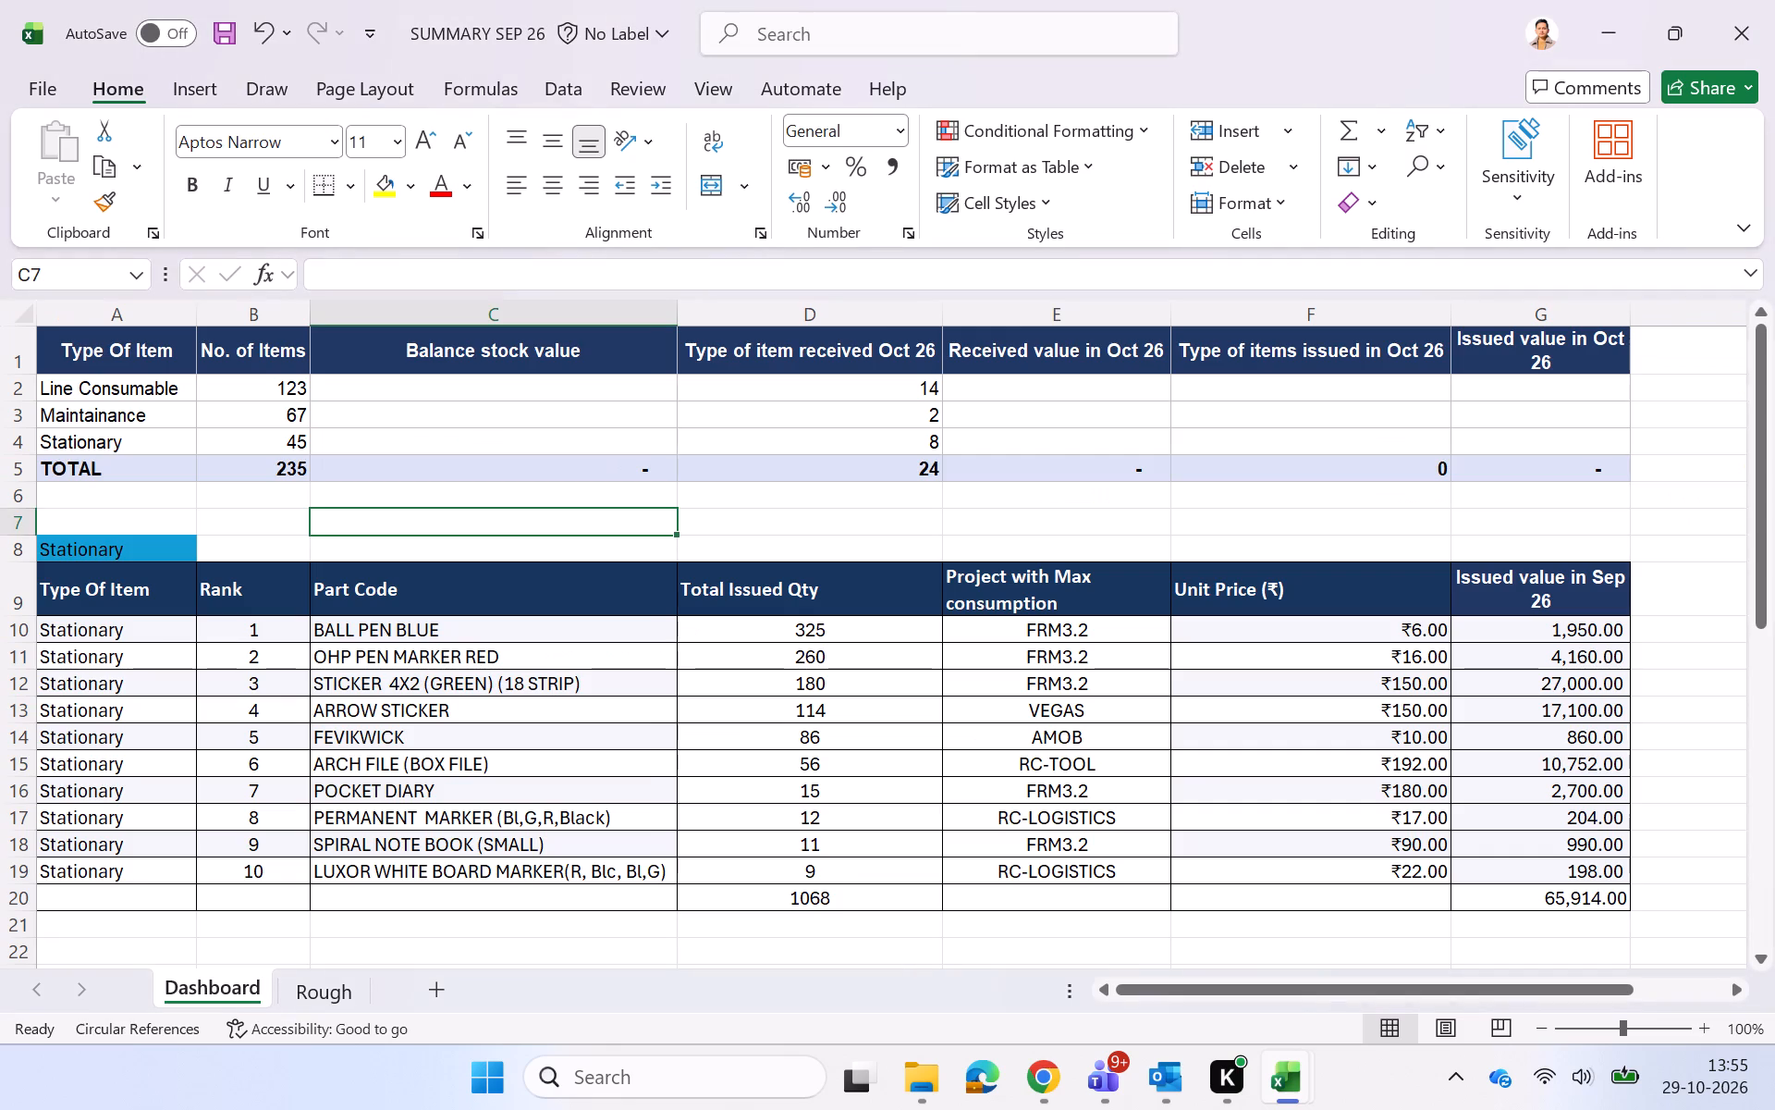
pyautogui.click(289, 471)
pyautogui.click(382, 520)
pyautogui.hotkey('alt', 'Tab')
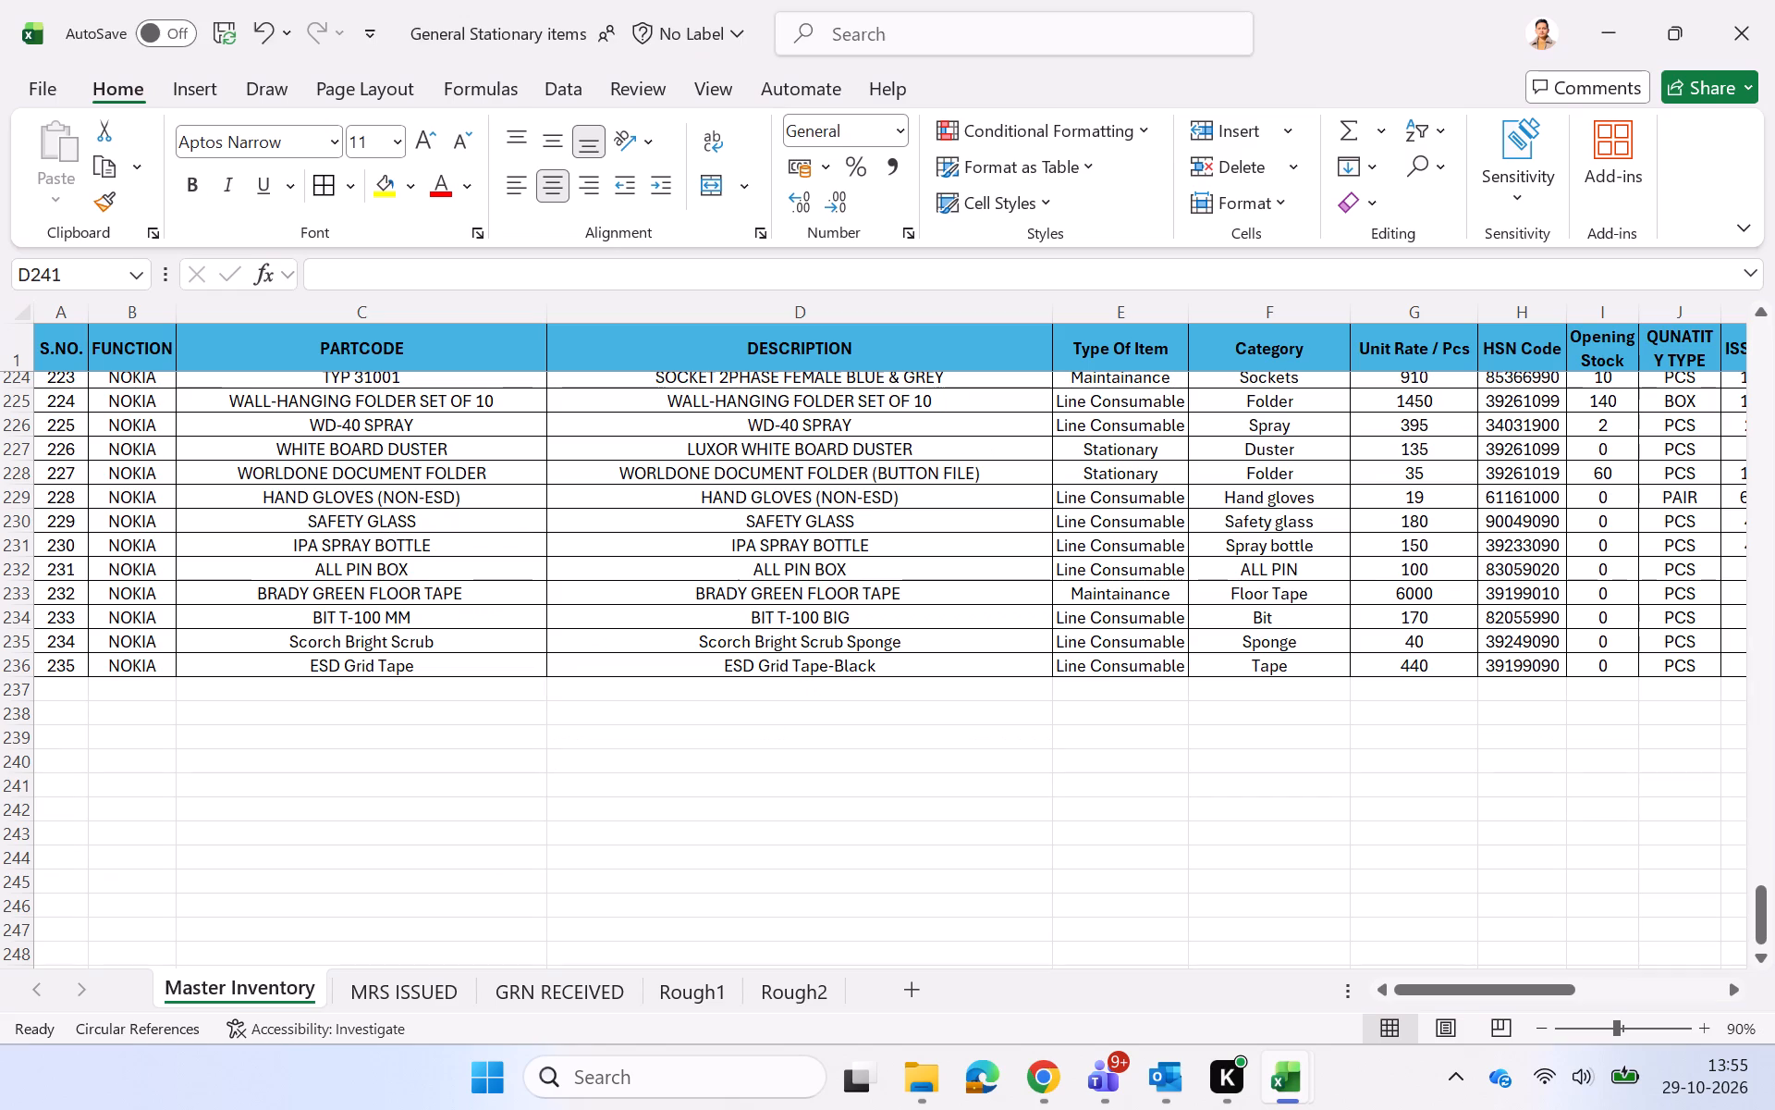
pyautogui.click(506, 689)
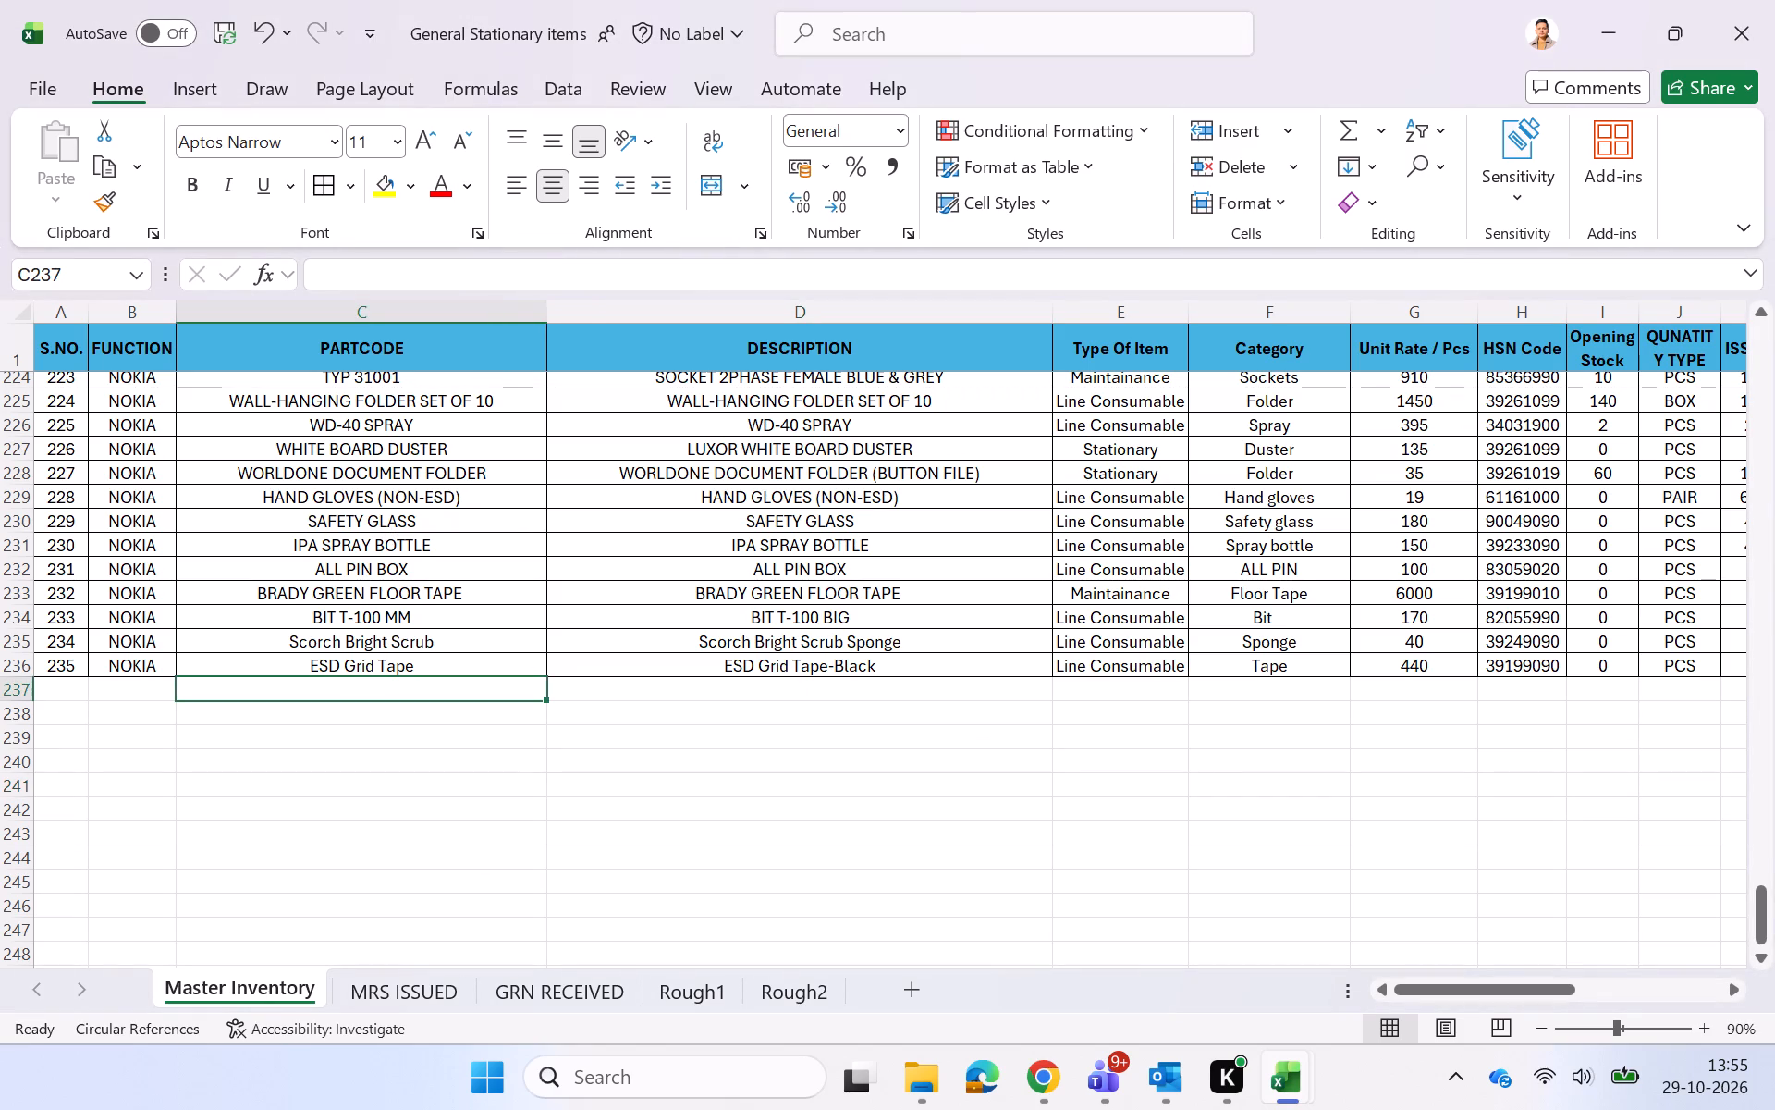
pyautogui.scroll(1, 506, 689)
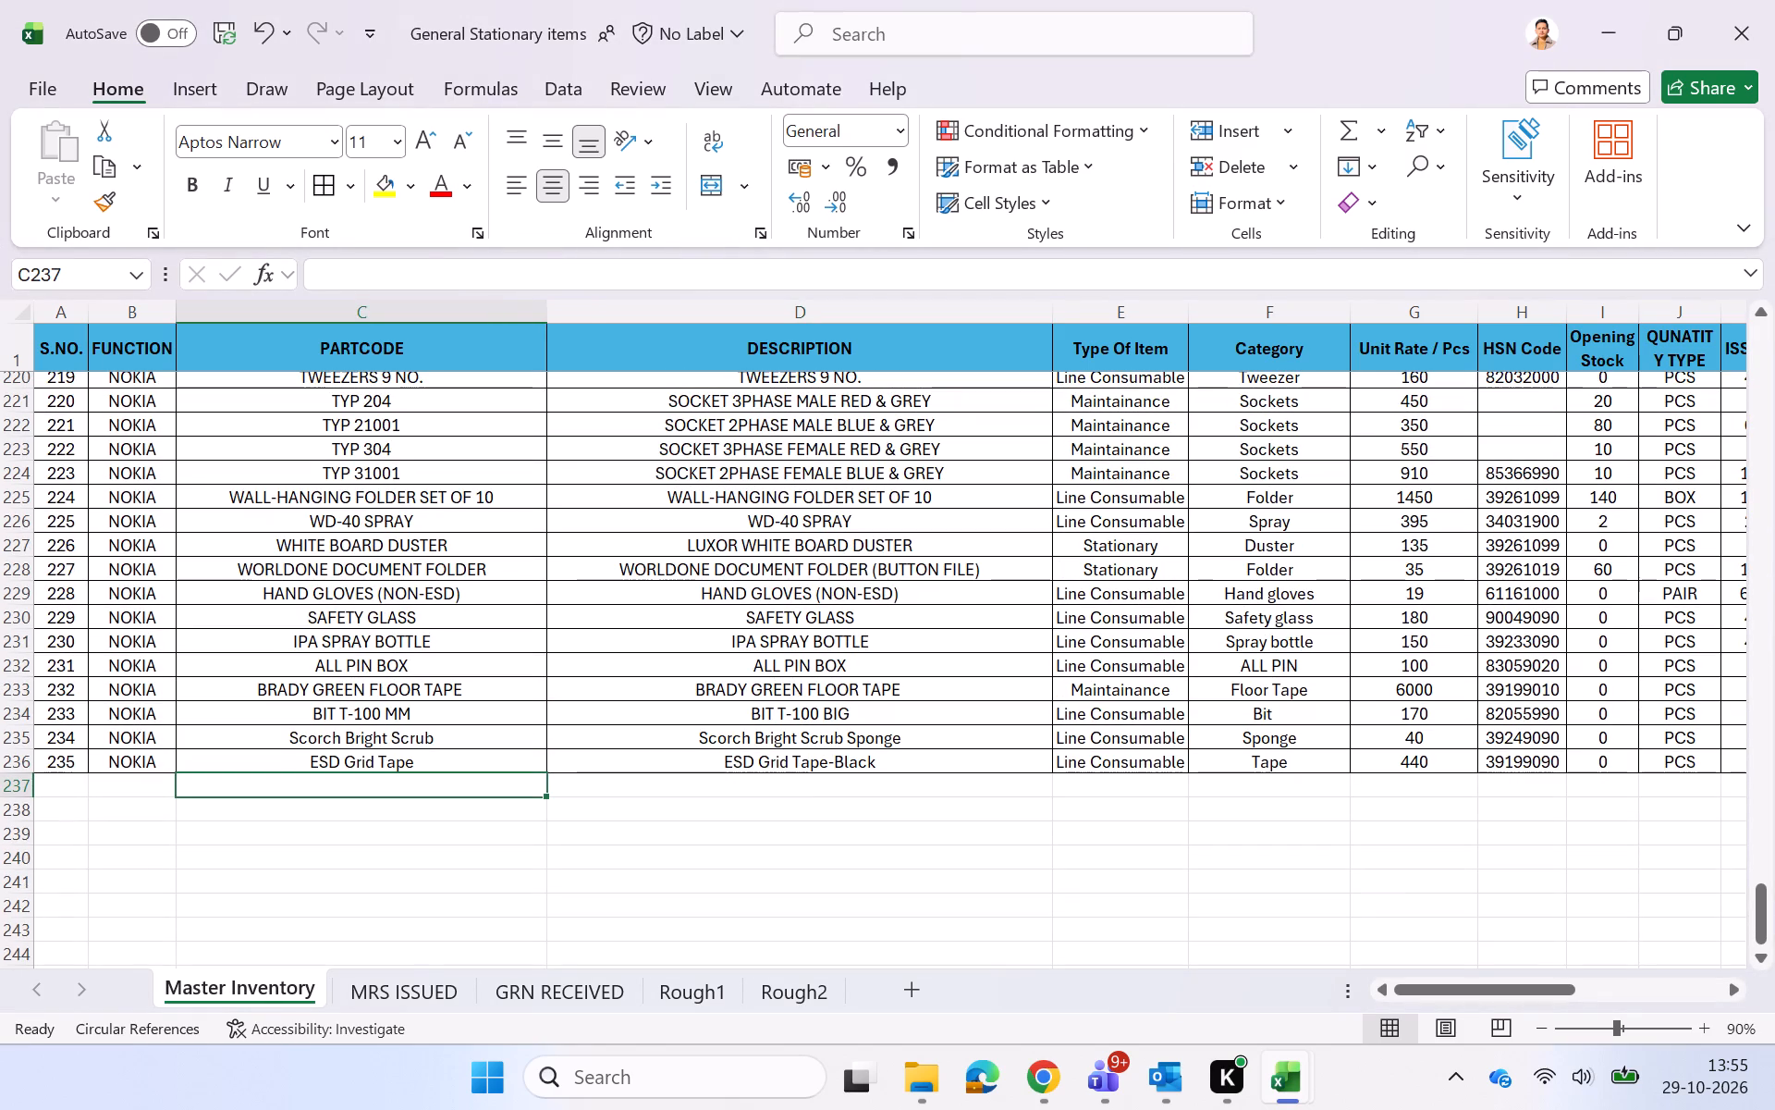
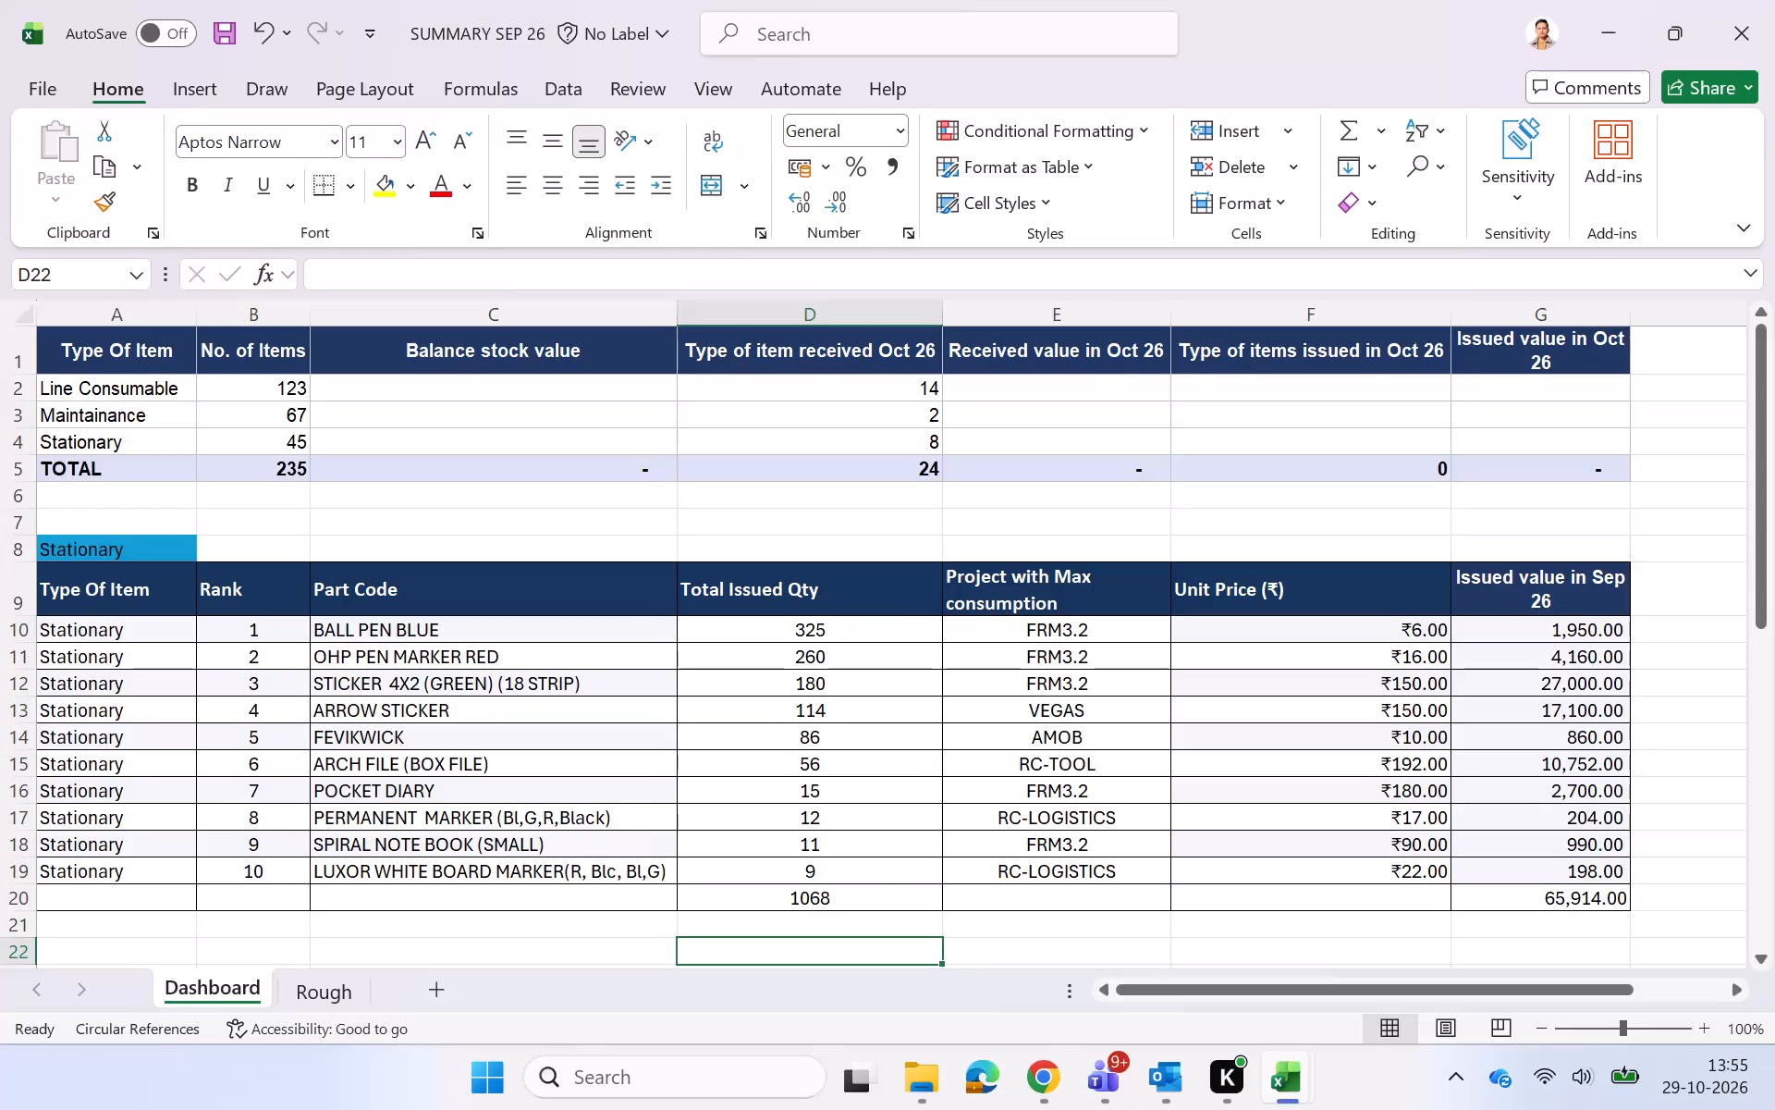
# Filter Master Inventory's Type Of Item to Line Consumable and check its part code count against the Dashboard's No. of Items.
pyautogui.click(755, 539)
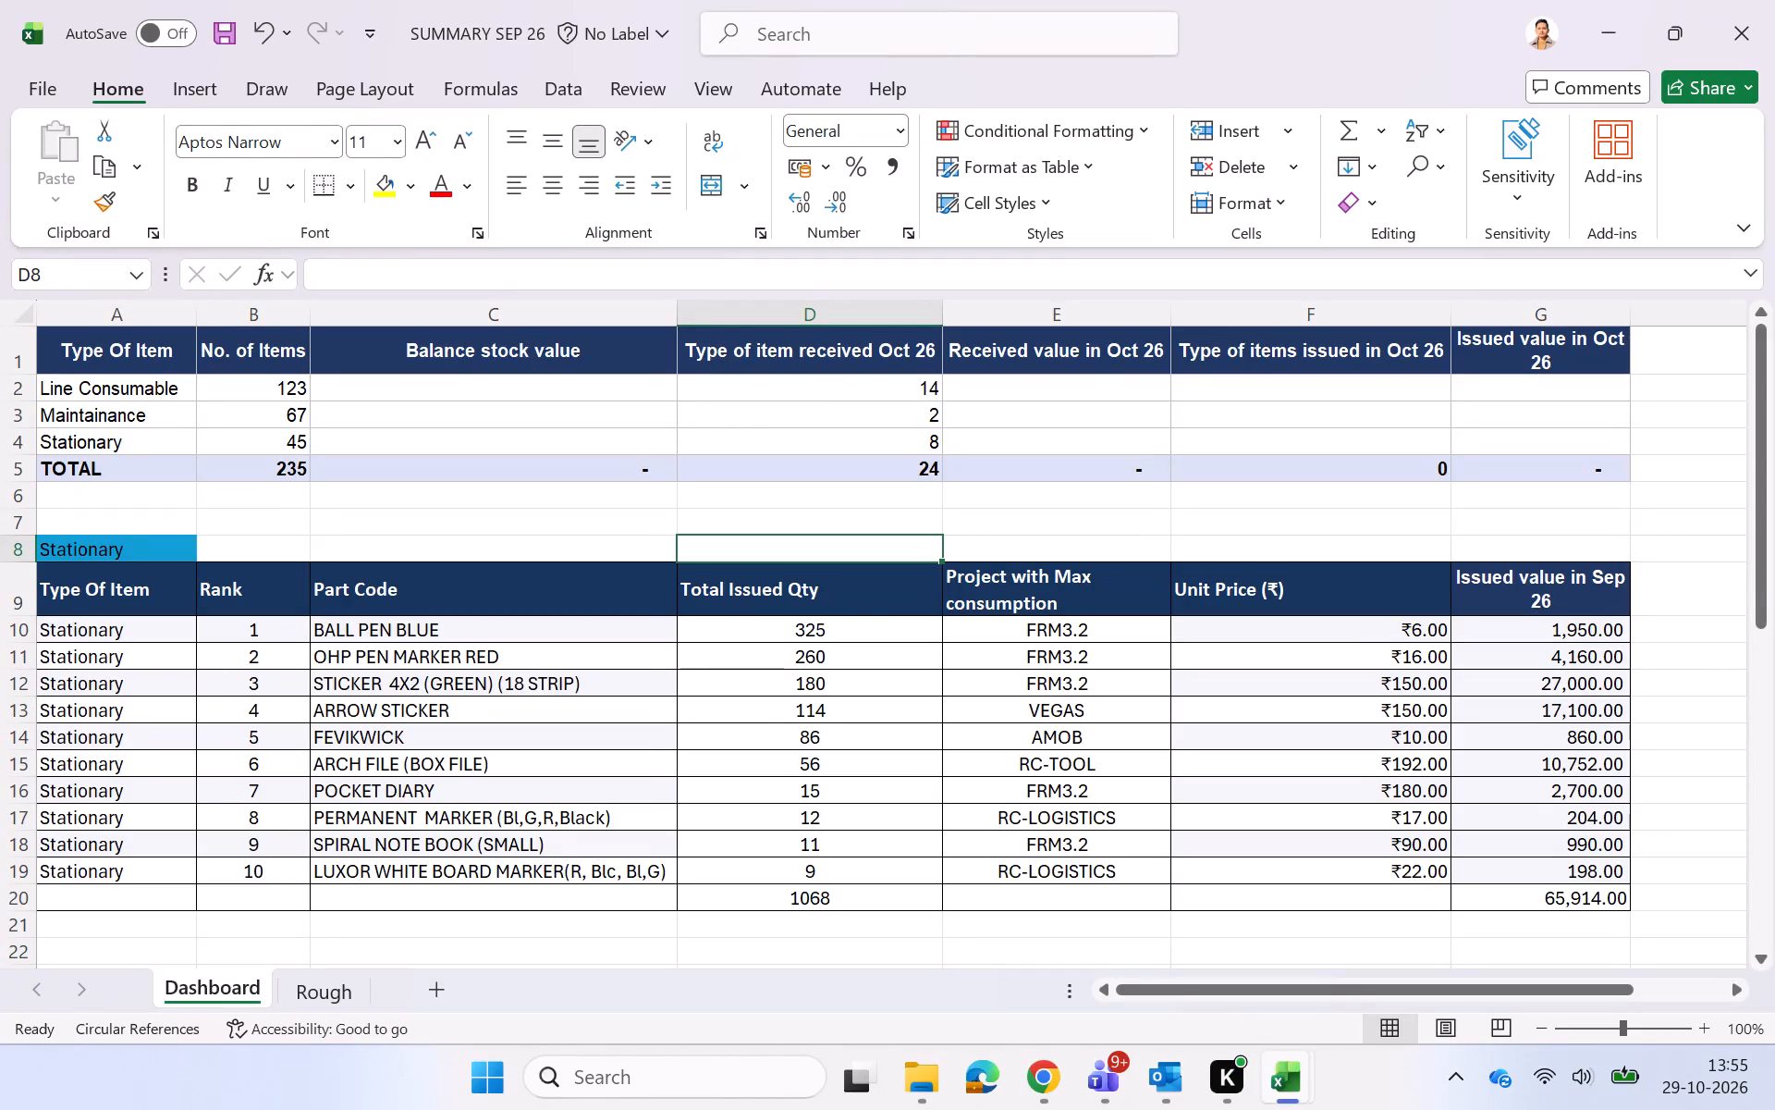
pyautogui.hotkey('alt', 'Tab')
pyautogui.hotkey('alt', 'Tab')
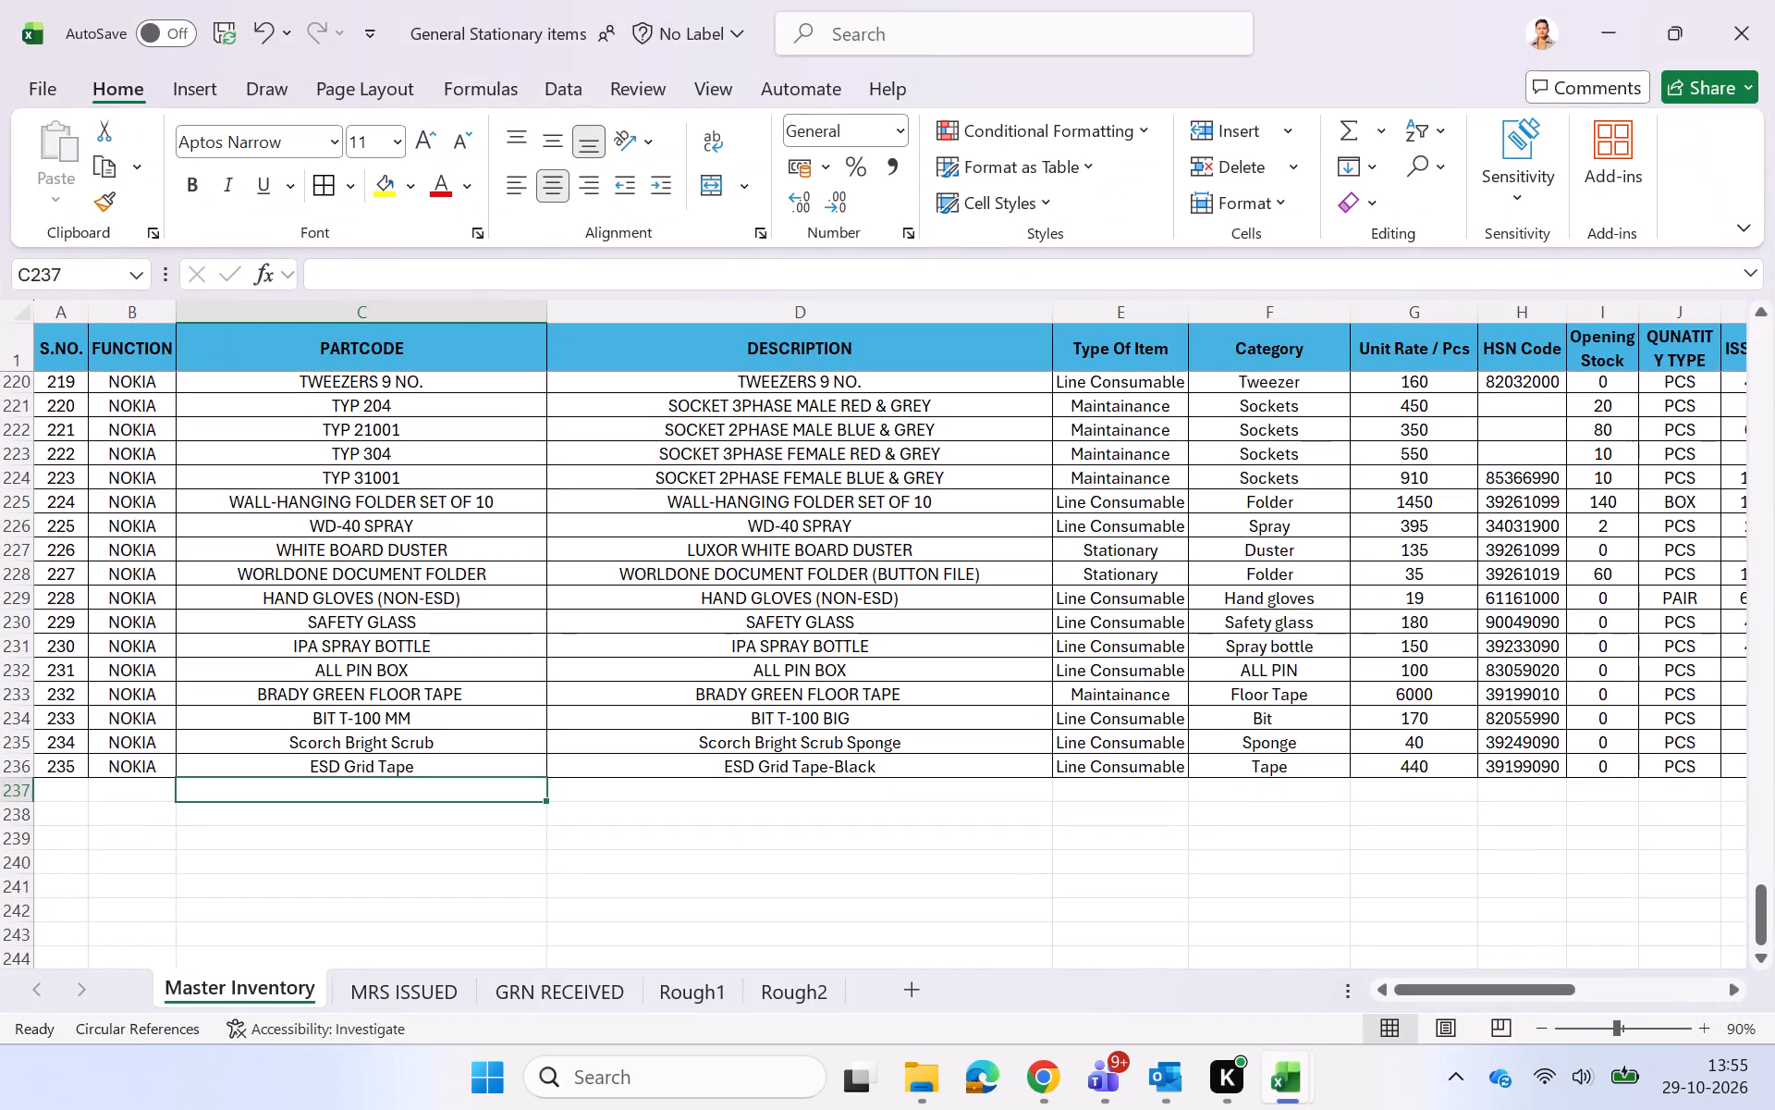
pyautogui.click(512, 335)
pyautogui.hotkey('ctrl', 'shift', 'l')
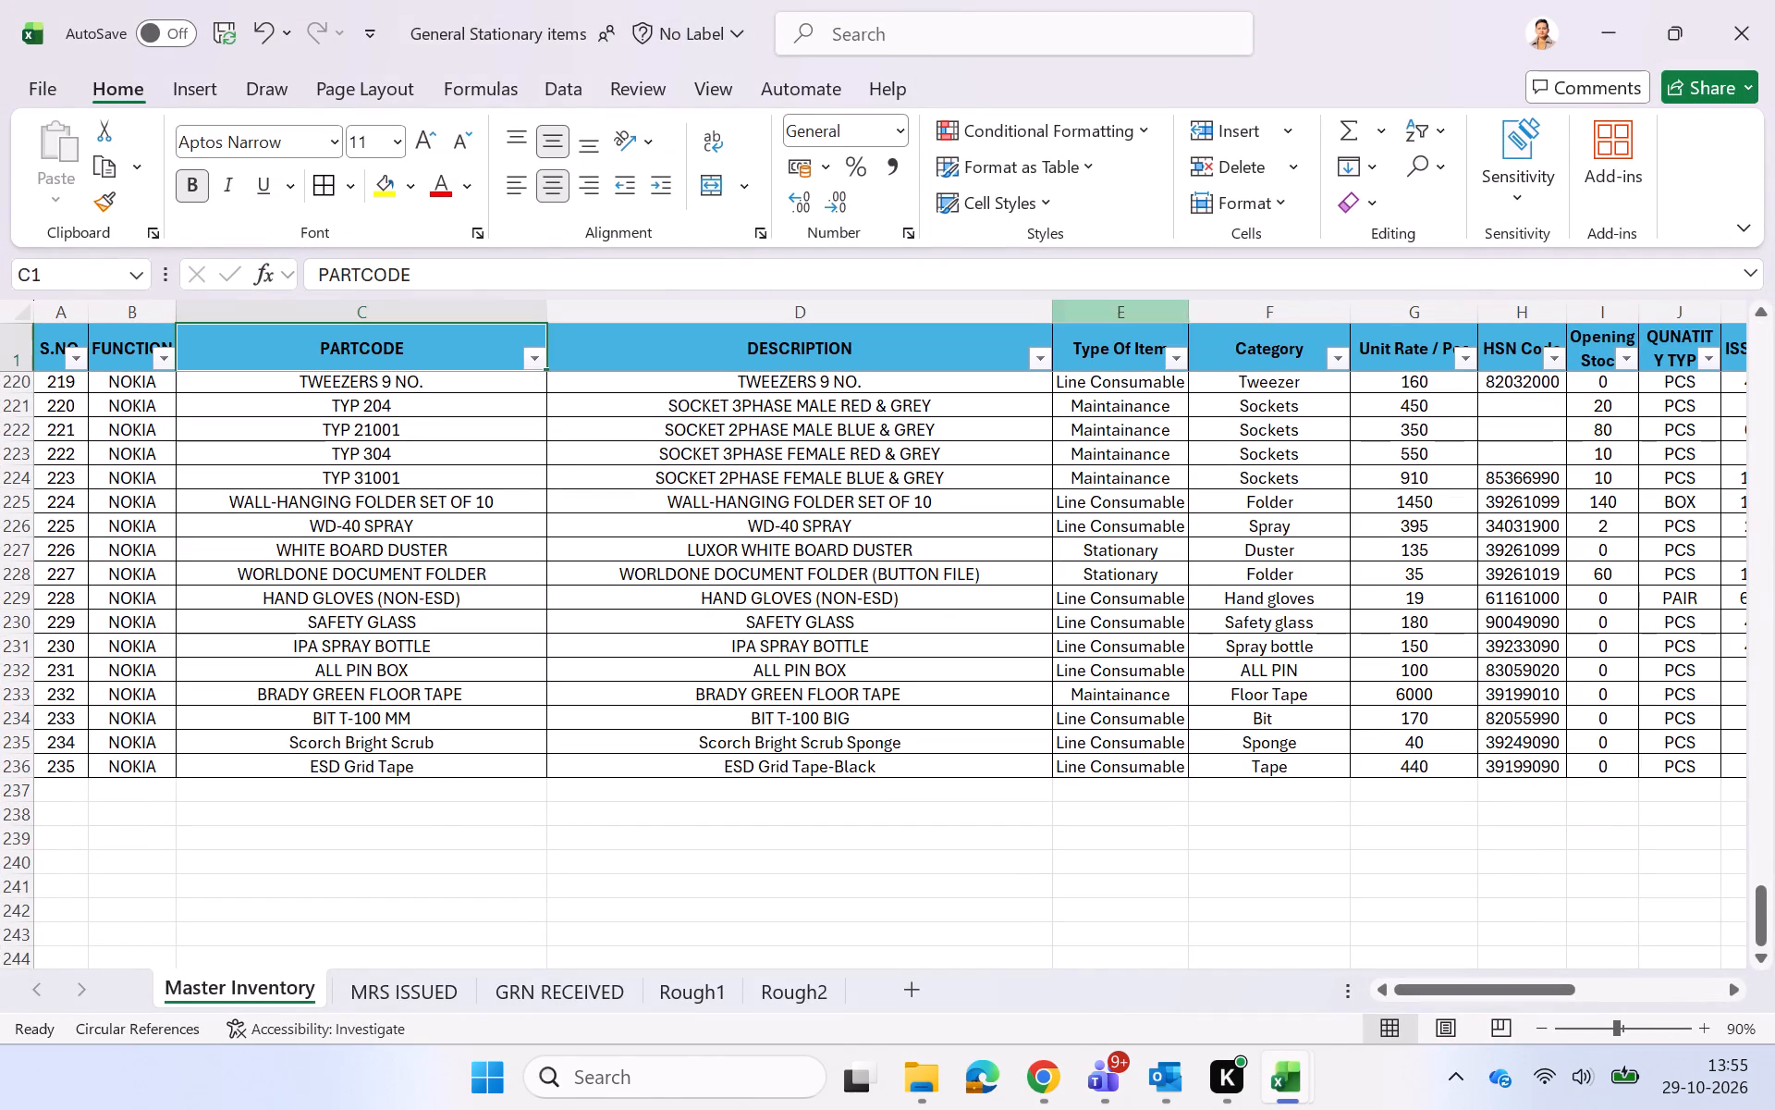
pyautogui.click(1187, 368)
pyautogui.doubleClick(937, 637)
pyautogui.click(932, 658)
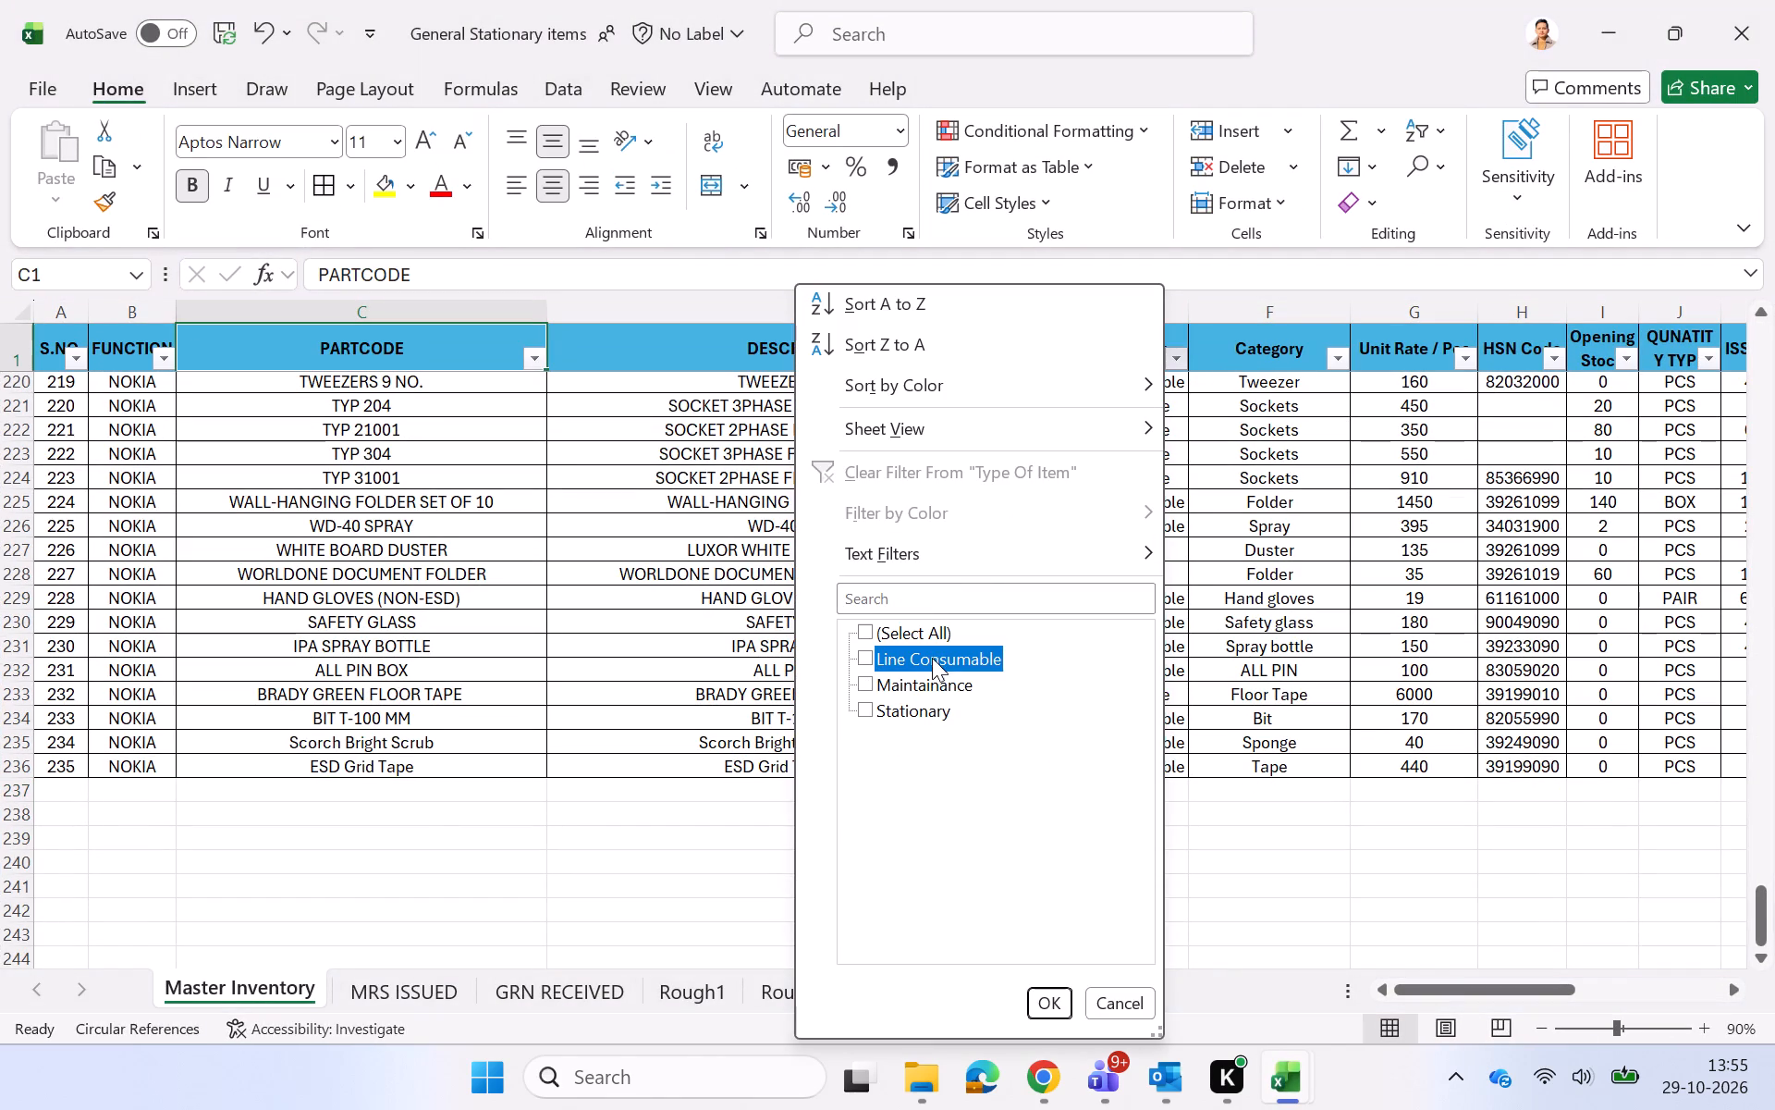
pyautogui.click(1046, 999)
pyautogui.click(456, 311)
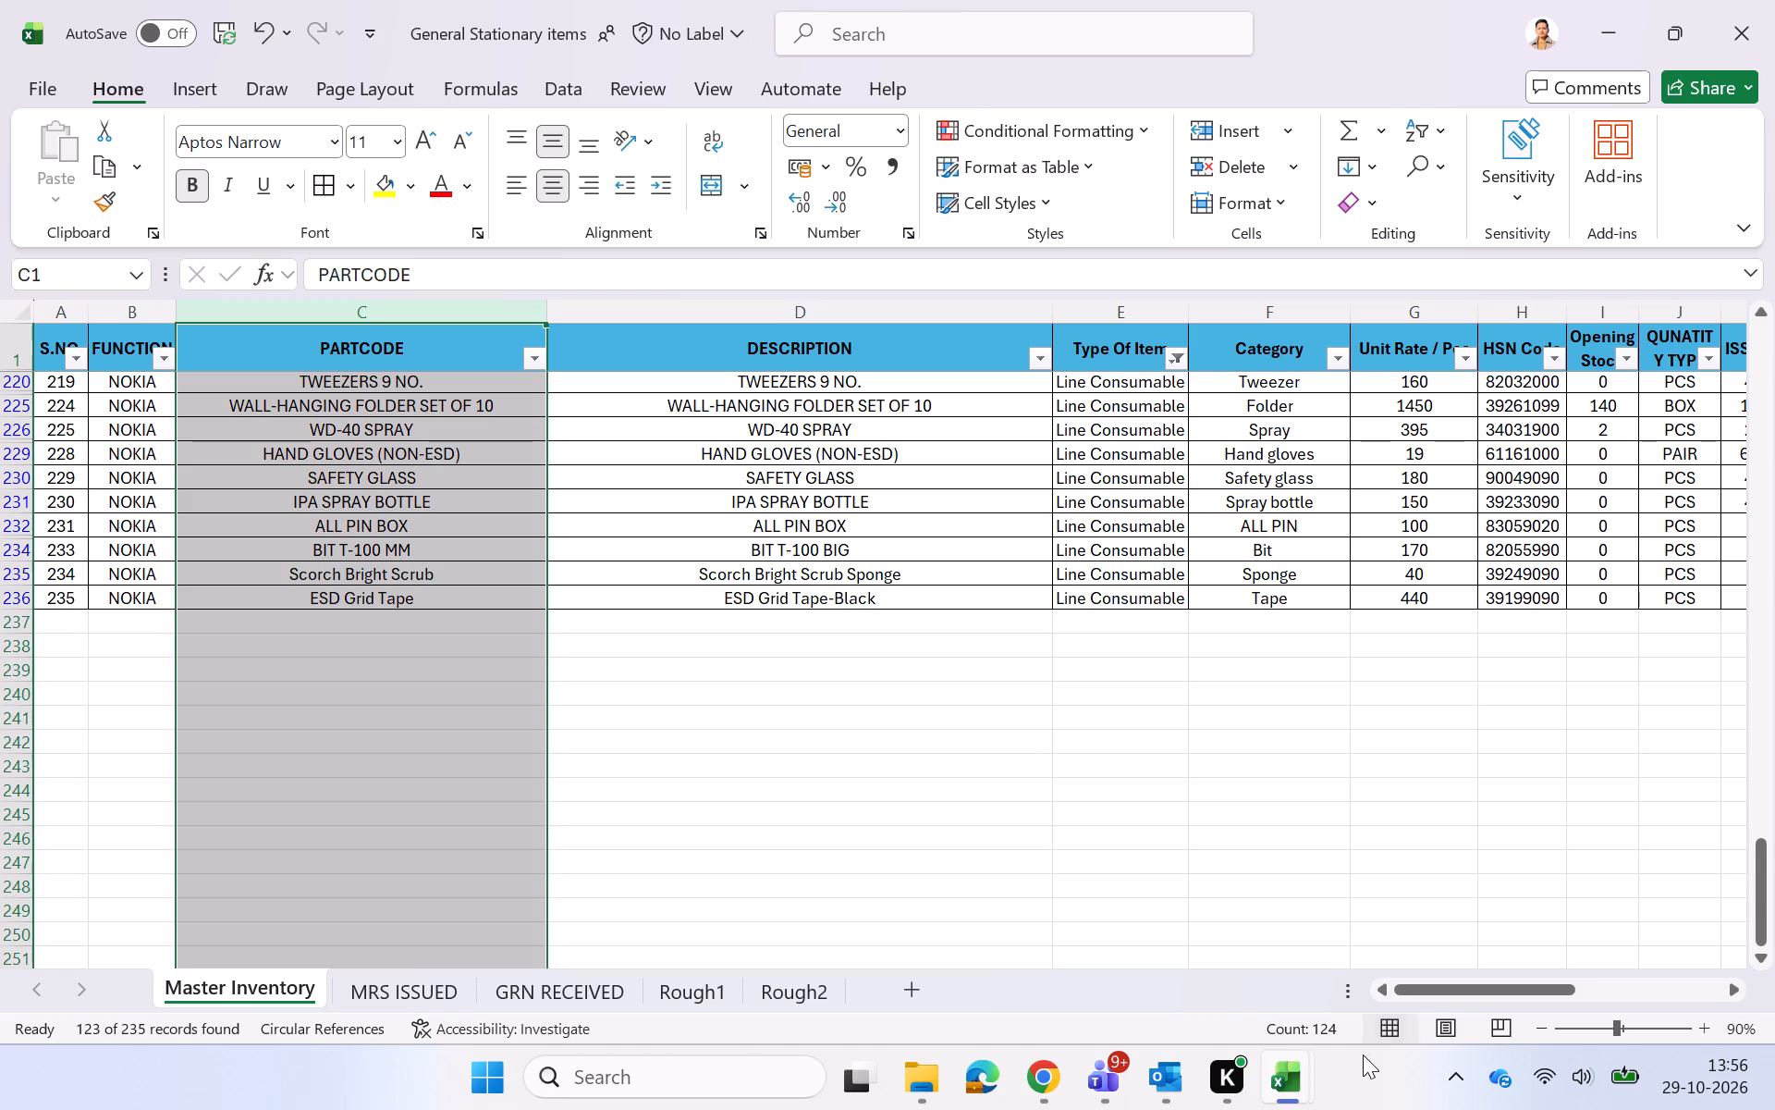
pyautogui.hotkey('alt', 'Tab')
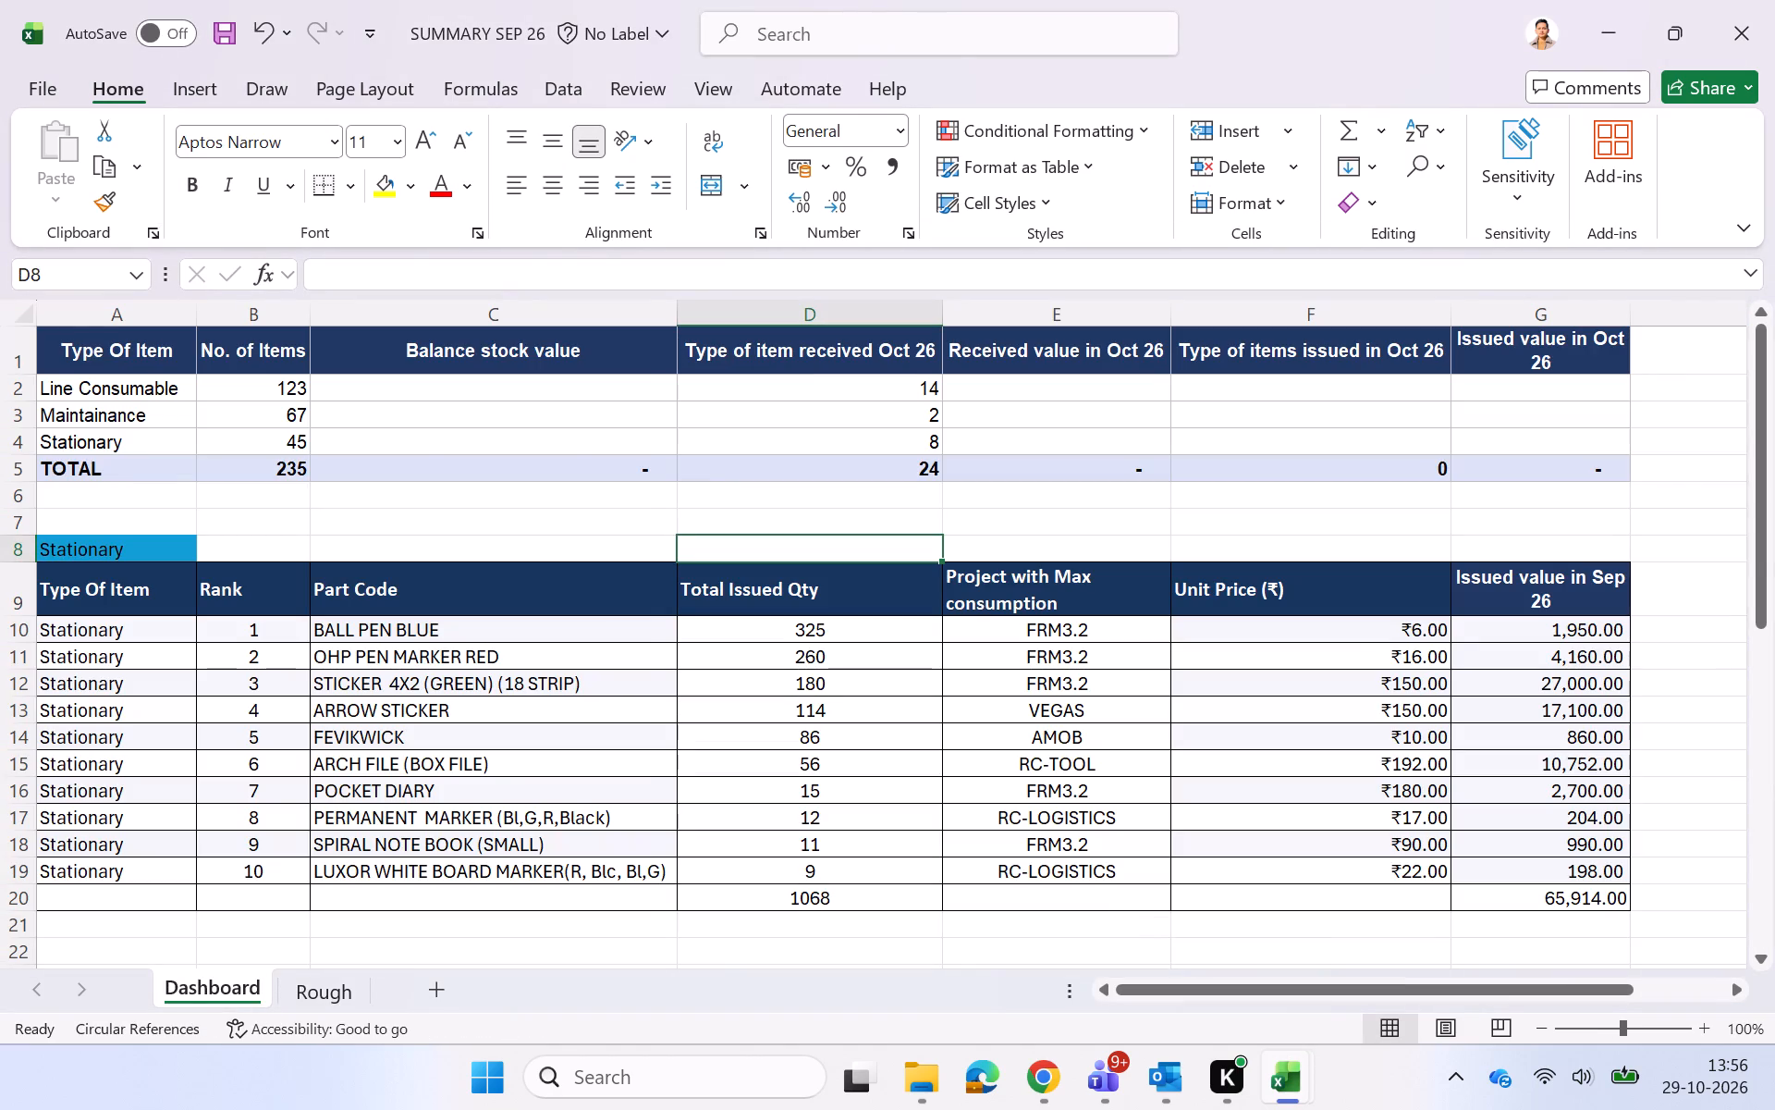
# Filter Master Inventory's Type Of Item to Maintainance only and check the part code count against the Dashboard.
pyautogui.hotkey('alt', 'Tab')
pyautogui.click(1182, 347)
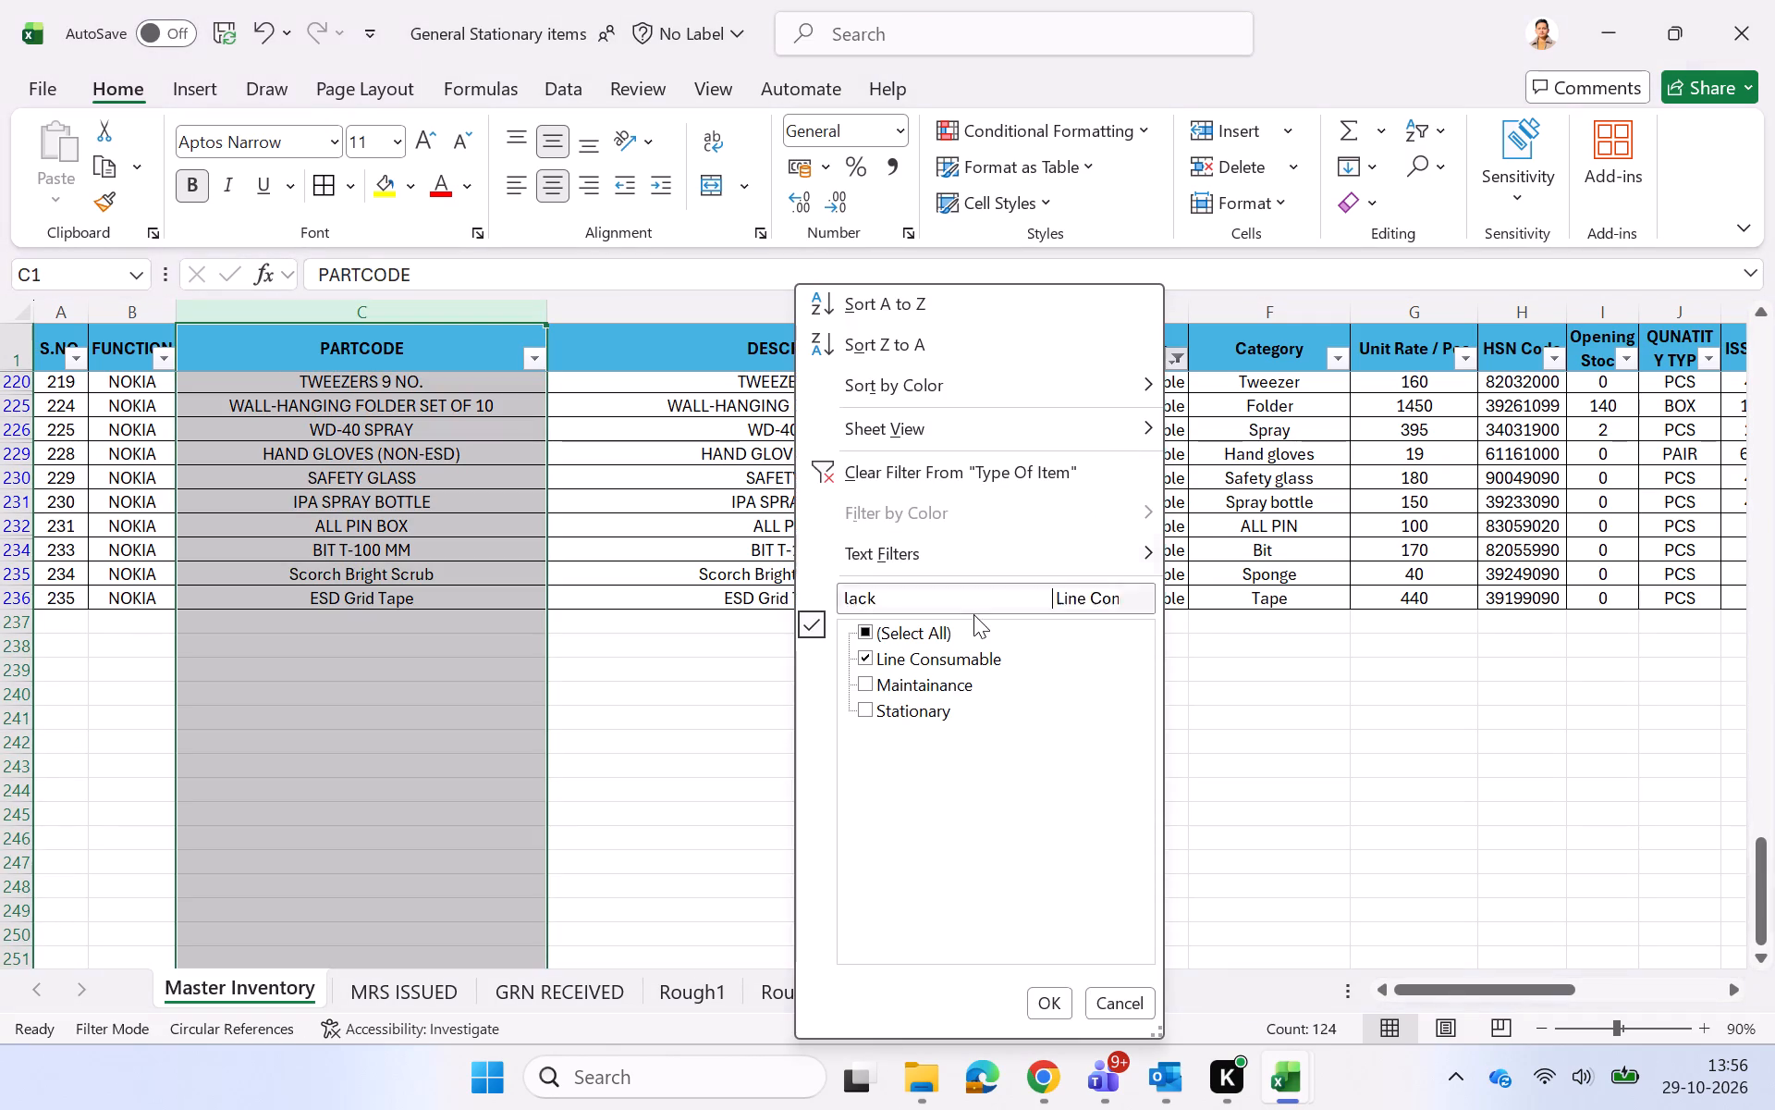
pyautogui.click(922, 658)
pyautogui.click(908, 685)
pyautogui.click(1050, 1006)
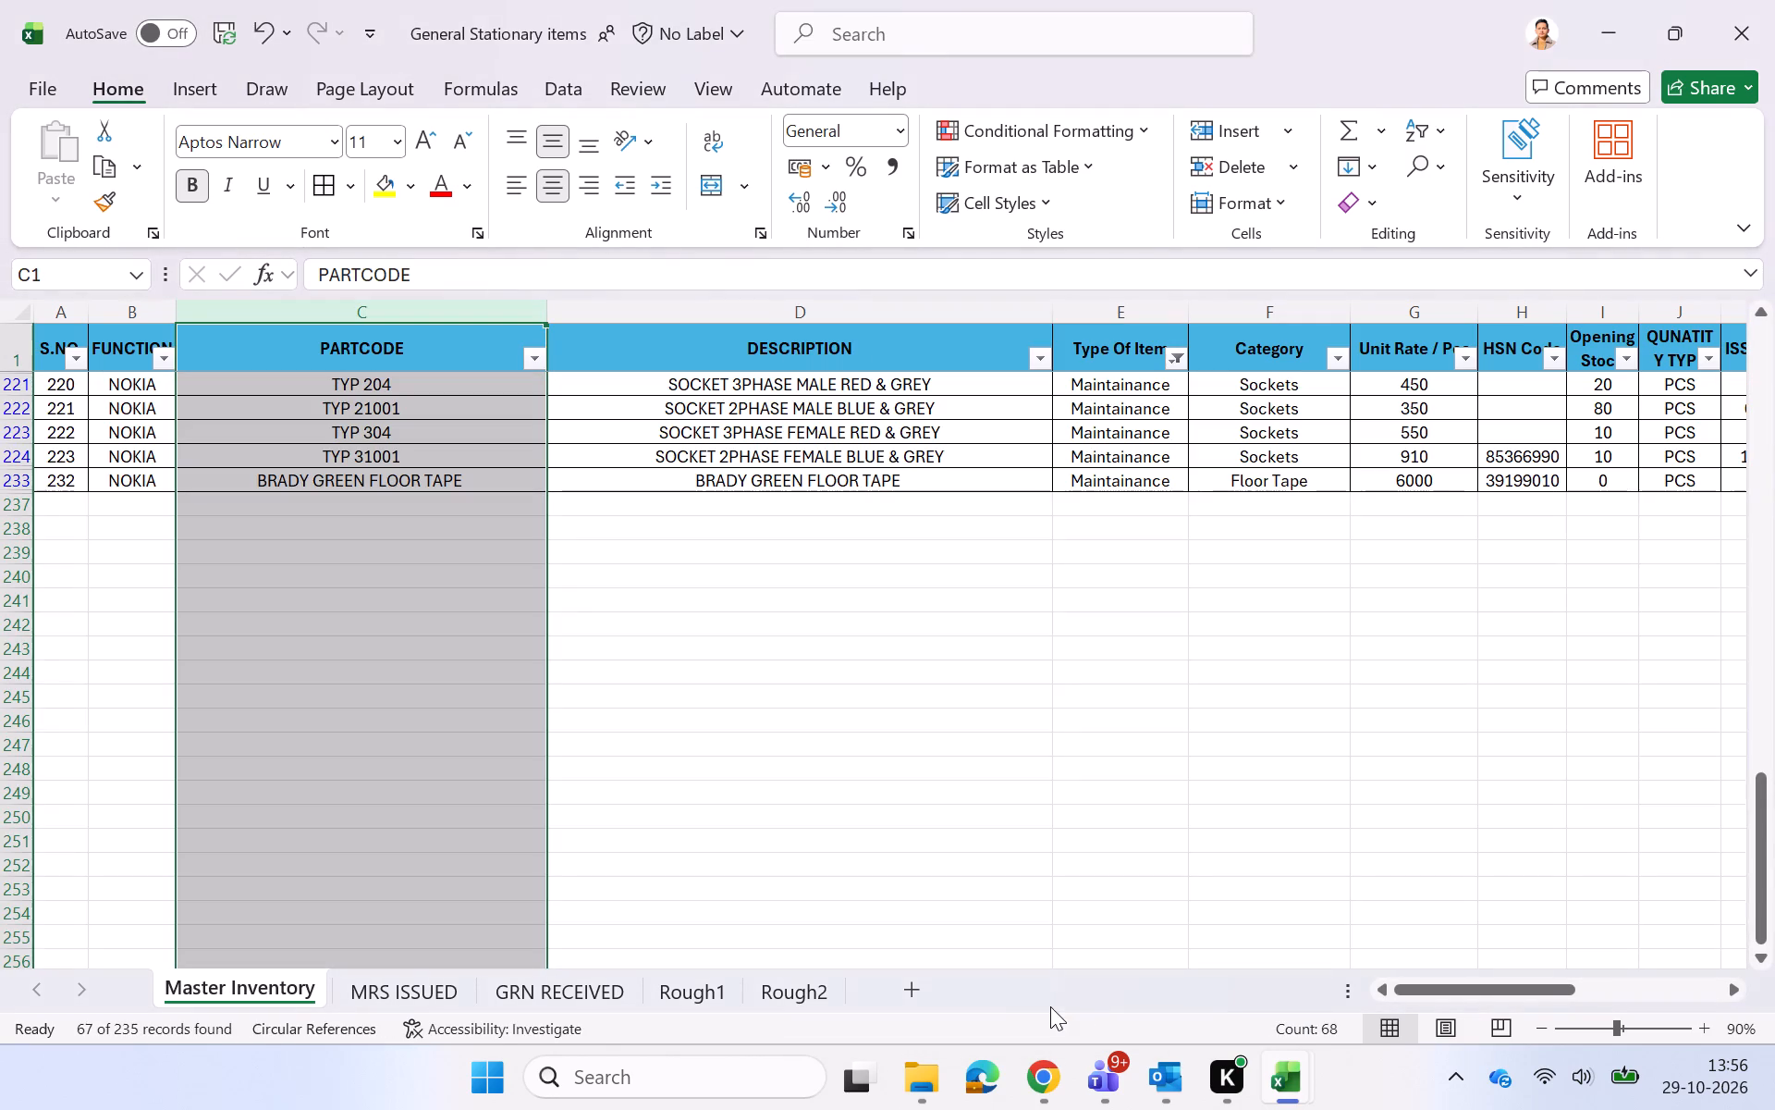
pyautogui.hotkey('alt', 'Tab')
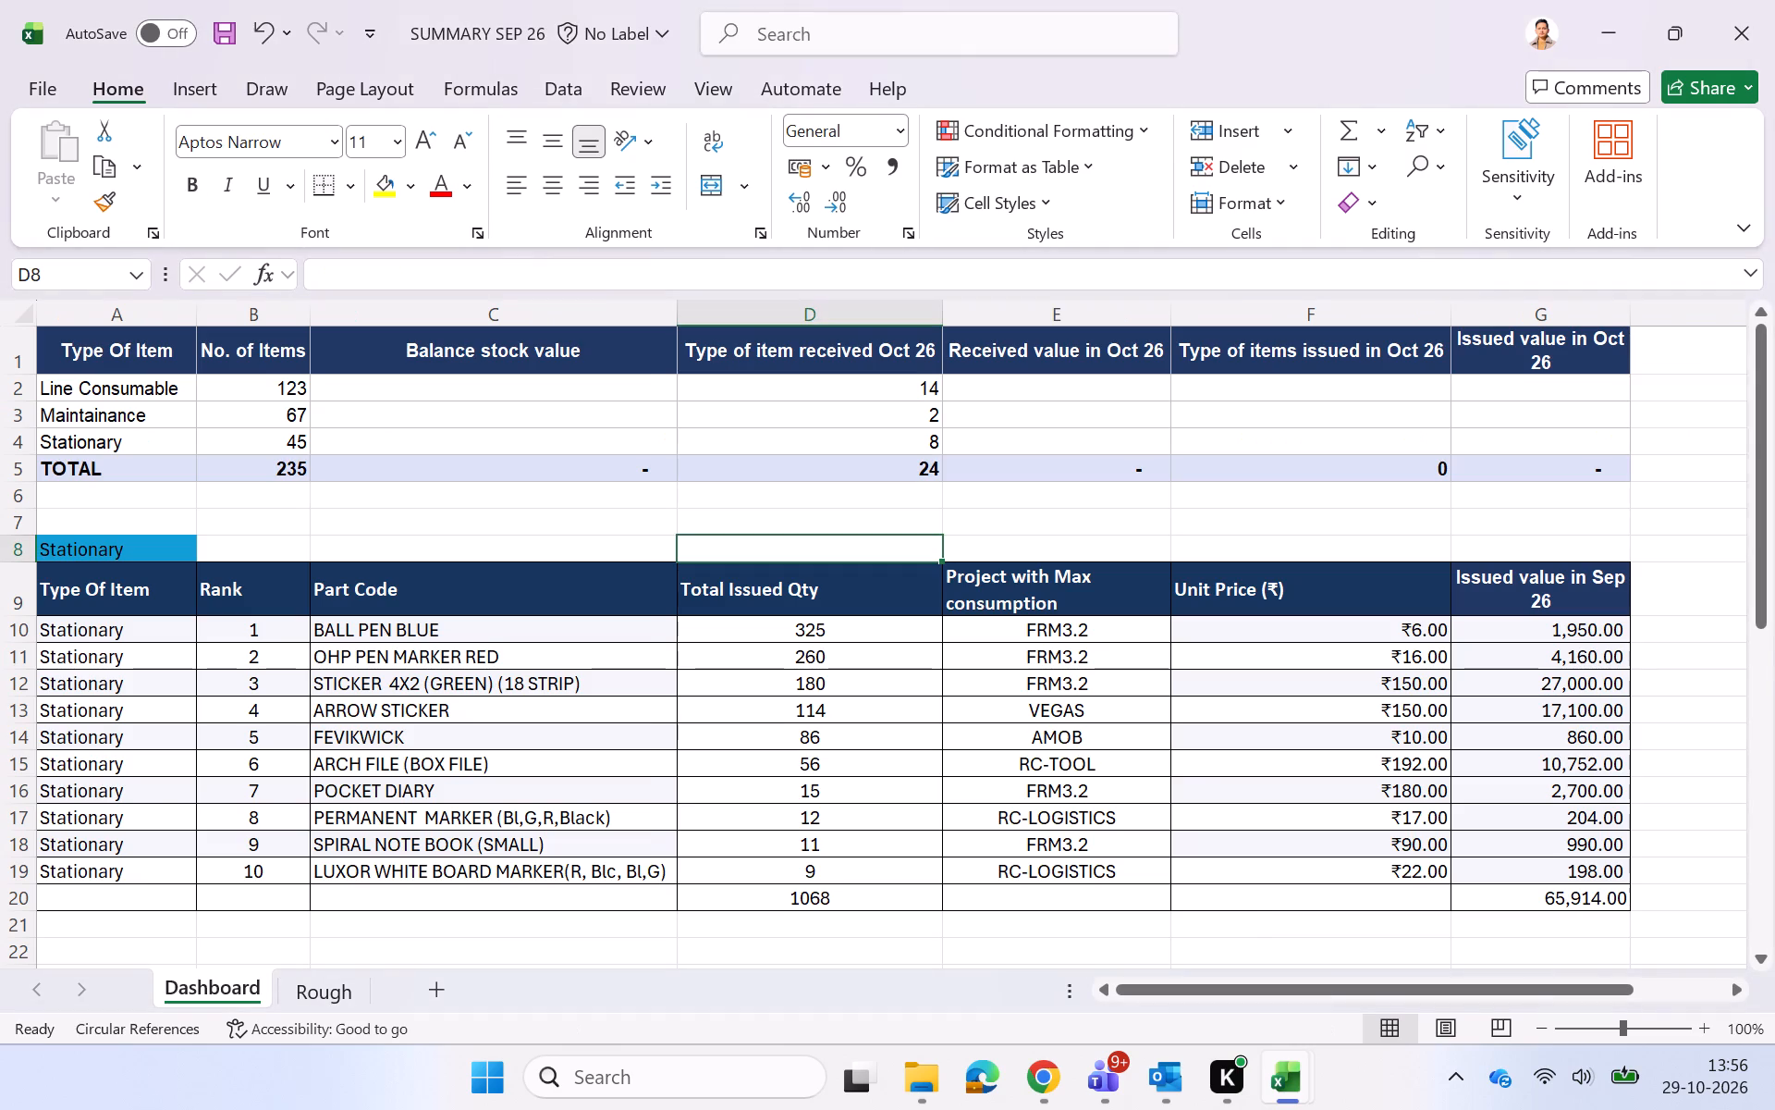
# Filter Master Inventory to Stationary only, check the part code count against the Dashboard, and remove the filters.
pyautogui.hotkey('alt', 'Tab')
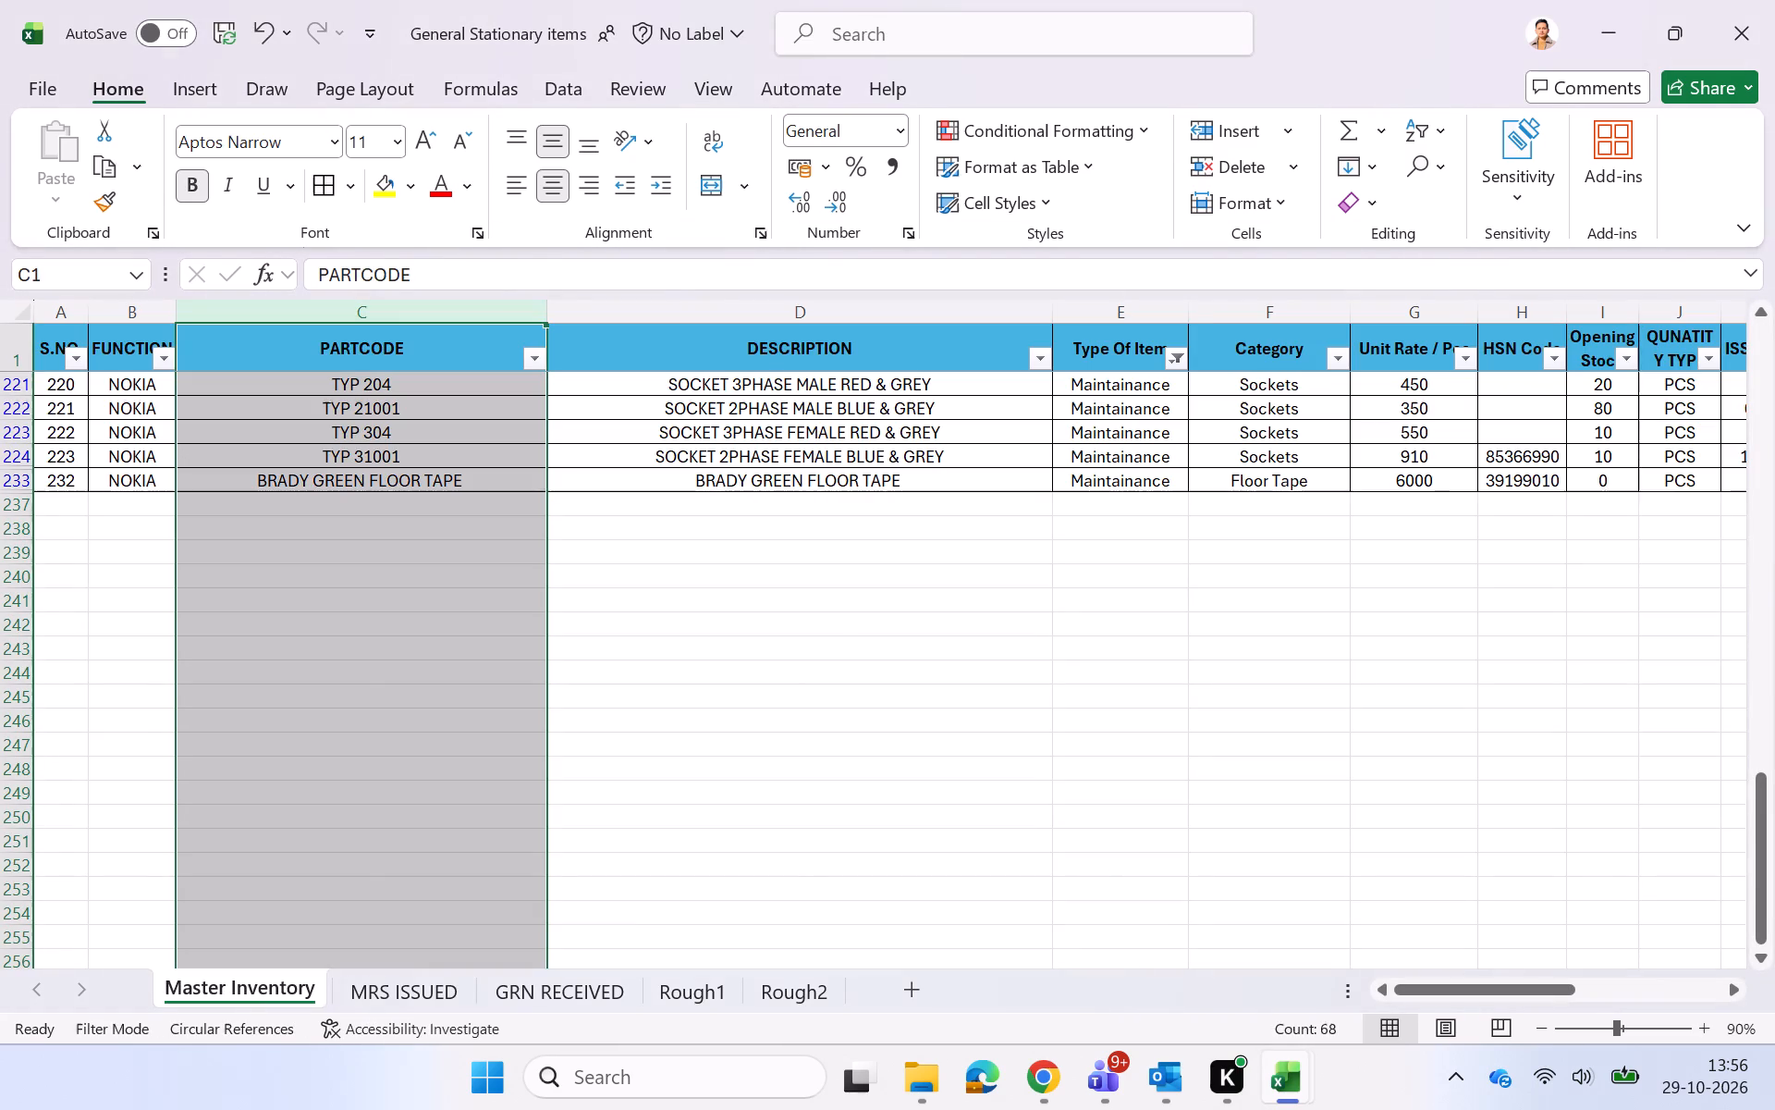
pyautogui.click(1186, 363)
pyautogui.click(905, 681)
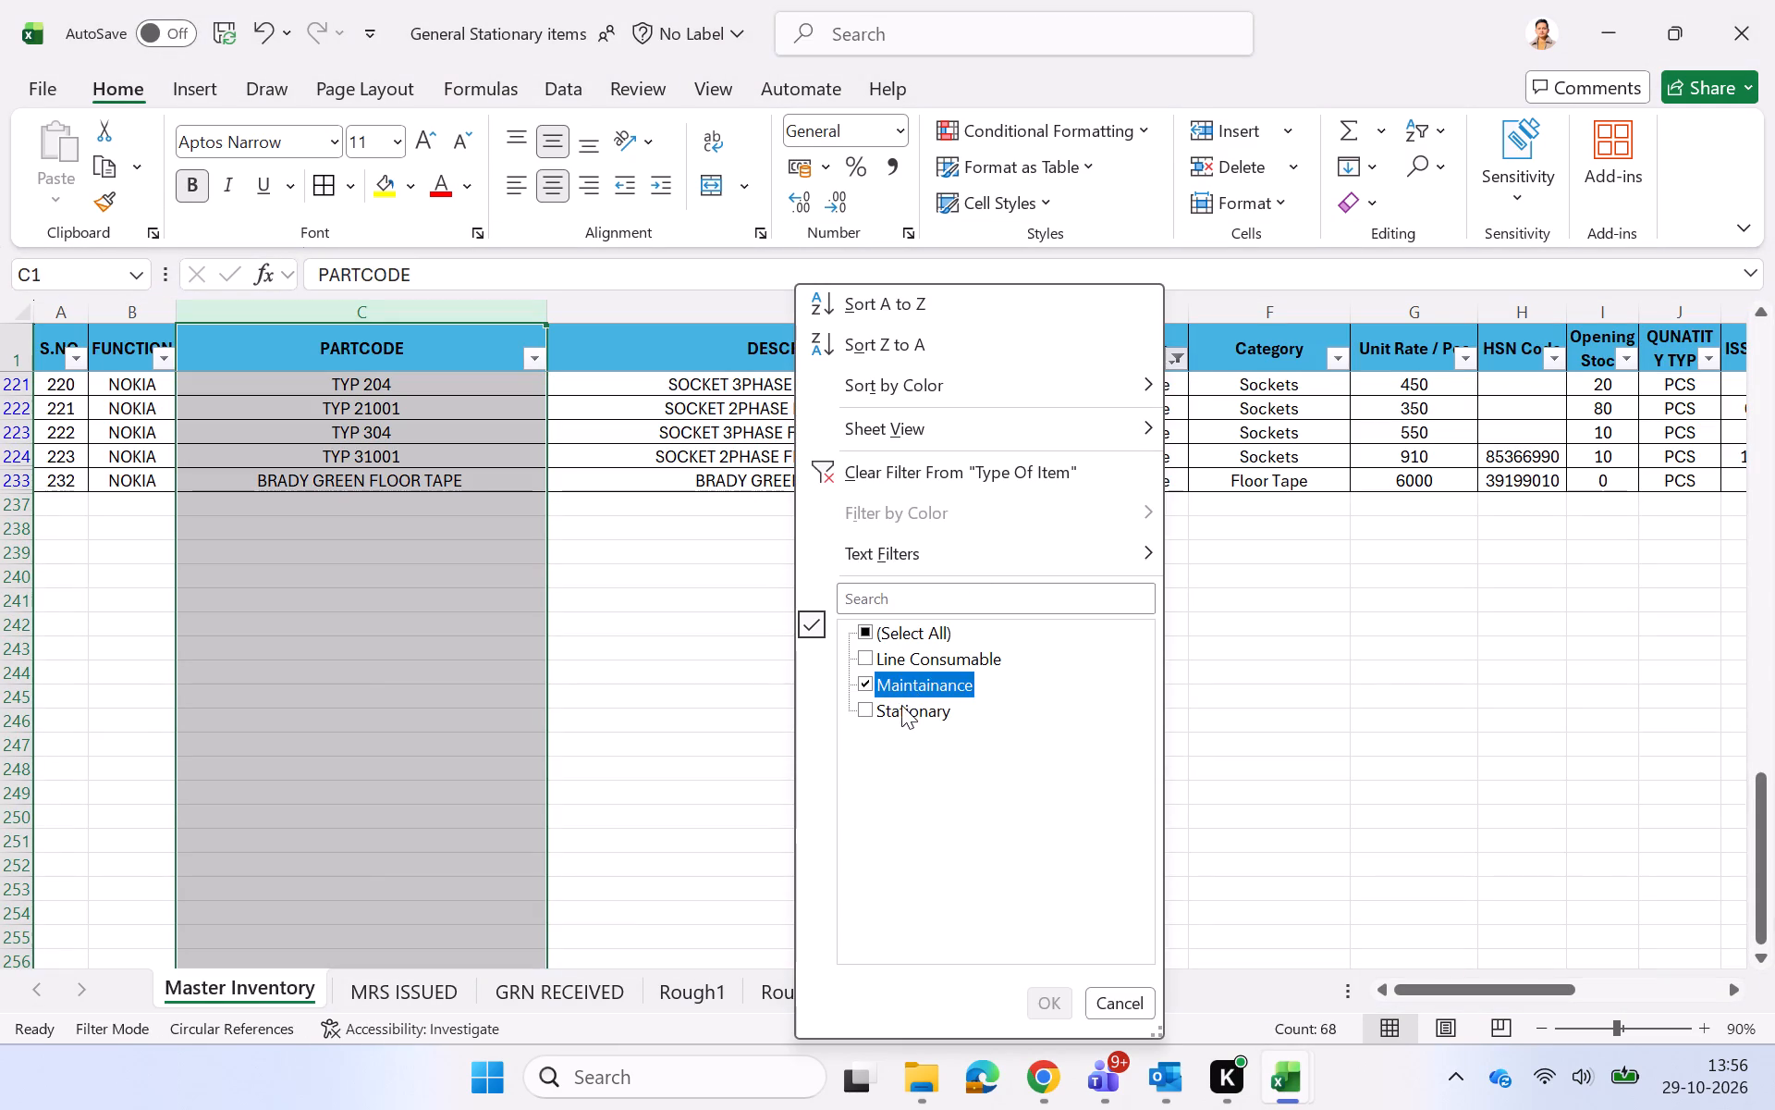
pyautogui.click(901, 705)
pyautogui.click(1047, 1014)
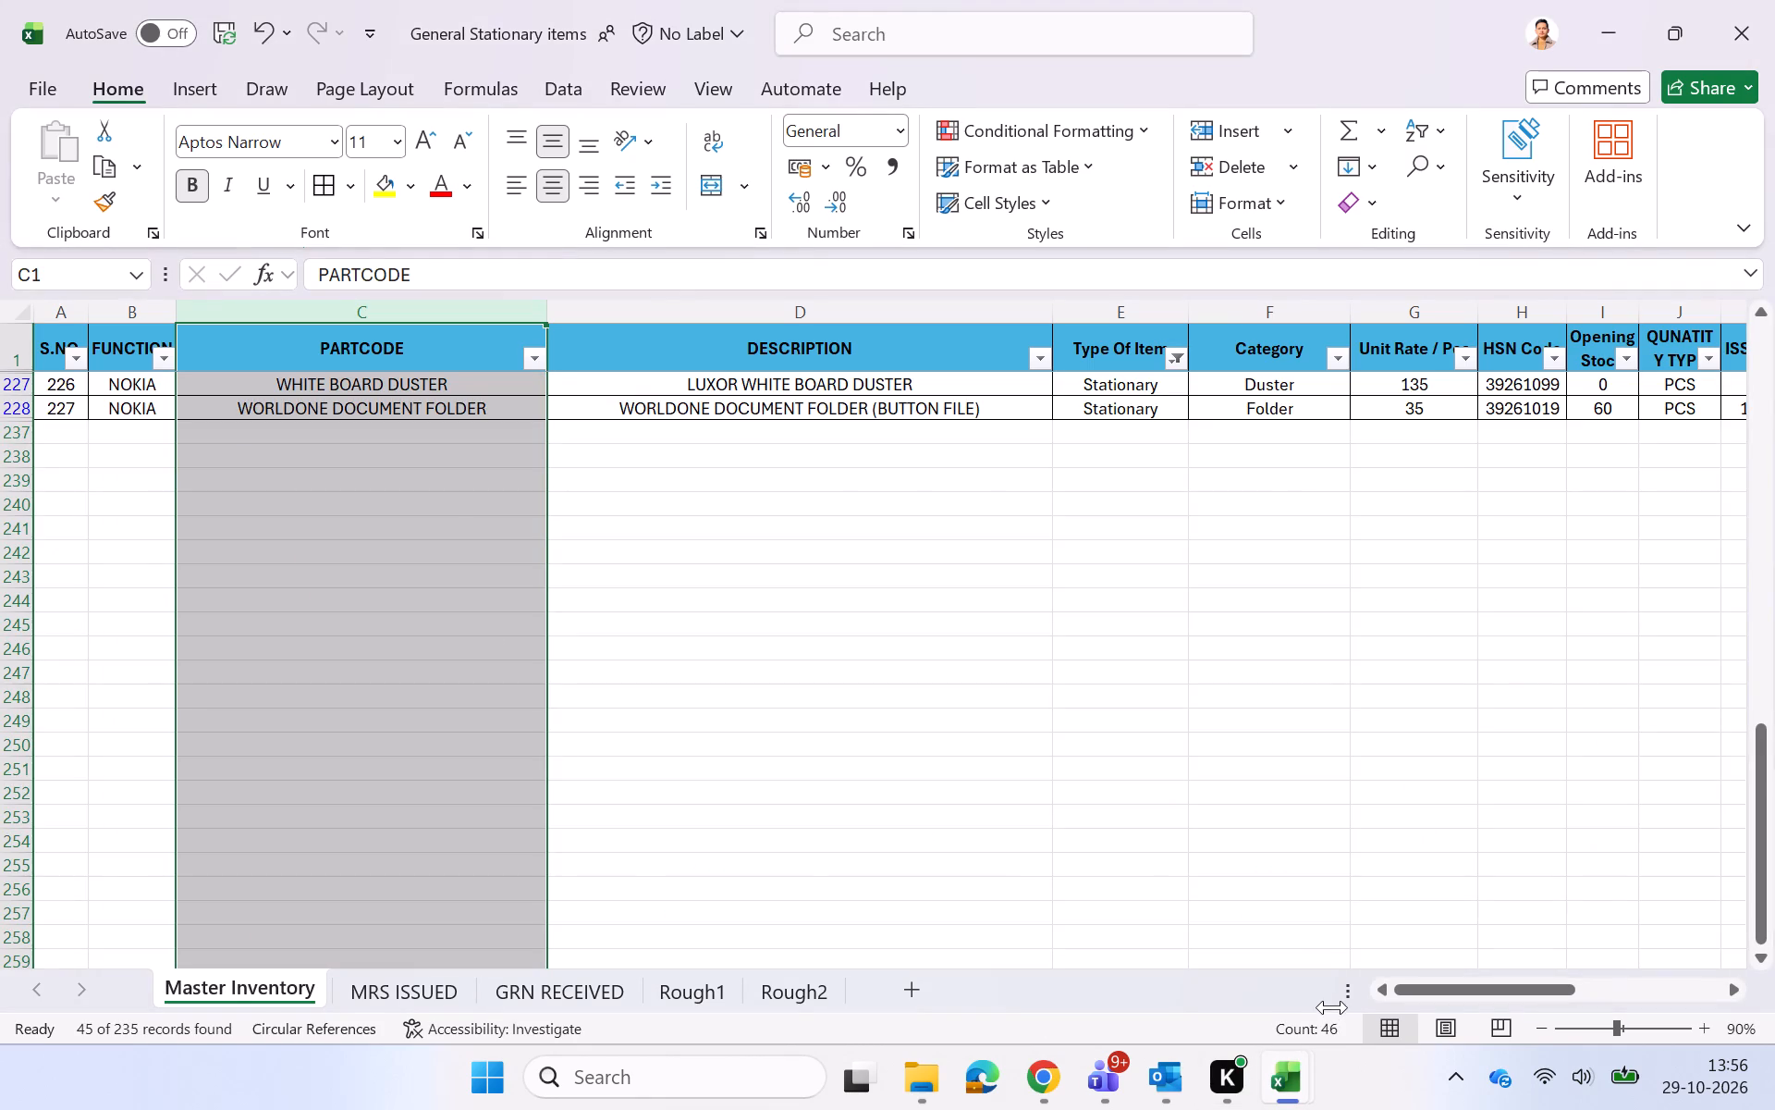
pyautogui.hotkey('alt', 'Tab')
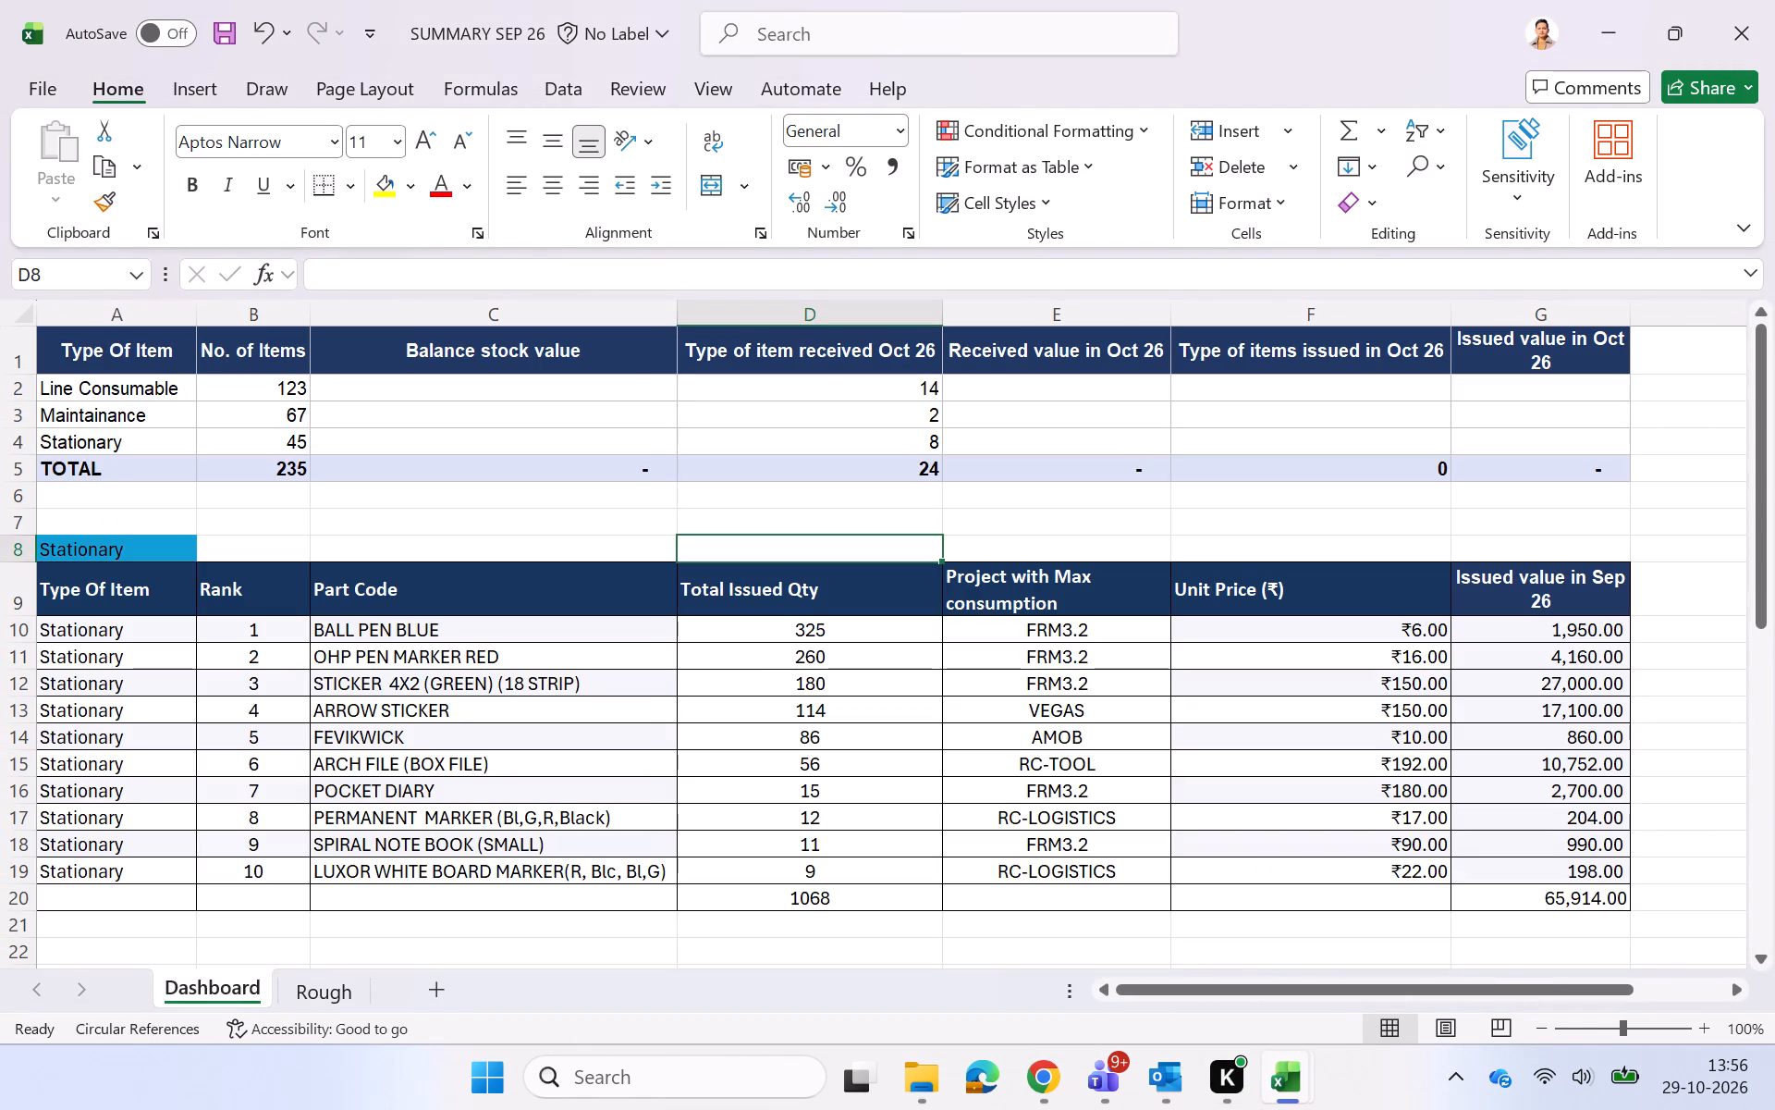
pyautogui.hotkey('alt', 'Tab')
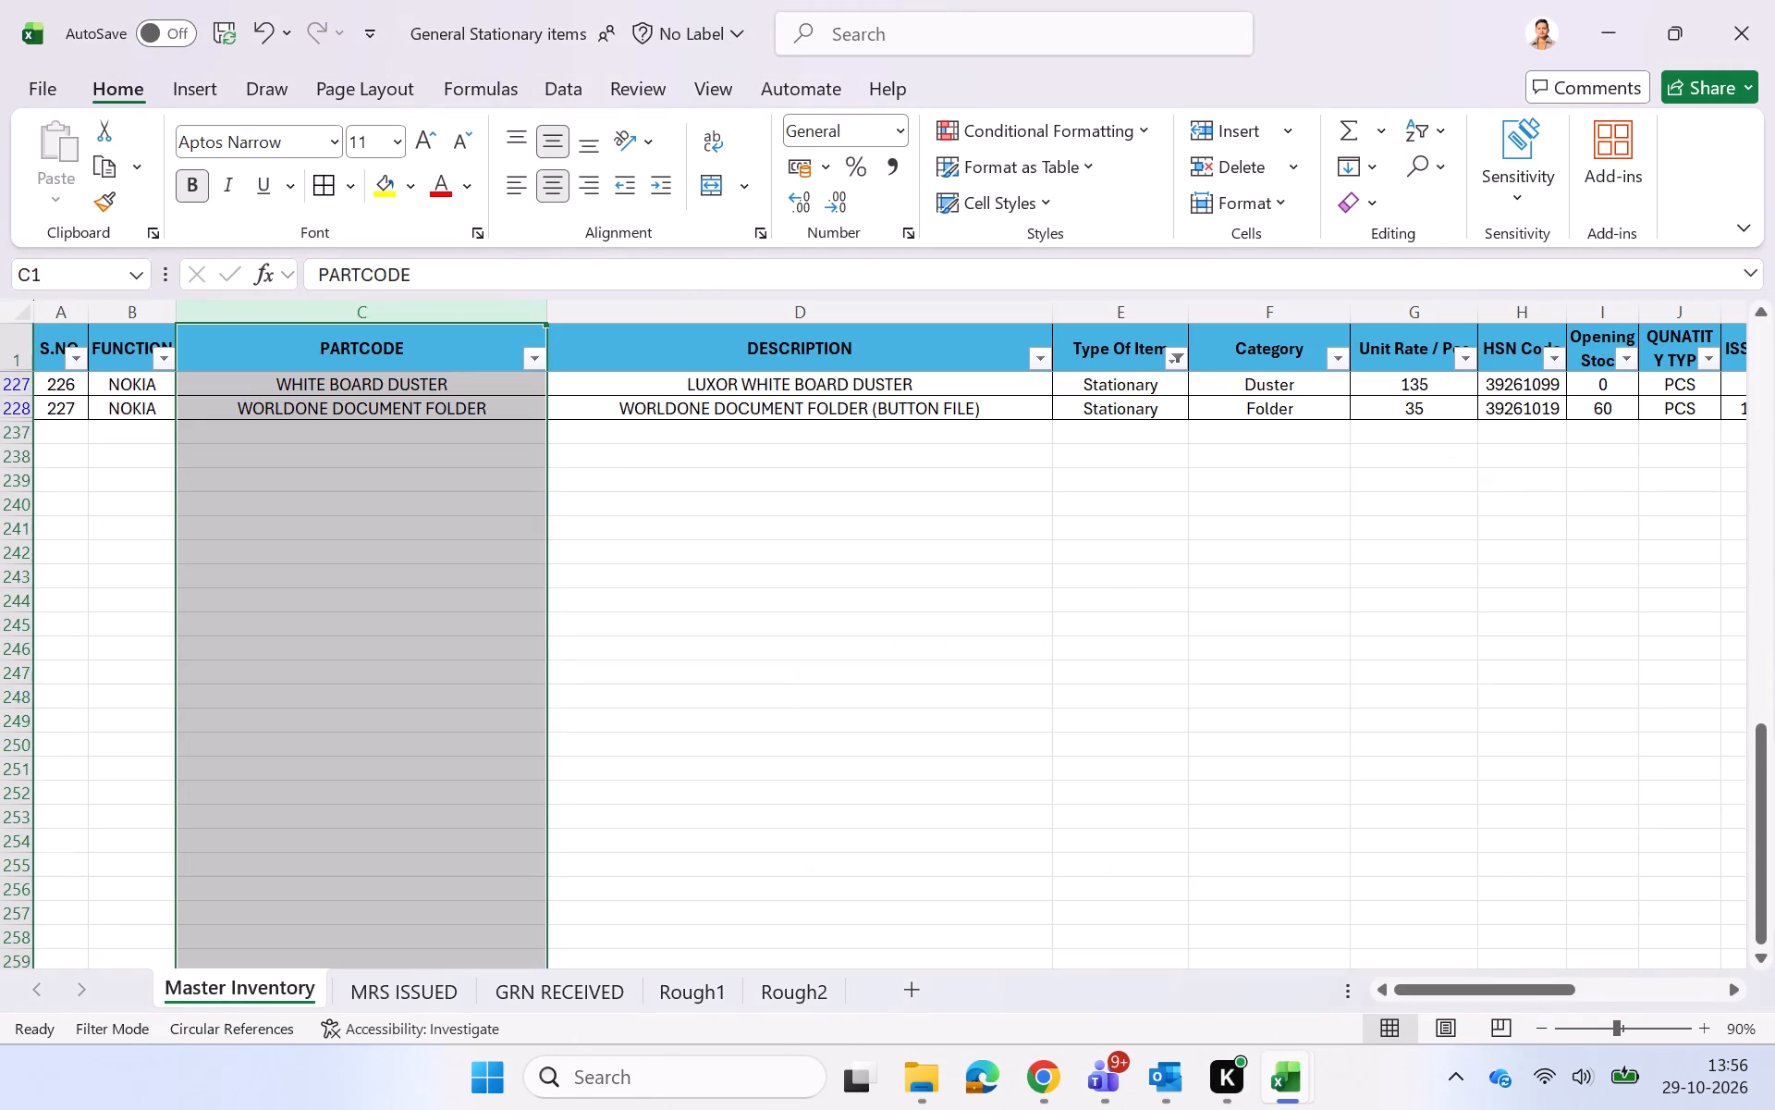
pyautogui.click(477, 595)
pyautogui.hotkey('ctrl', 'shift', 'l')
pyautogui.click(477, 595)
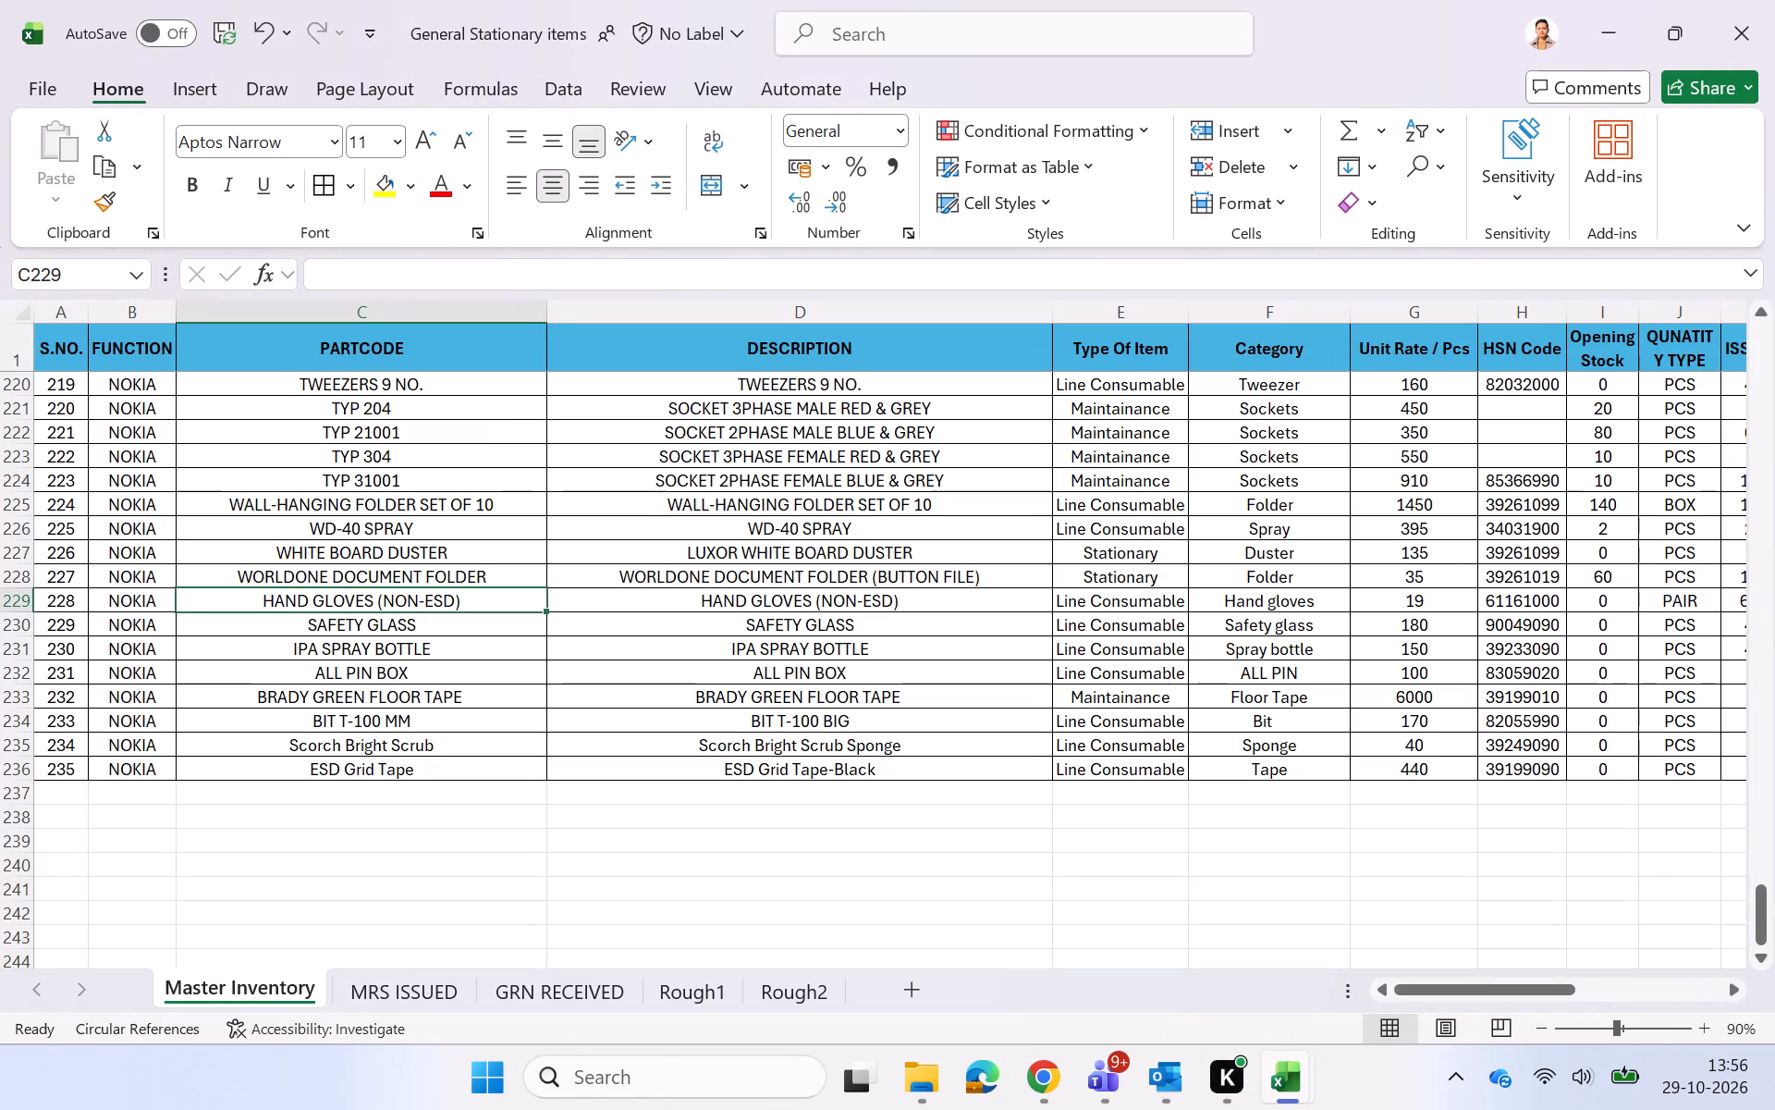
pyautogui.click(459, 909)
# Compare the Dashboard's Received value in Oct 26 column with Master Inventory's rate, received and balance columns.
pyautogui.hotkey('alt', 'Tab')
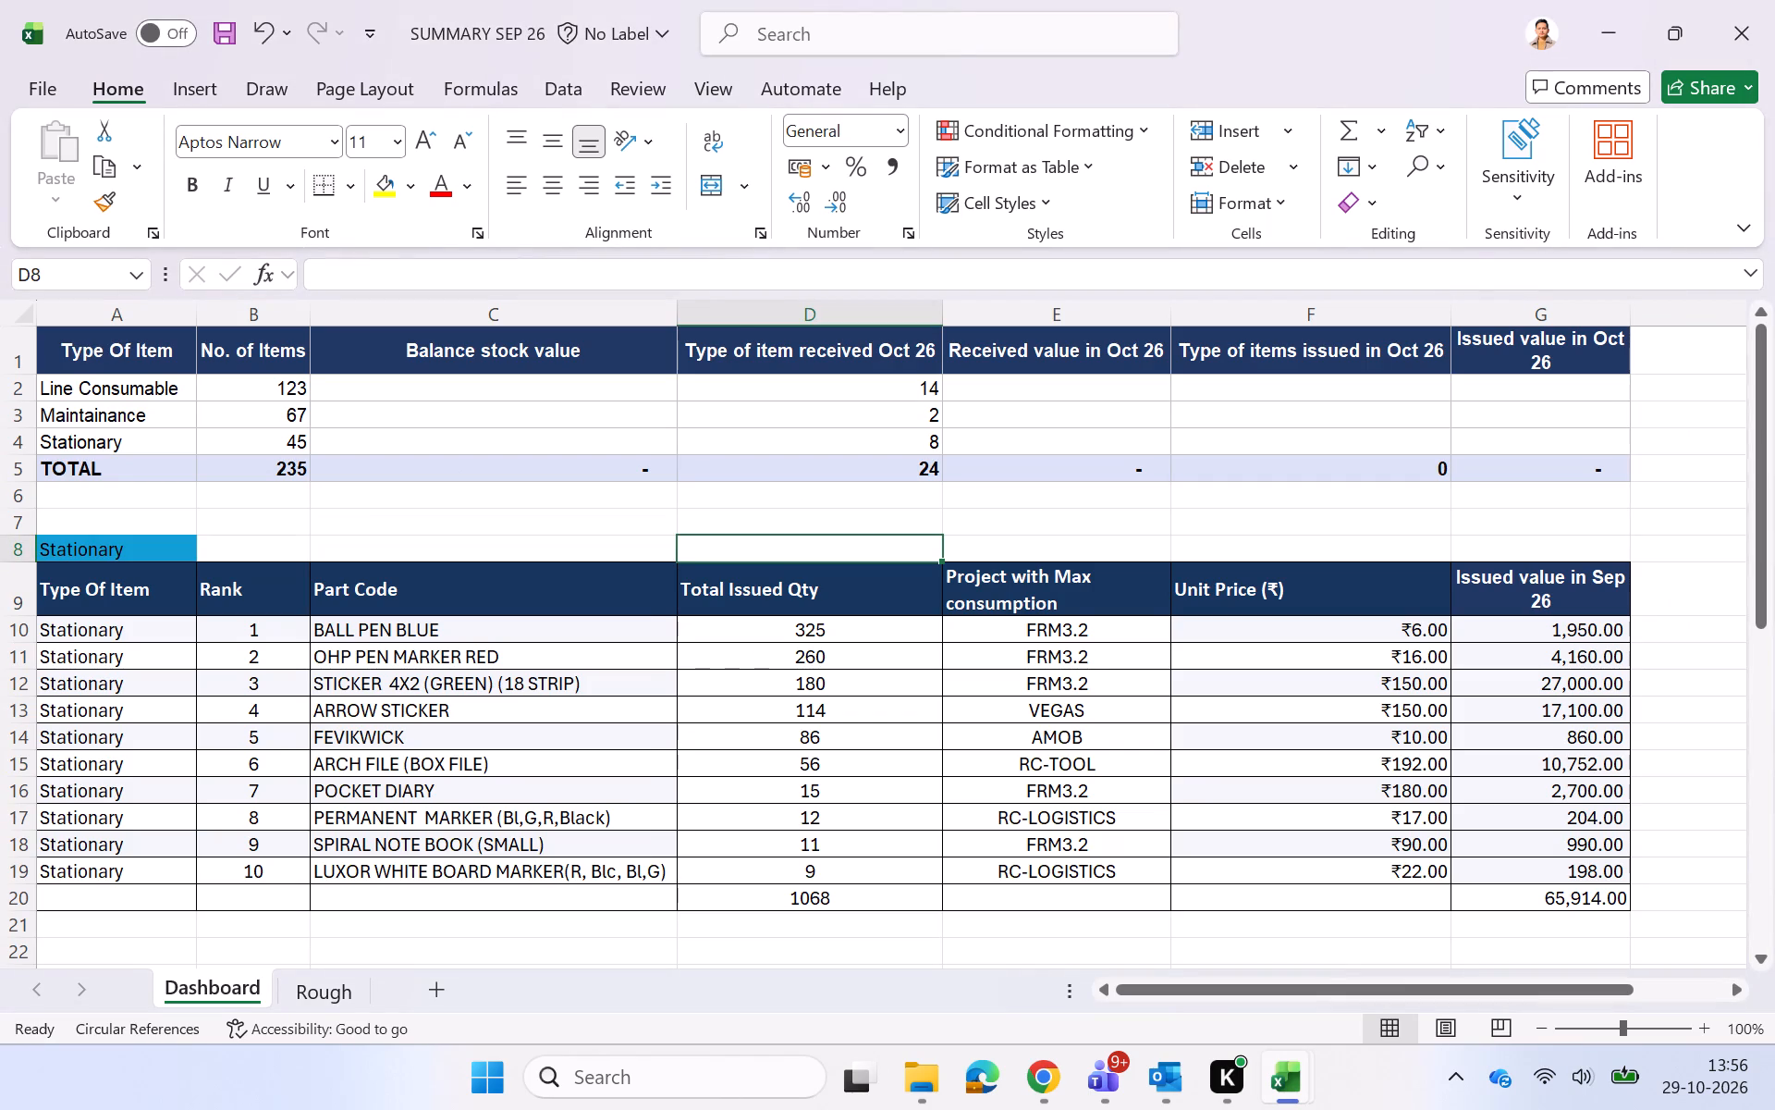
pyautogui.click(1044, 405)
pyautogui.hotkey('alt', 'Tab')
pyautogui.hscroll(-1, 997, 632)
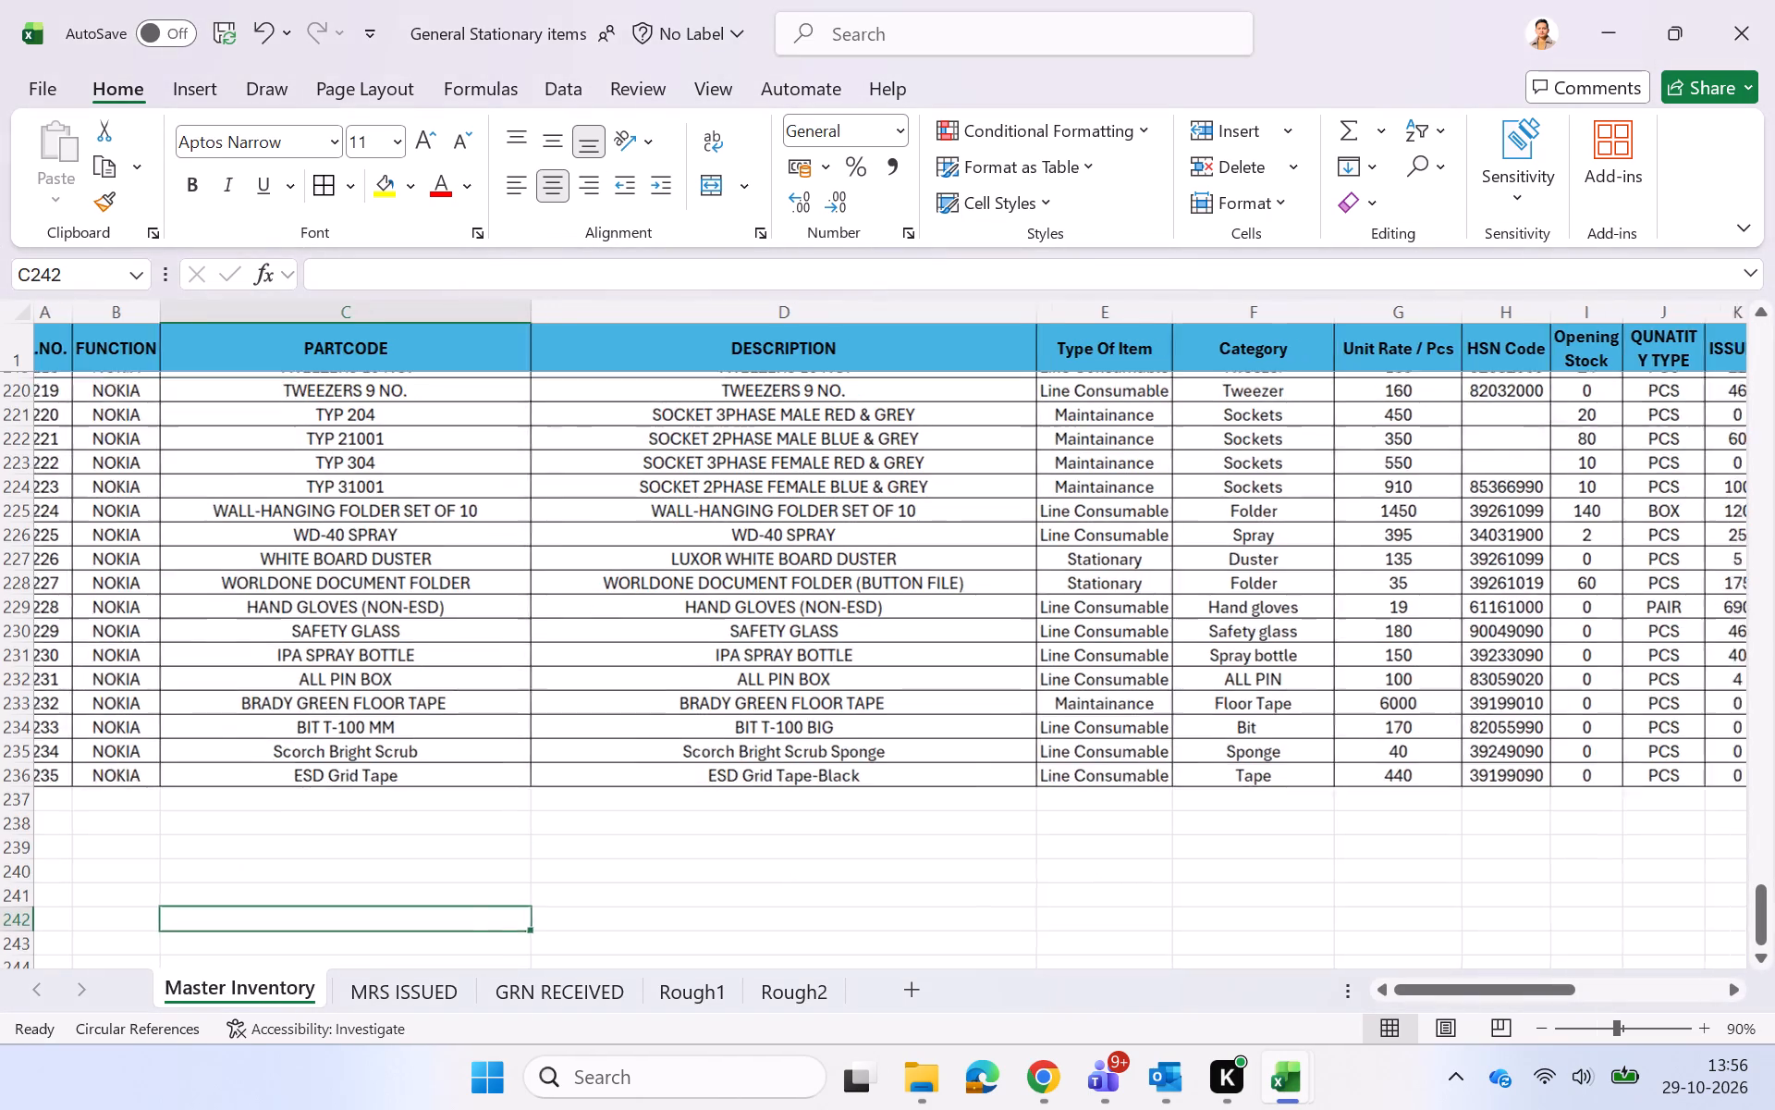
pyautogui.hscroll(-1, 997, 632)
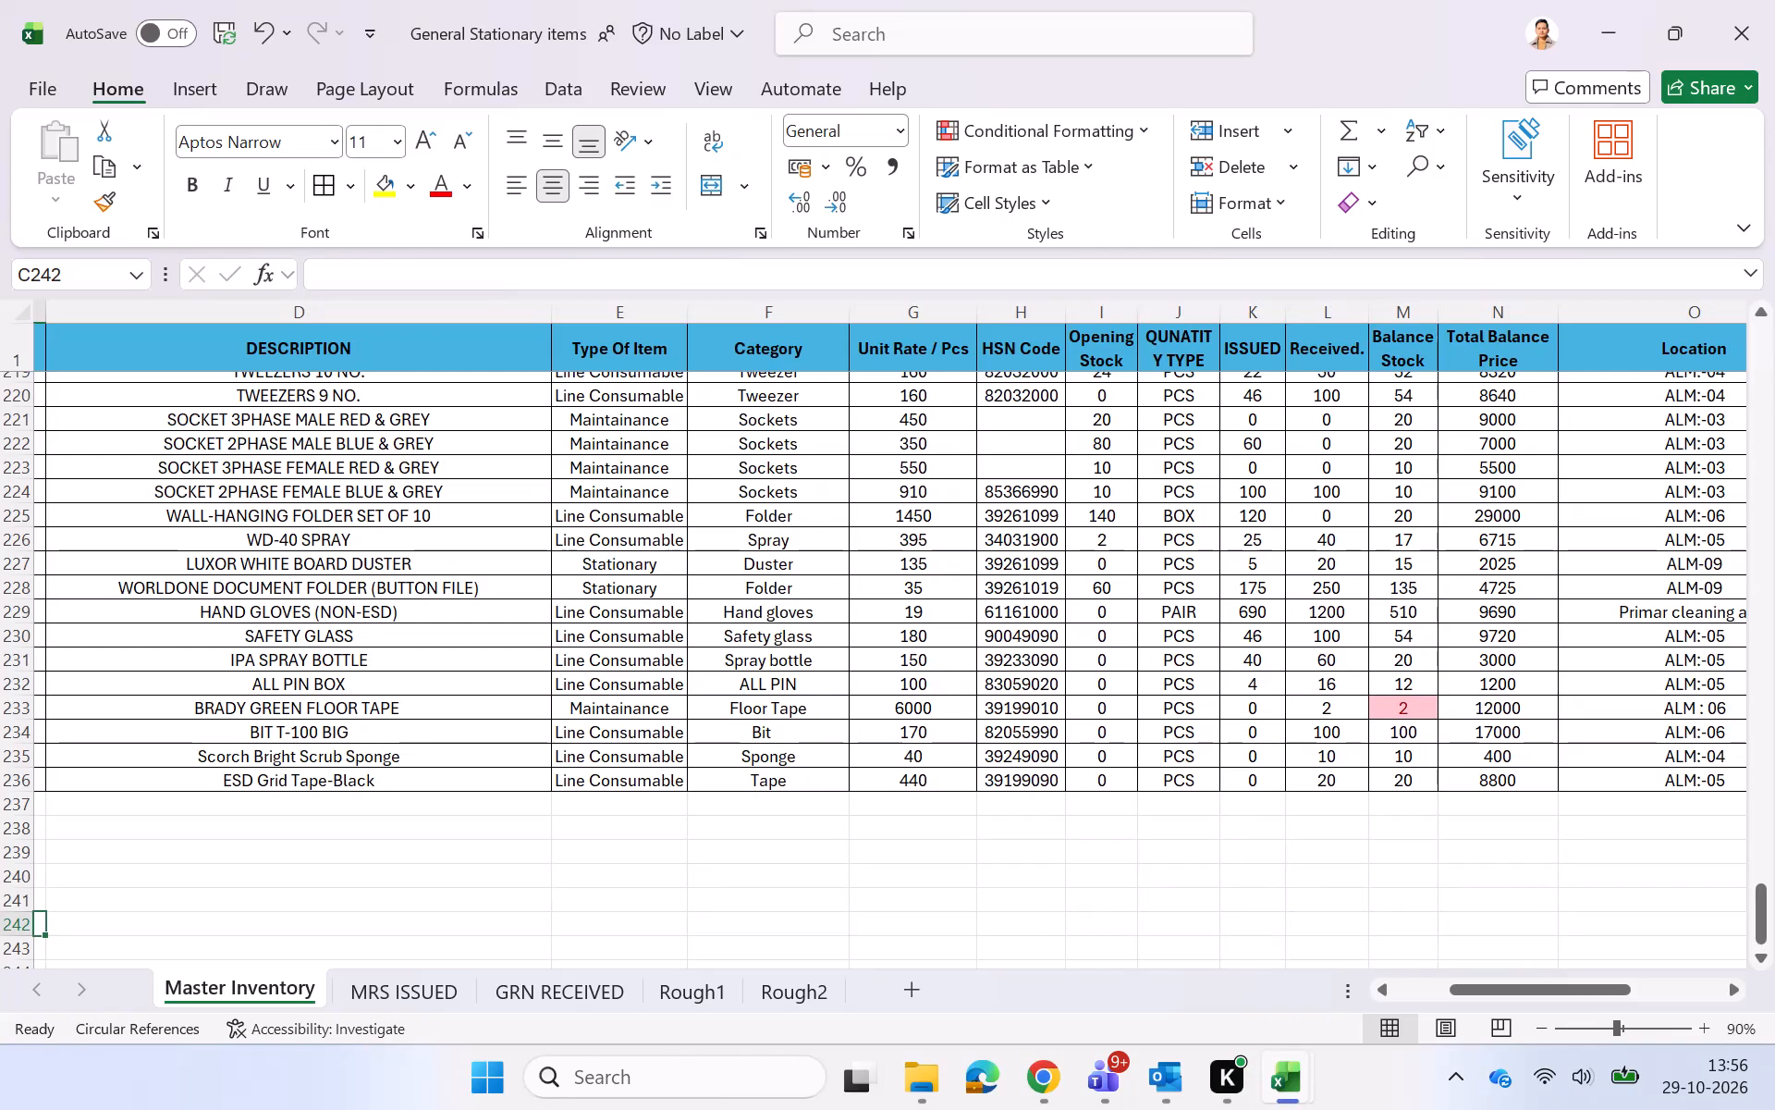
pyautogui.click(997, 632)
# Switch to the Book1 workbook and examine the October receipts list on Sheet1 across its rows and columns.
pyautogui.hotkey('alt', 'Tab')
pyautogui.hotkey('alt', 'Tab')
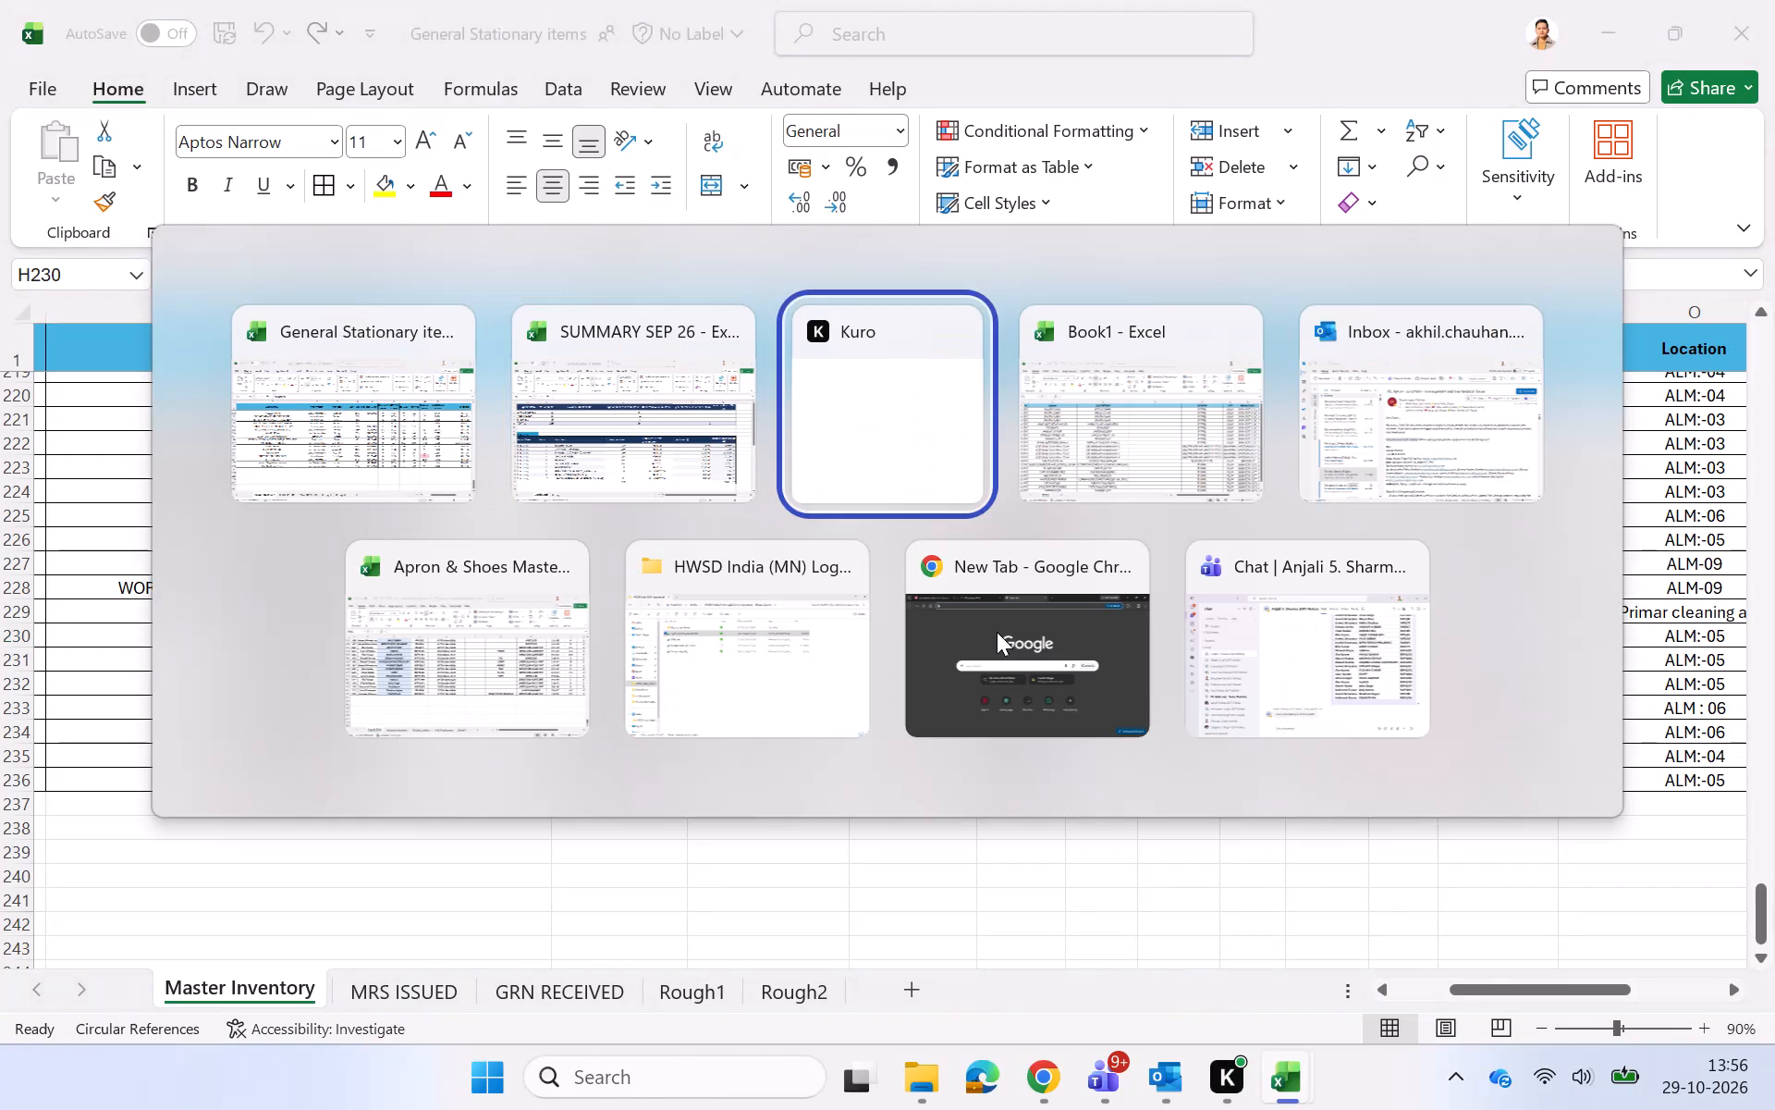
pyautogui.hotkey('alt', 'Tab')
pyautogui.hotkey('alt', 'Tab')
pyautogui.hotkey('alt', 'Tab')
pyautogui.hotkey('alt', 'Tab')
pyautogui.hotkey('alt', 'Tab')
pyautogui.hotkey('alt', 'Tab')
pyautogui.hotkey('alt', 'Tab')
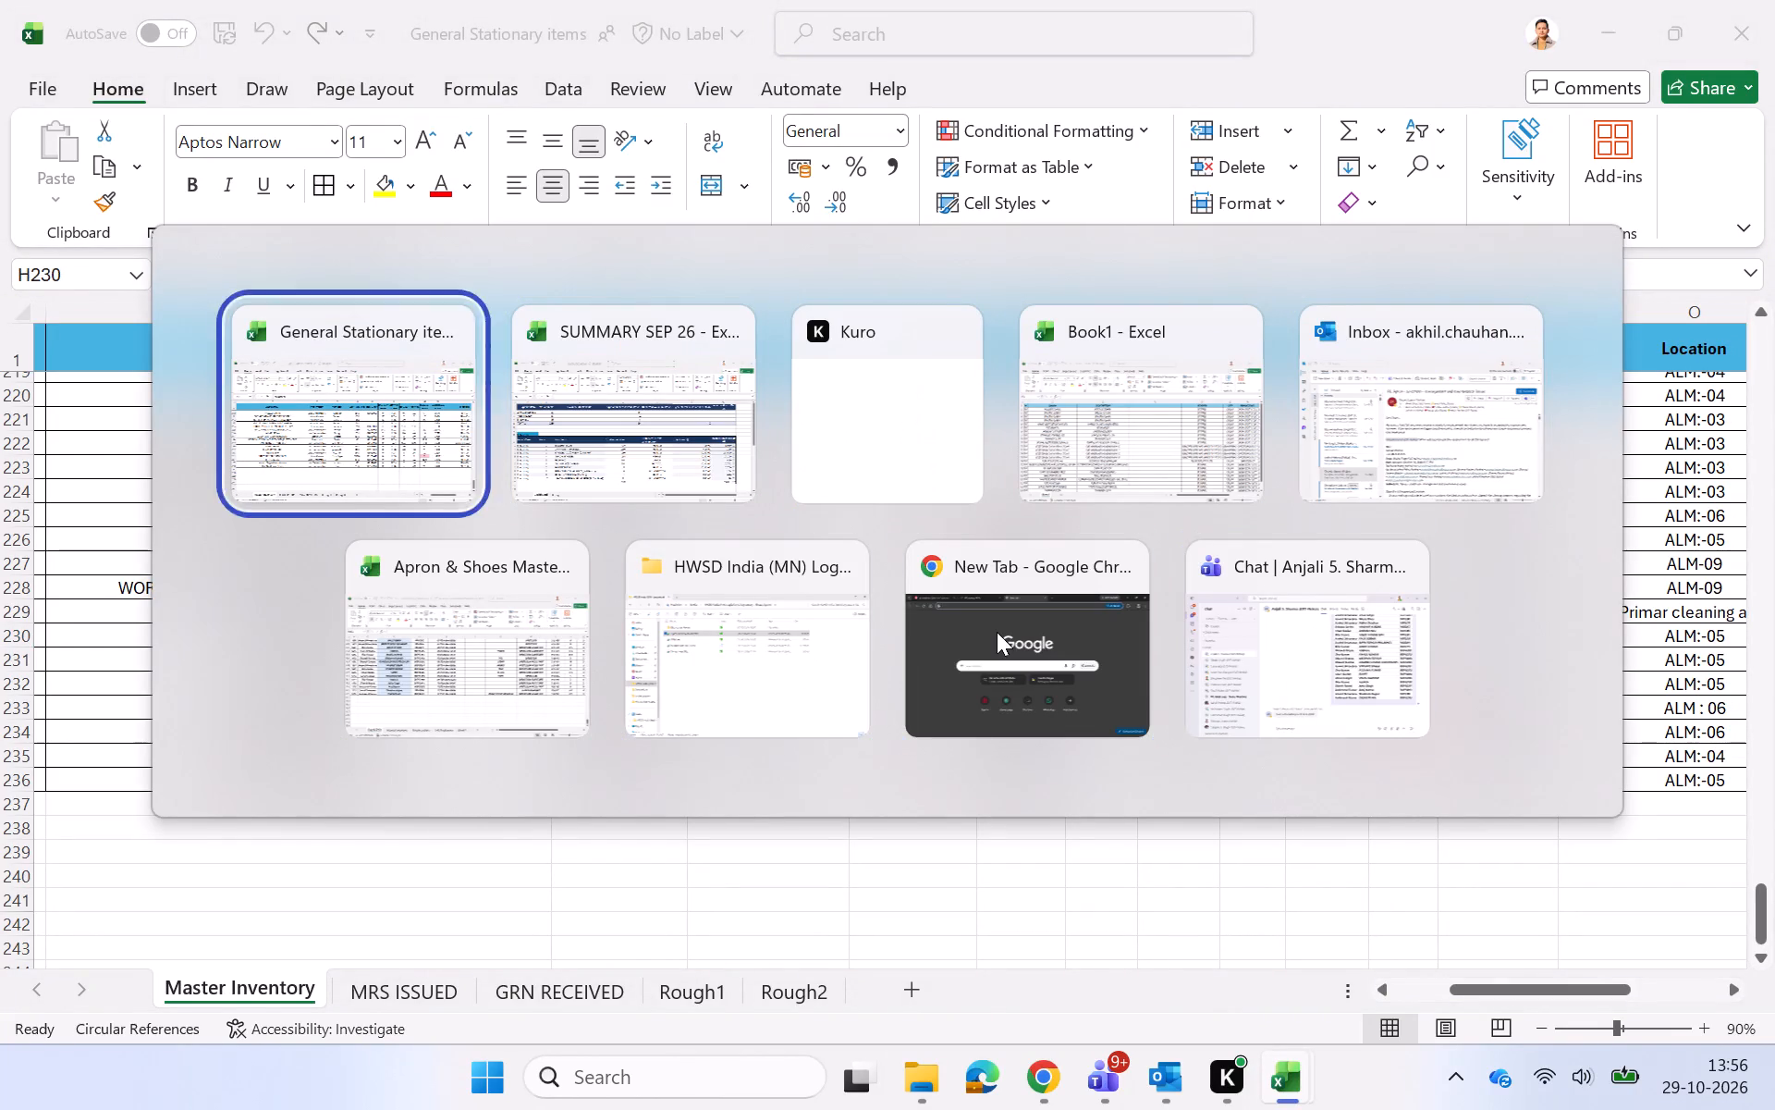
pyautogui.hotkey('alt', 'Tab')
pyautogui.hotkey('alt', 'Tab')
pyautogui.hotkey('alt', 'Tab')
pyautogui.scroll(6, 1027, 591)
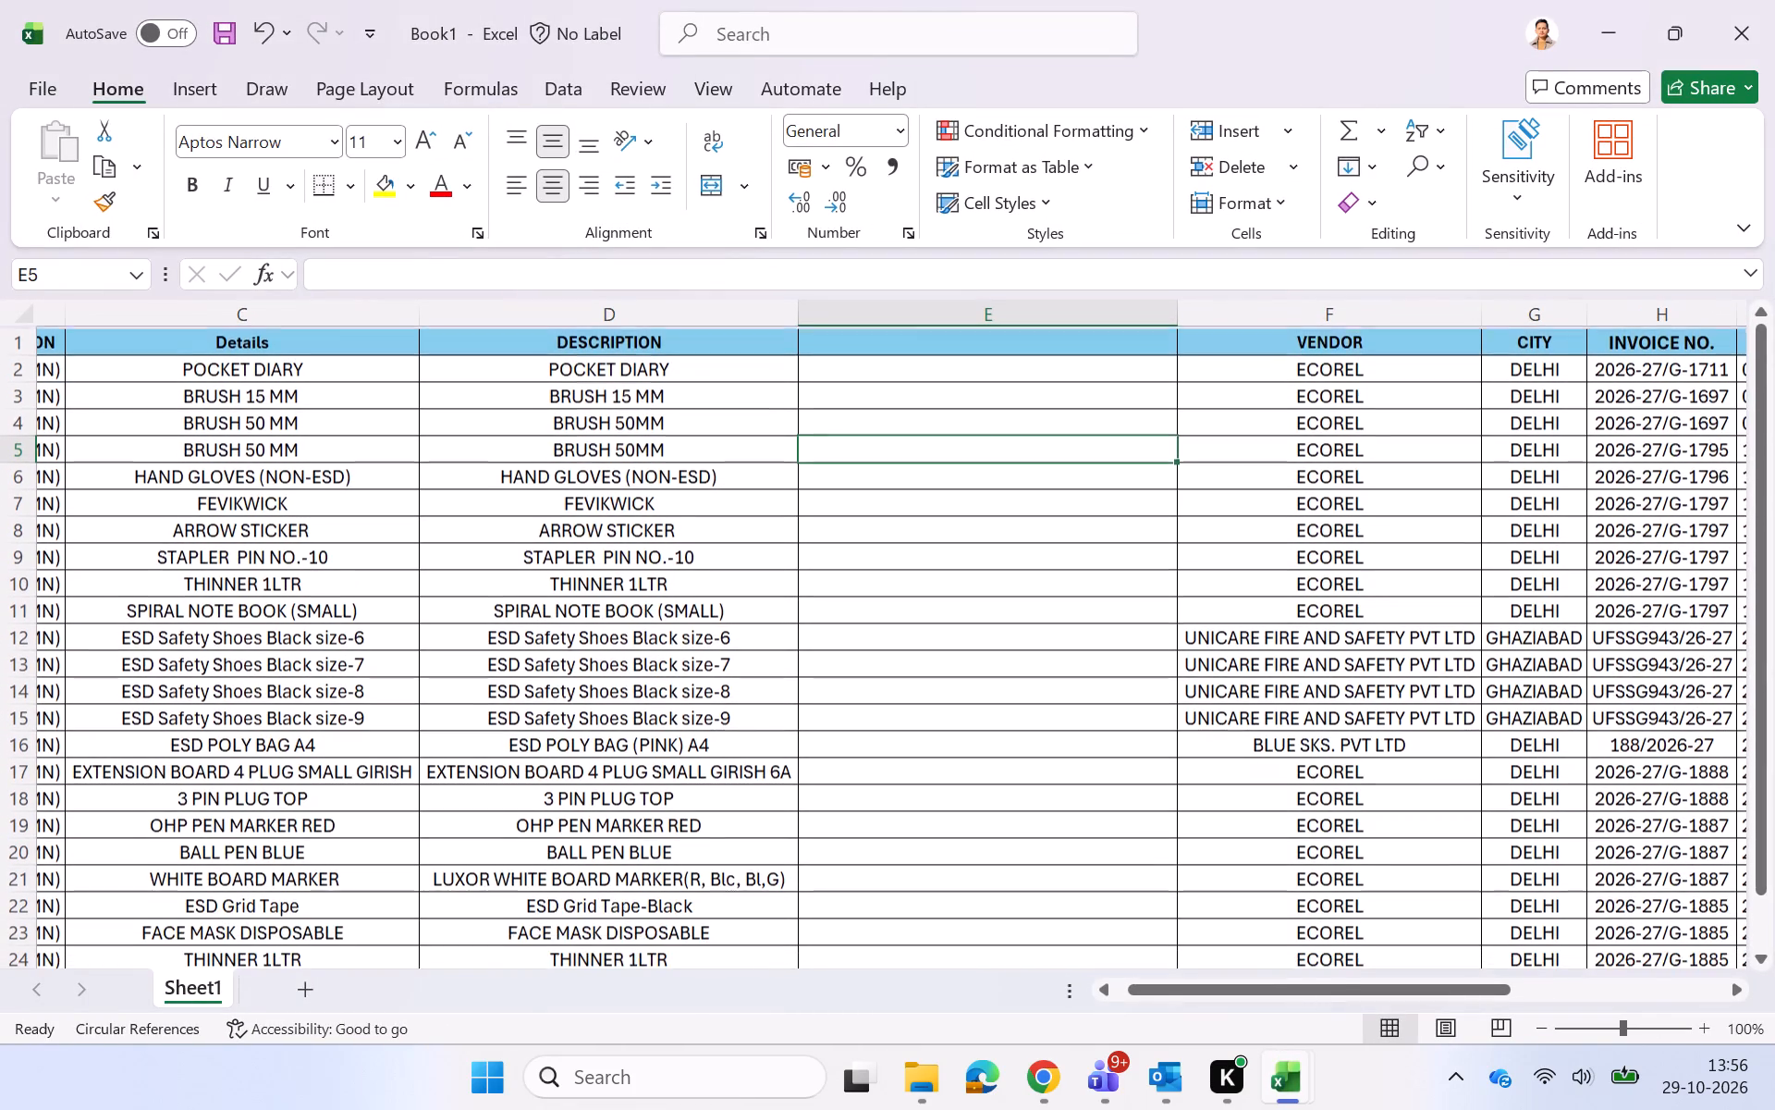
pyautogui.hscroll(-5, 1027, 591)
pyautogui.scroll(-1, 1027, 591)
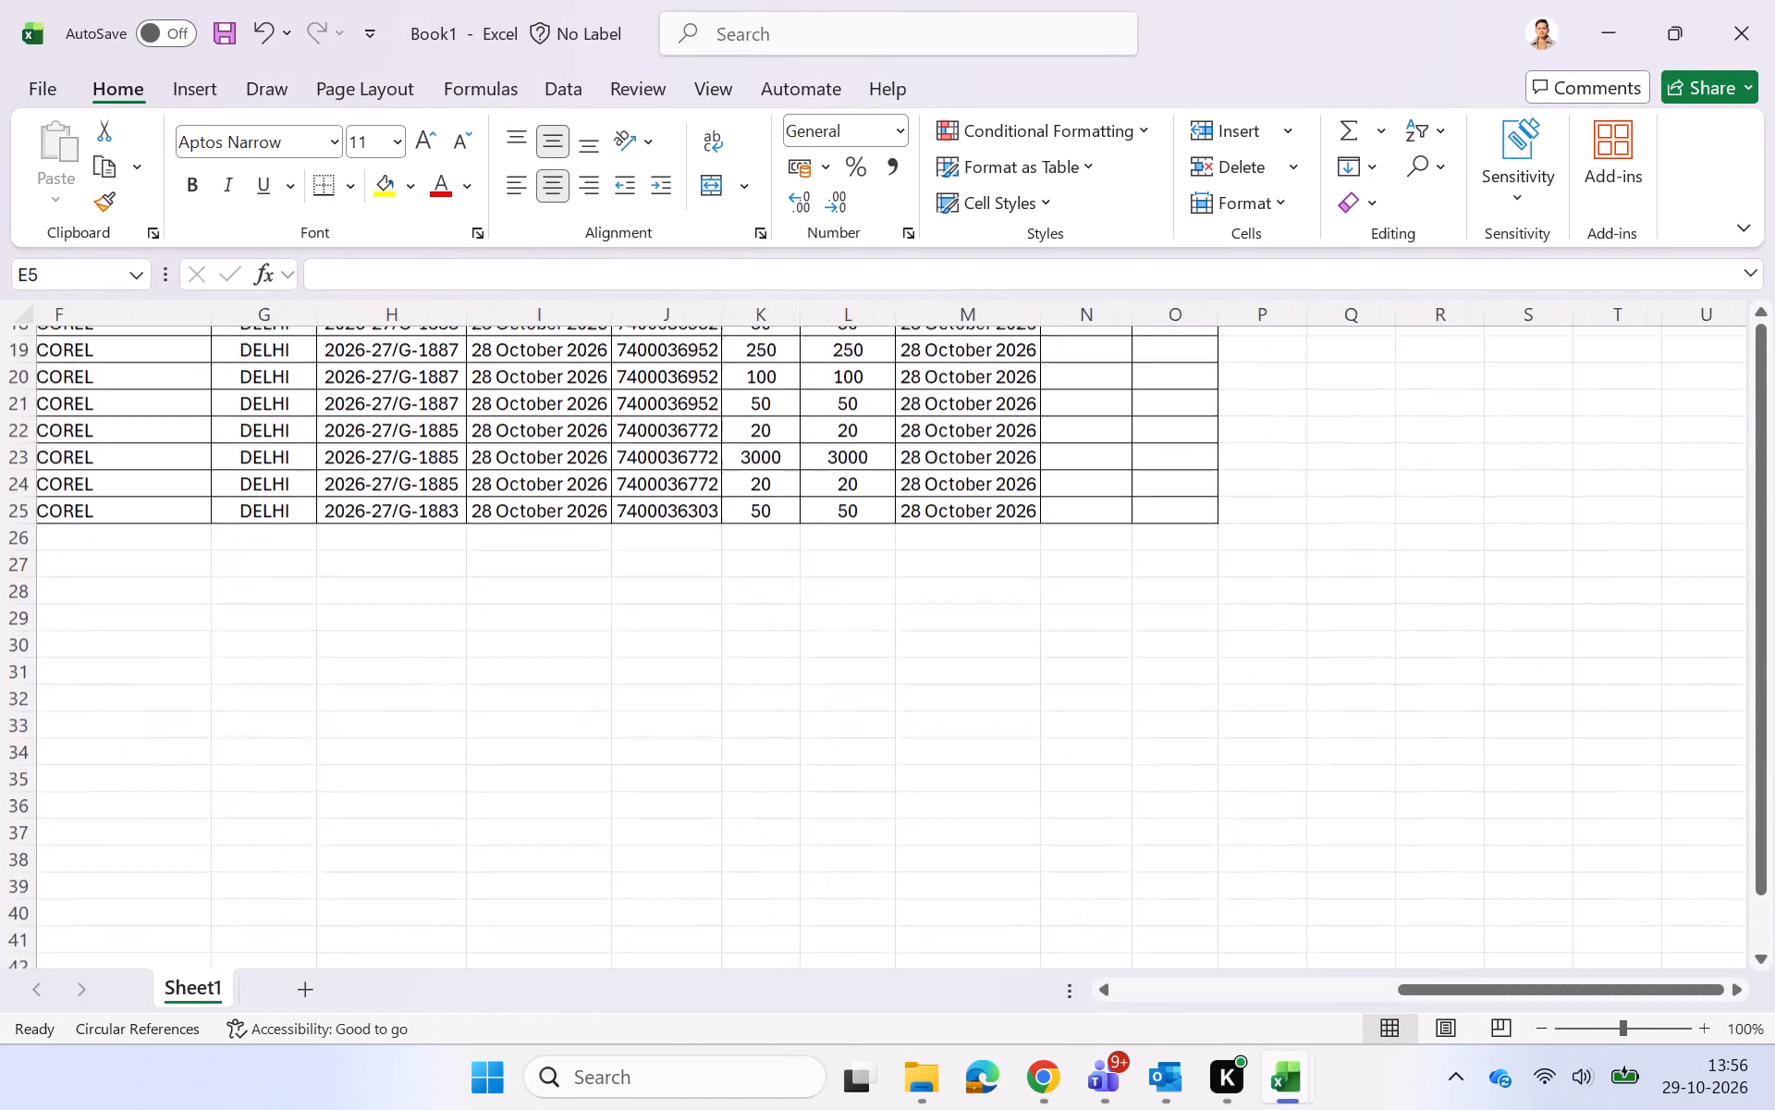
pyautogui.scroll(-2, 1027, 591)
pyautogui.scroll(6, 1027, 591)
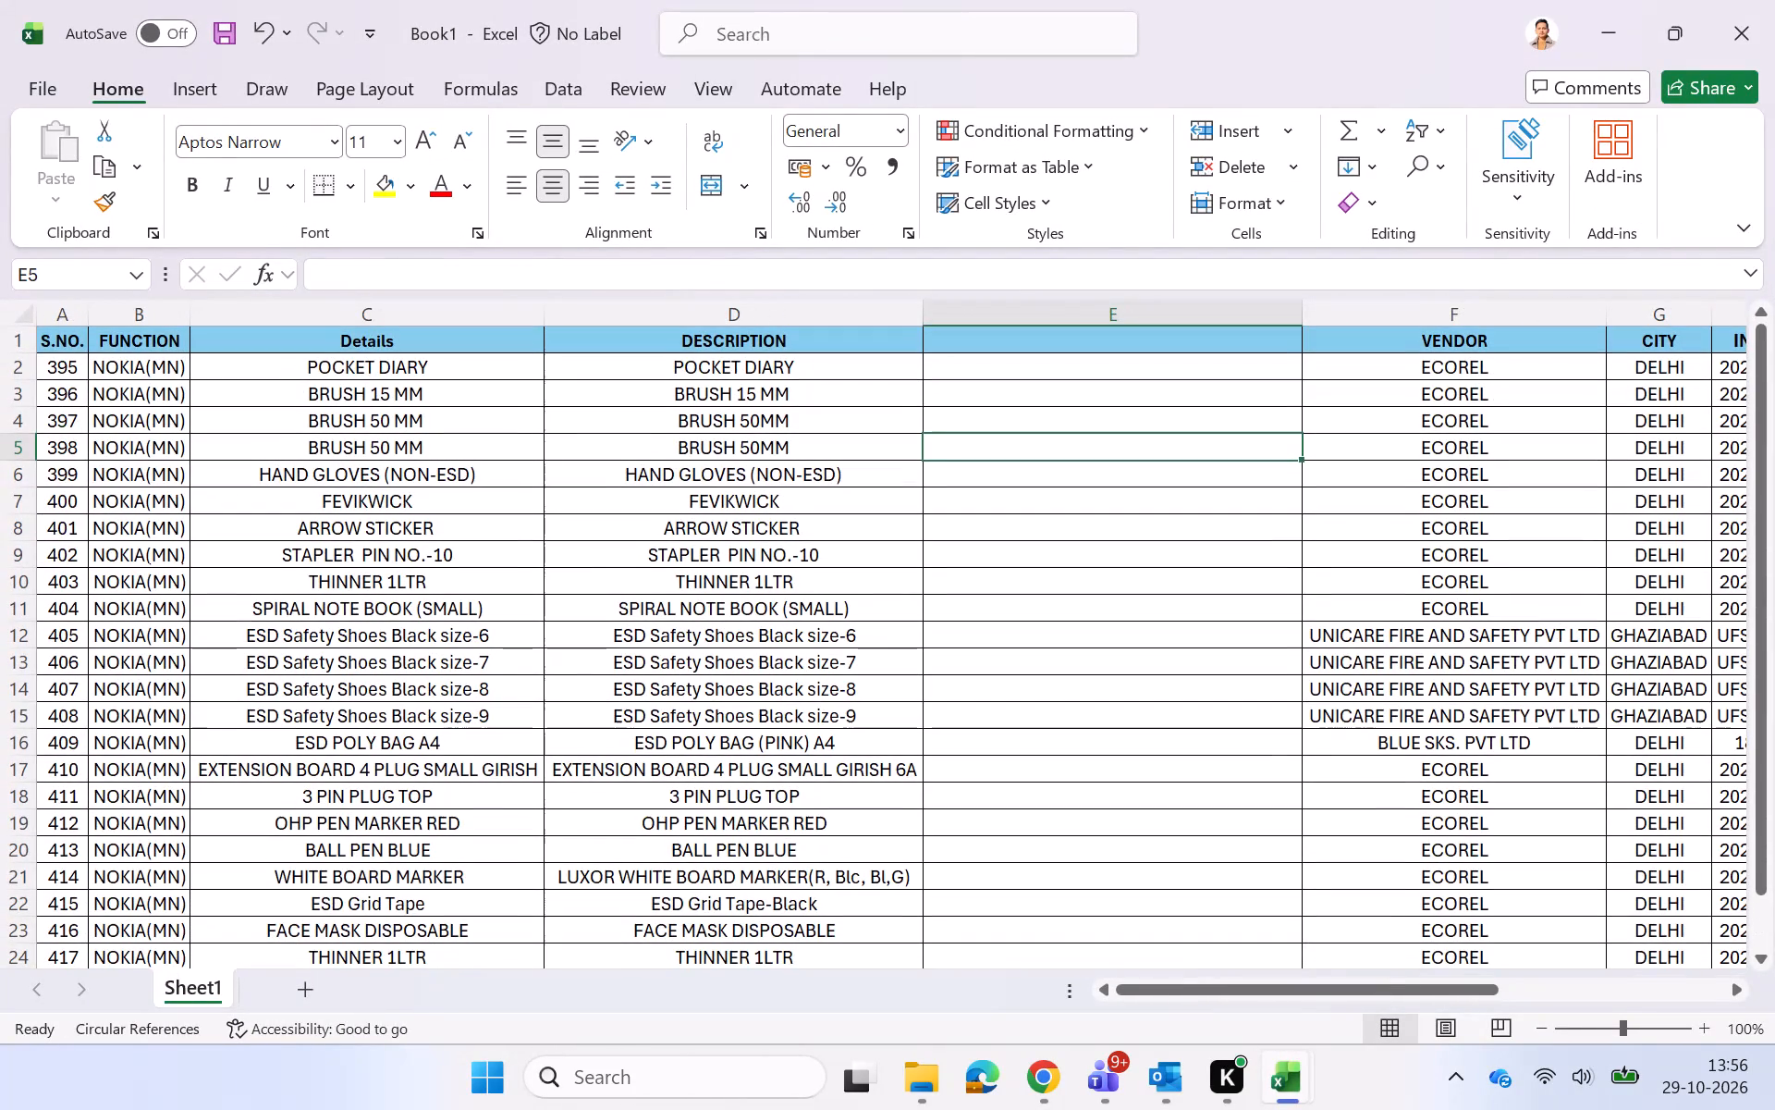
pyautogui.click(1027, 591)
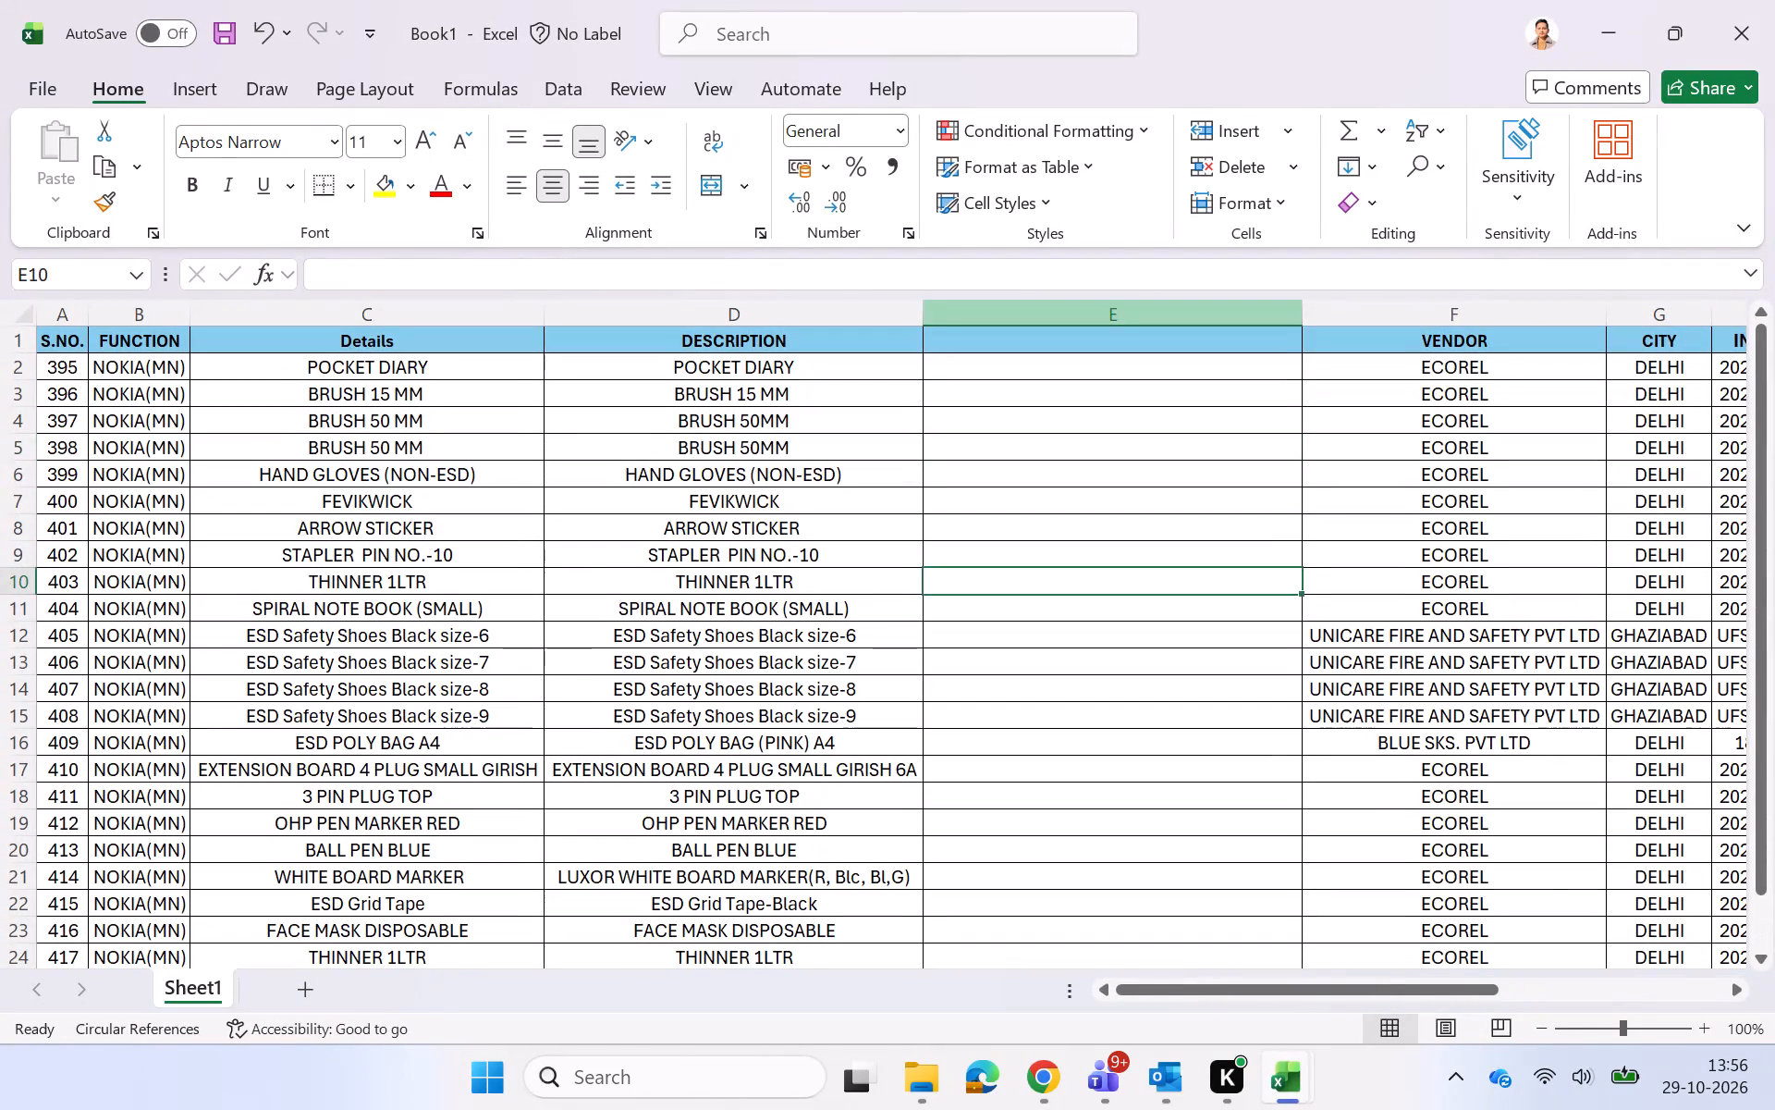
pyautogui.click(1065, 313)
pyautogui.click(838, 629)
# Add a new blank worksheet to Book1.
pyautogui.click(305, 981)
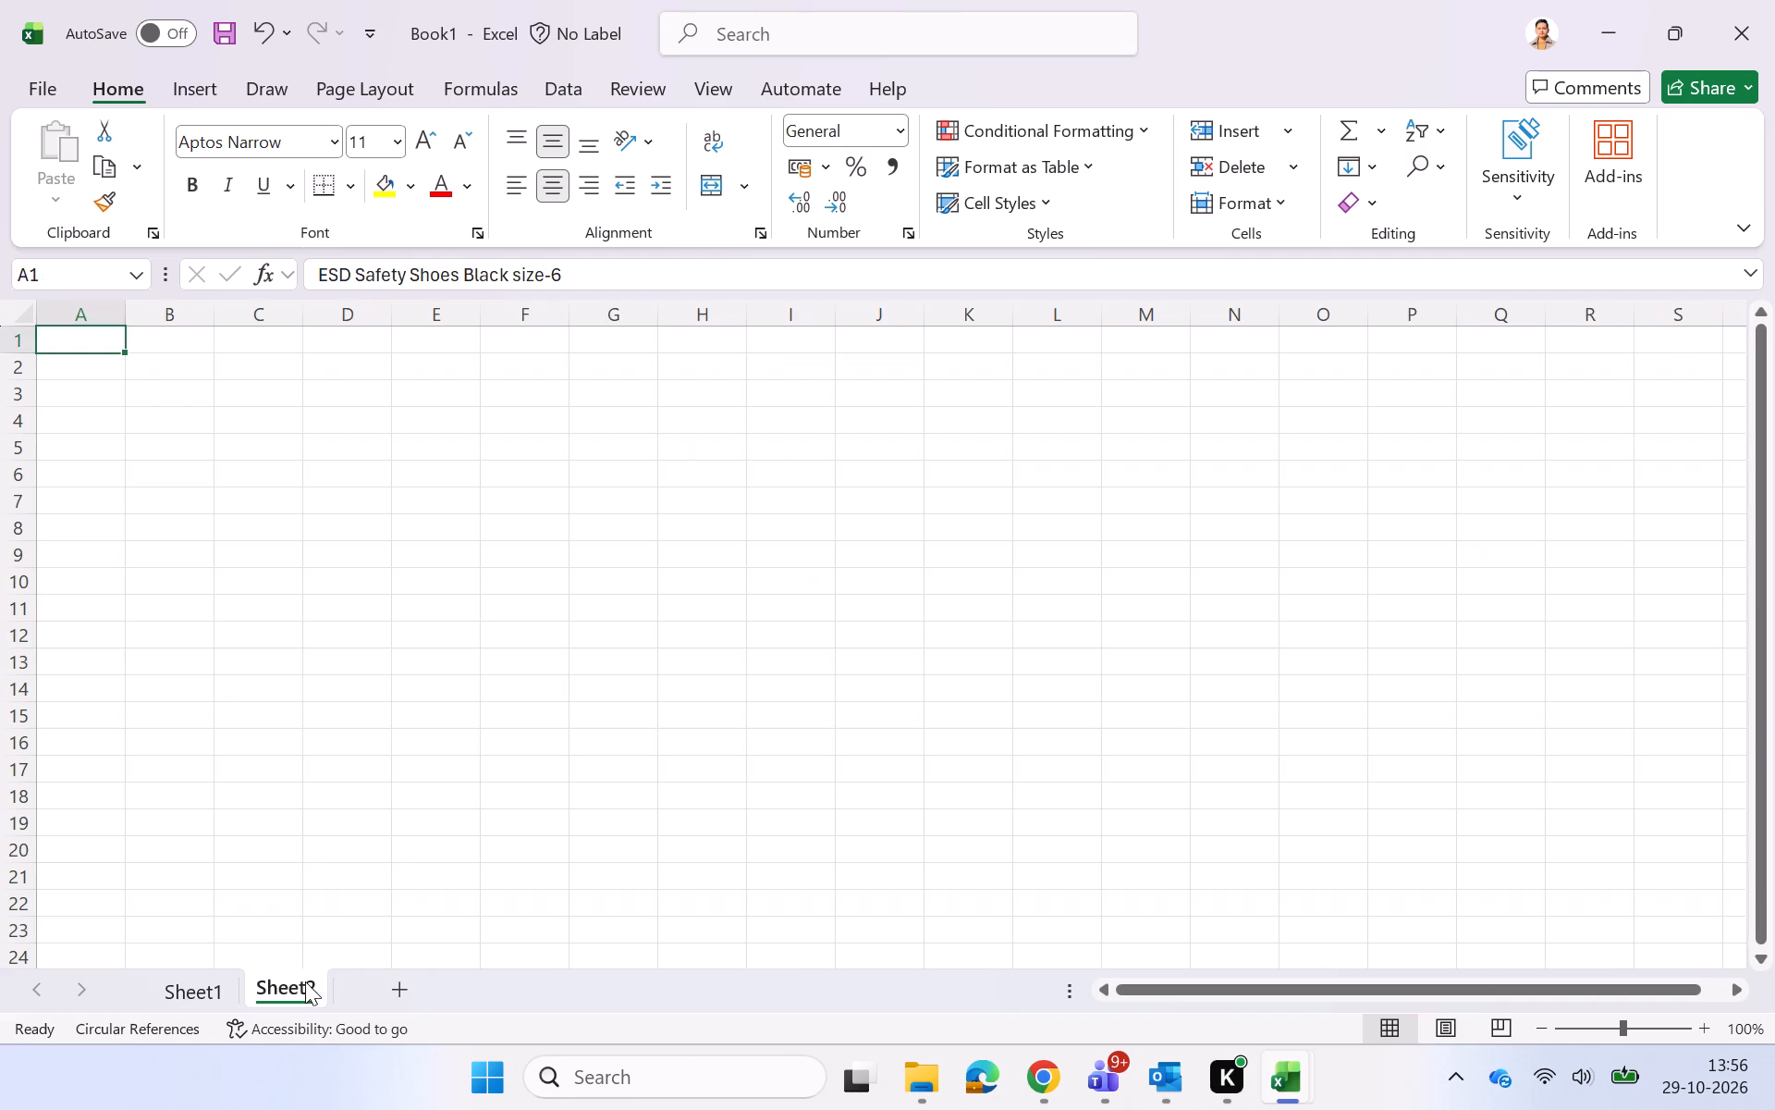
pyautogui.click(430, 633)
# On the GRN RECEIVED sheet of General Stationary items, clear the existing Details filter and reapply empty filters to the headers.
pyautogui.hotkey('alt', 'Tab')
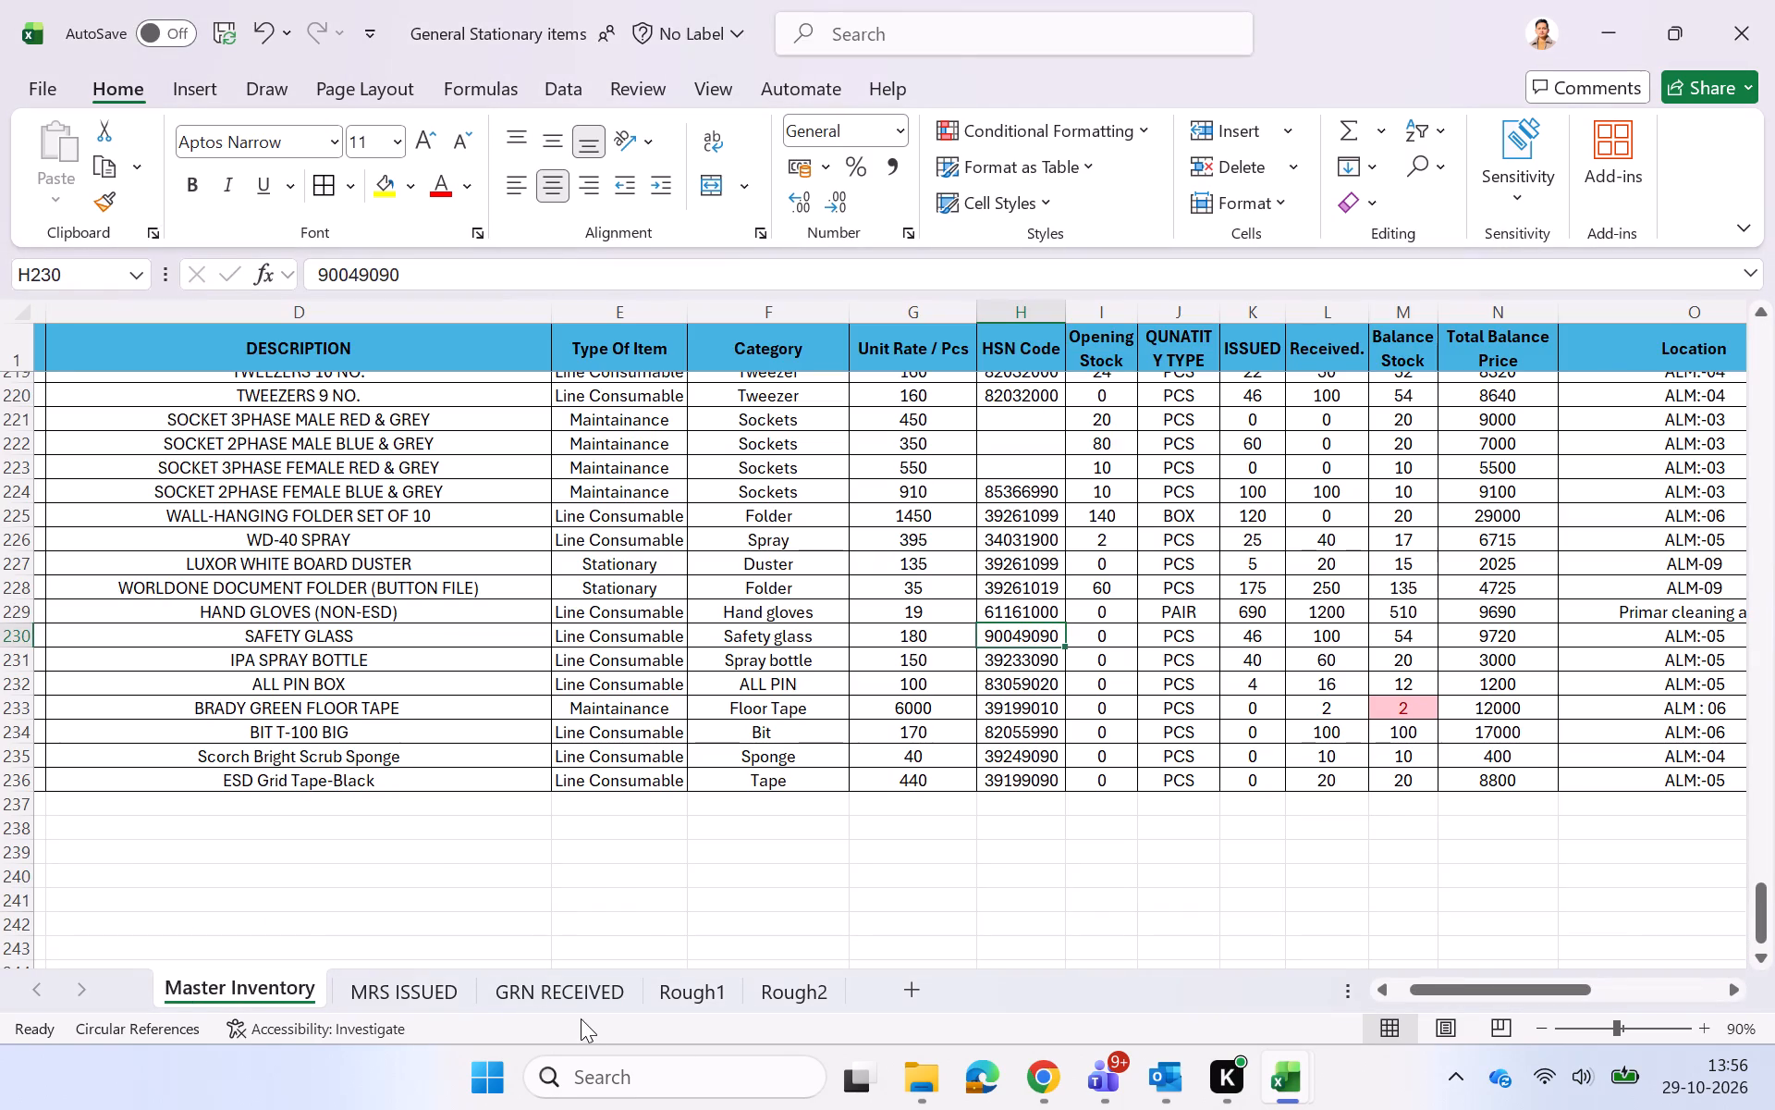
pyautogui.click(581, 1019)
pyautogui.click(581, 1019)
pyautogui.click(580, 1015)
pyautogui.click(562, 1002)
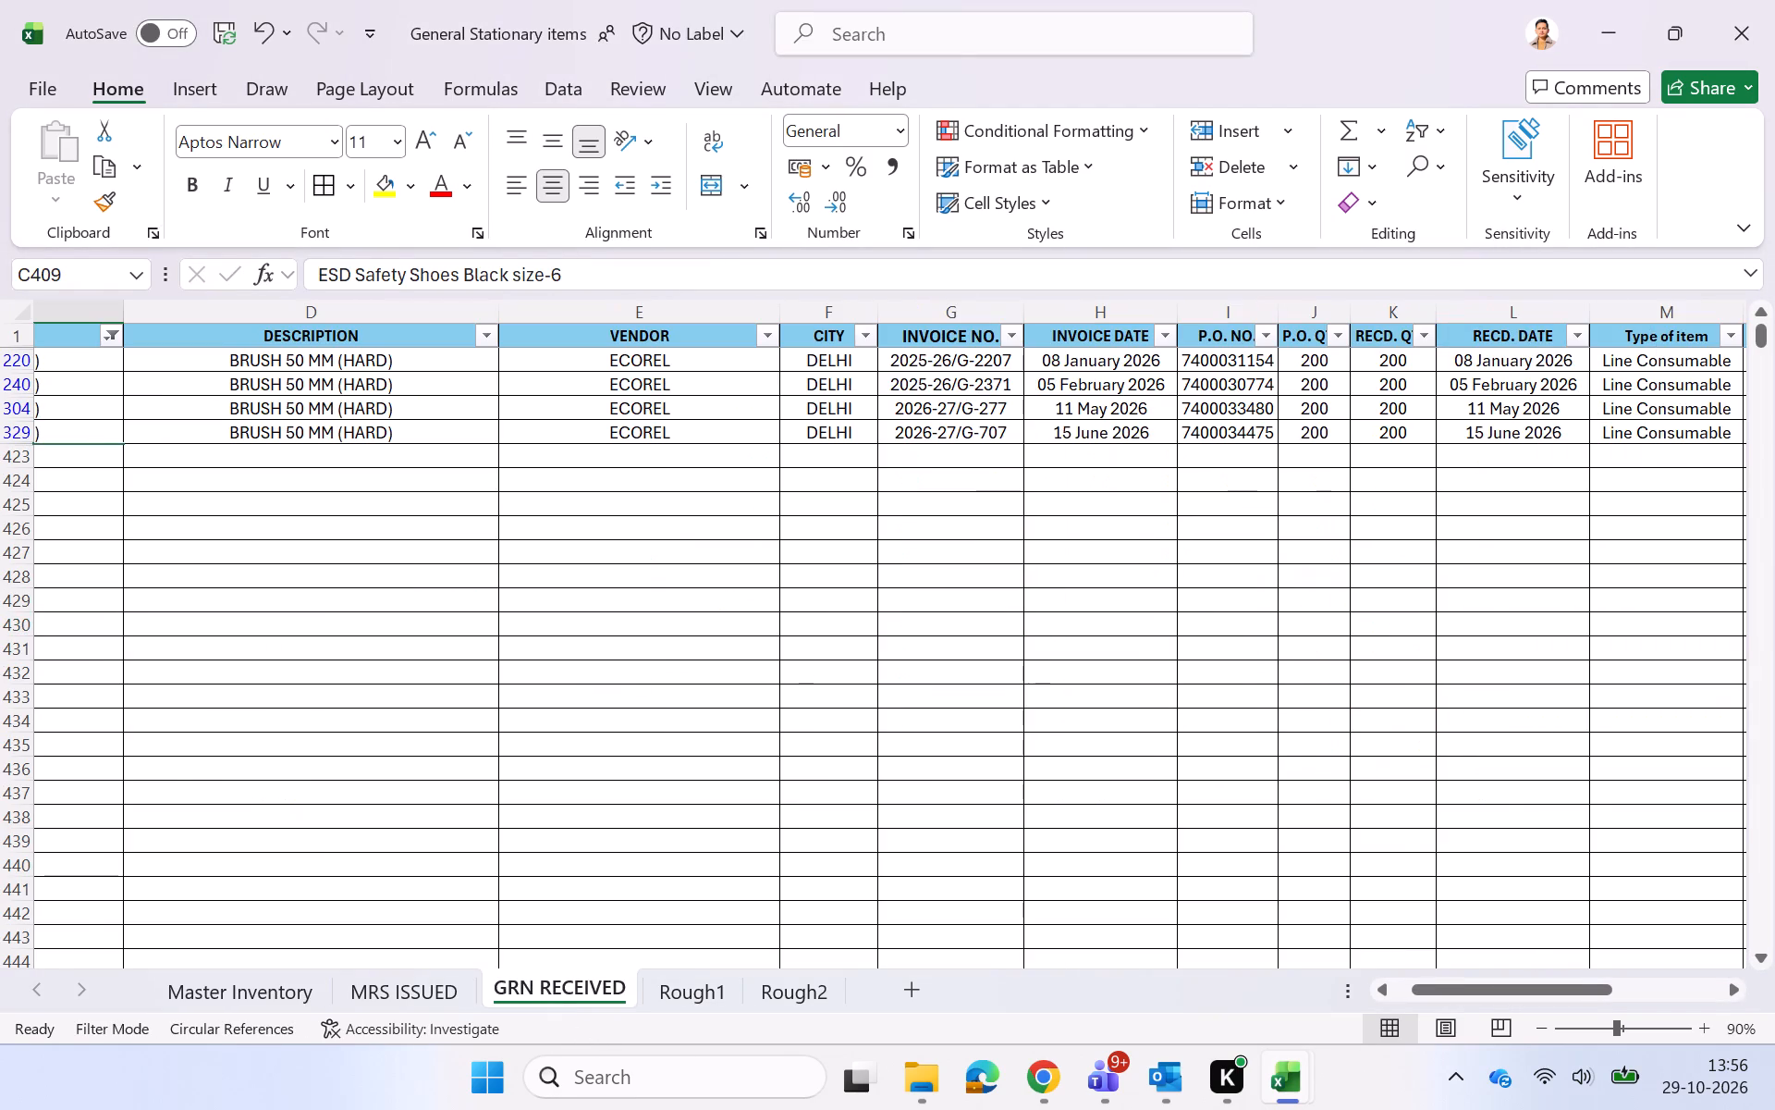
pyautogui.hscroll(6, 743, 595)
pyautogui.click(379, 561)
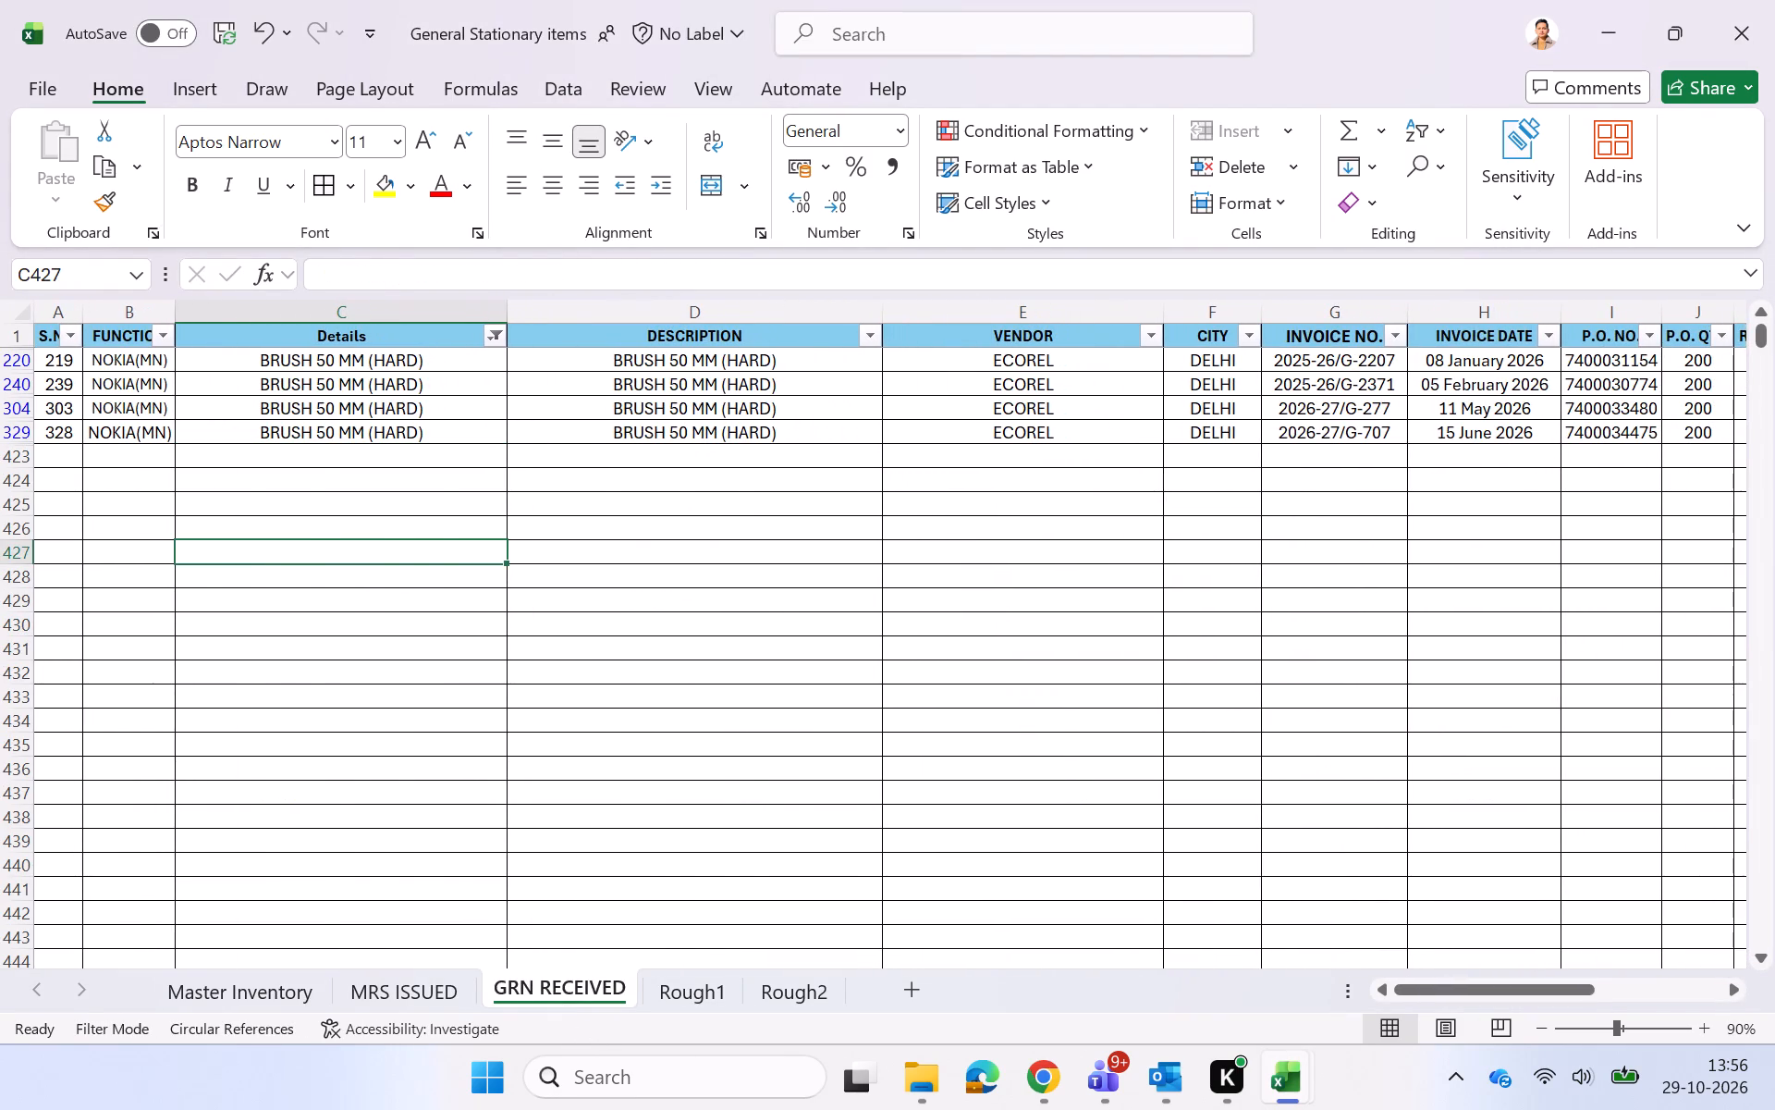
pyautogui.hotkey('ctrl', 'shift', 'l')
pyautogui.click(379, 561)
pyautogui.hotkey('ctrl', 'shift', 'l')
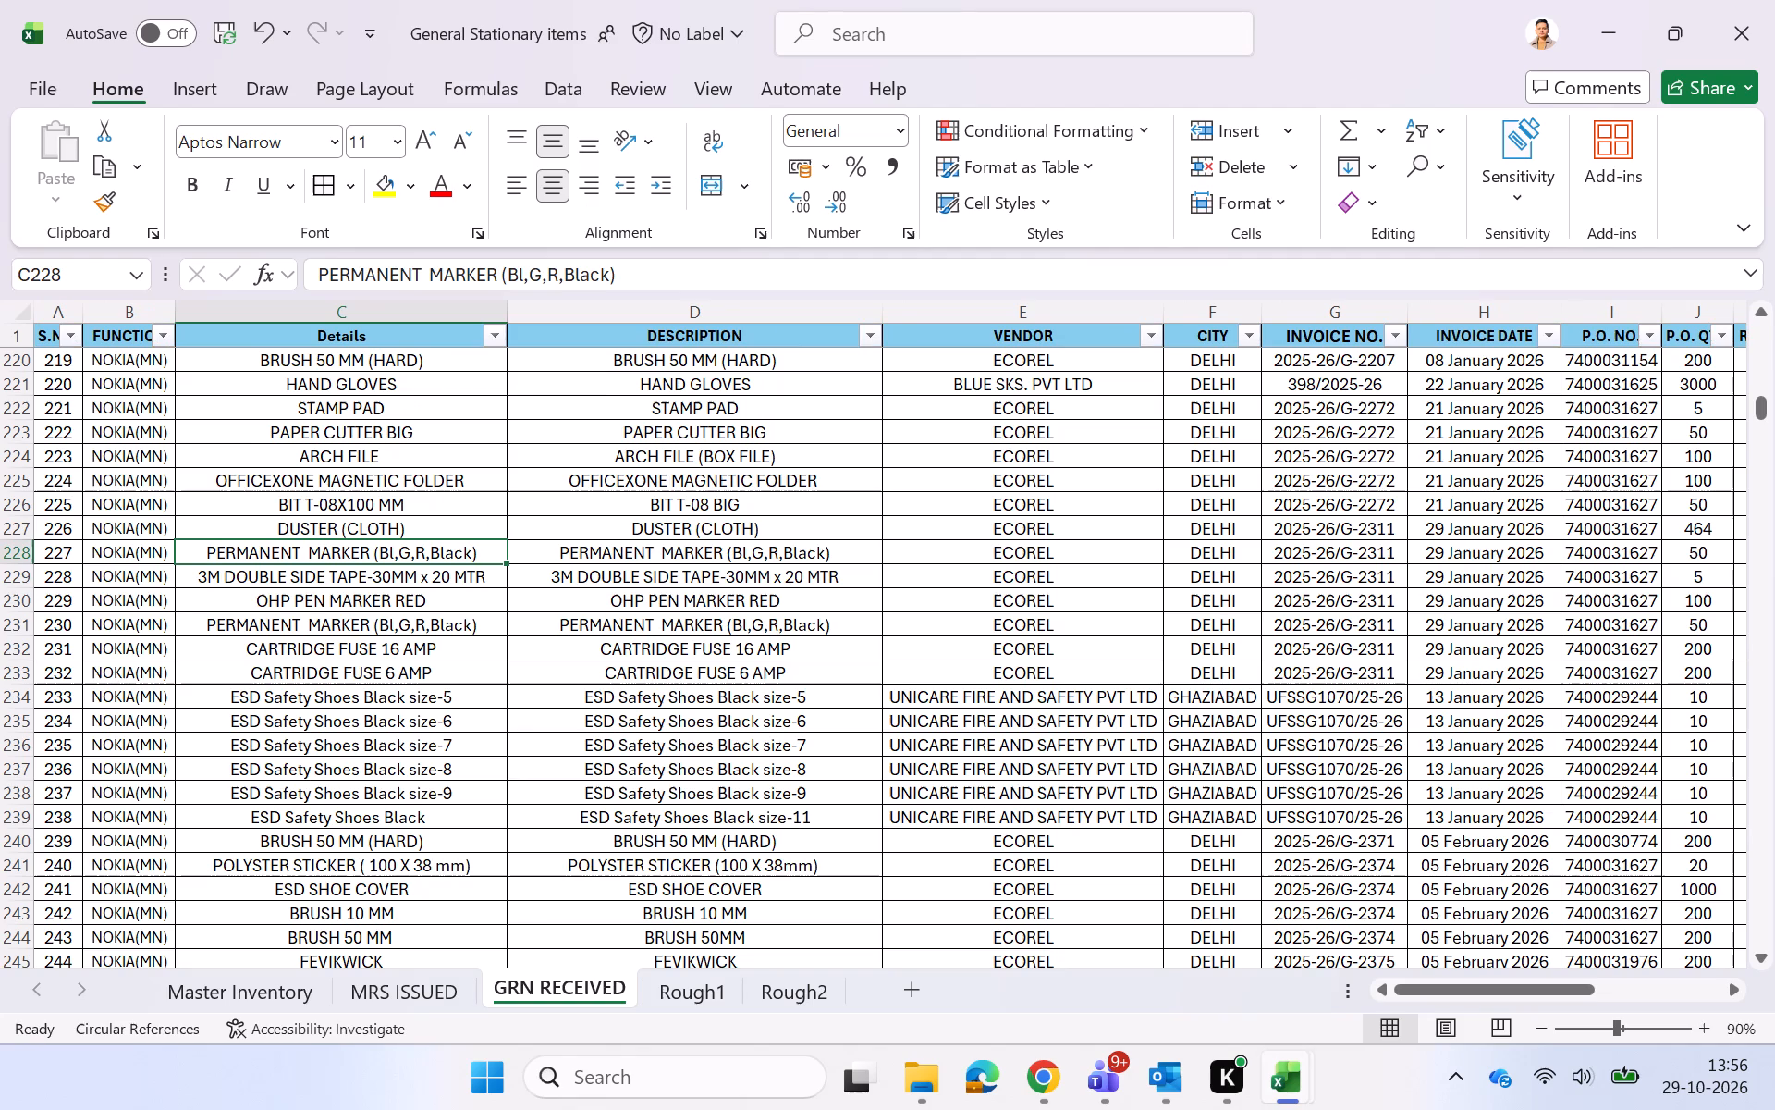
# Filter the GRN RECEIVED list by INVOICE DATE to October 2026 only.
pyautogui.hscroll(-2, 1164, 474)
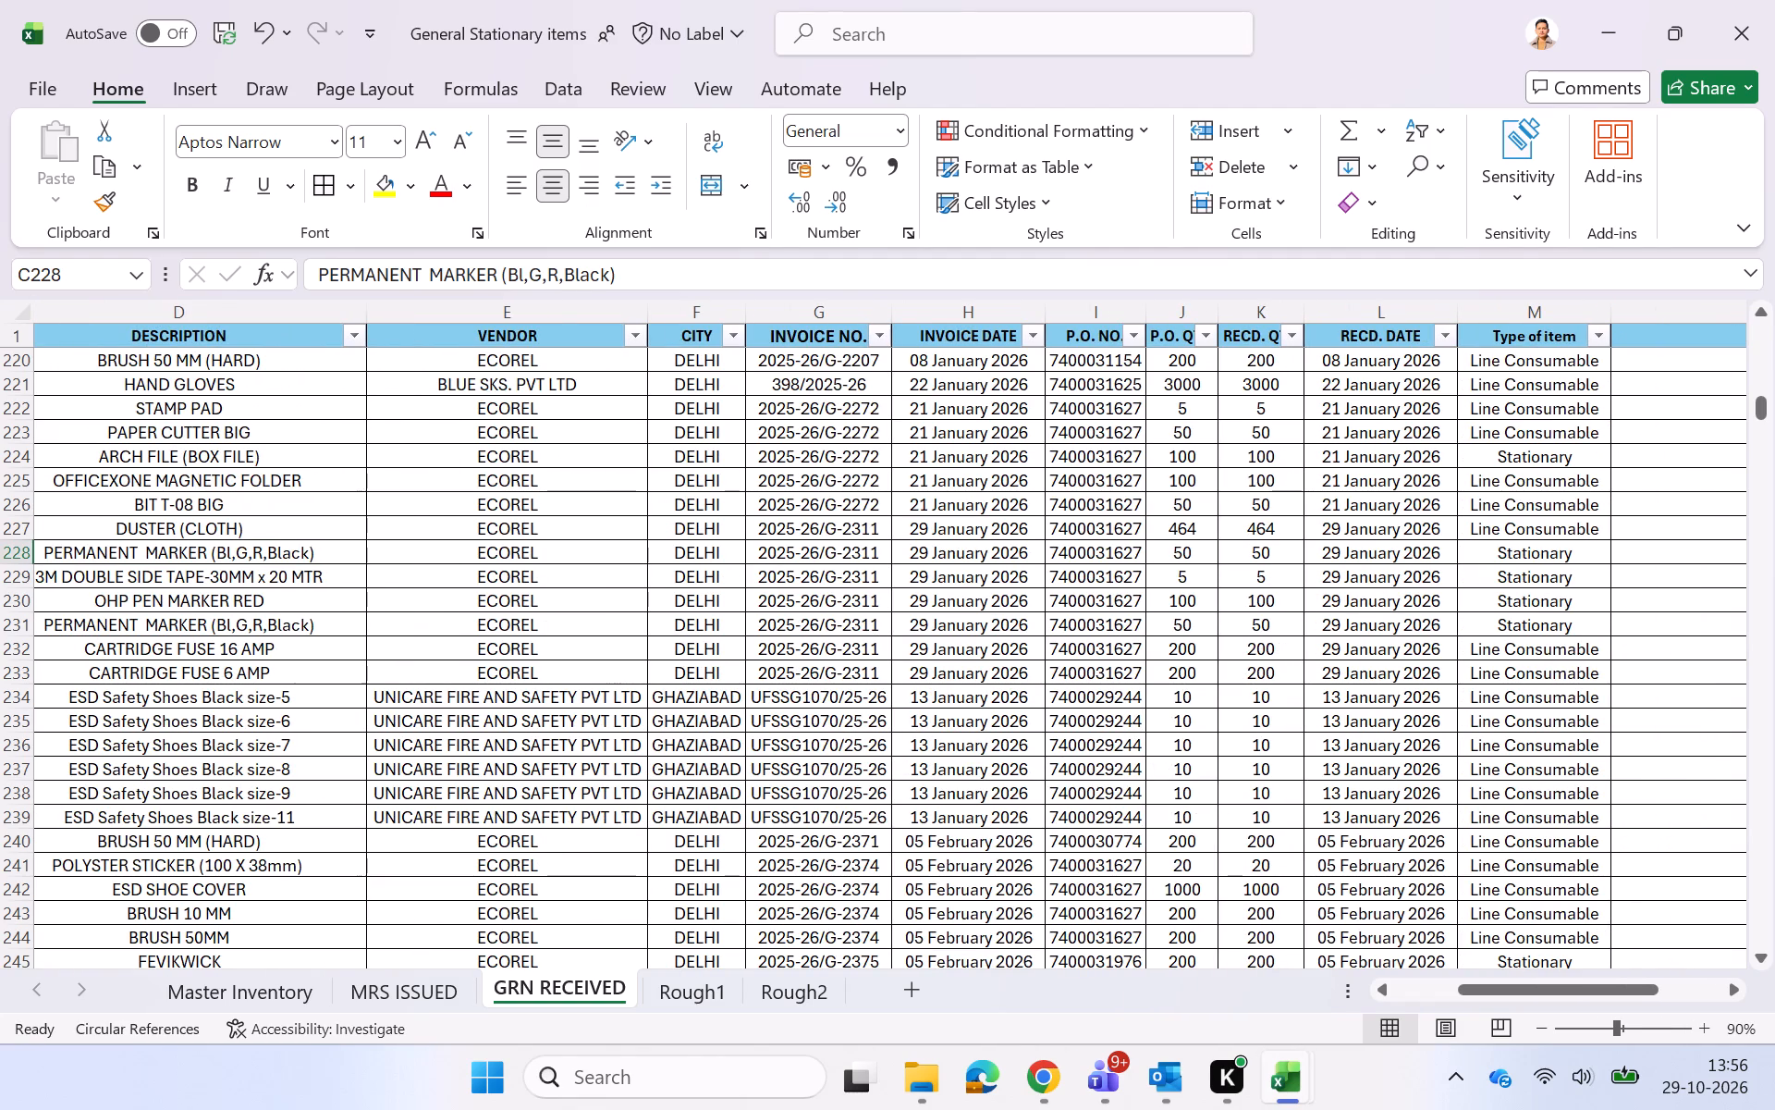
pyautogui.click(1027, 341)
pyautogui.click(757, 640)
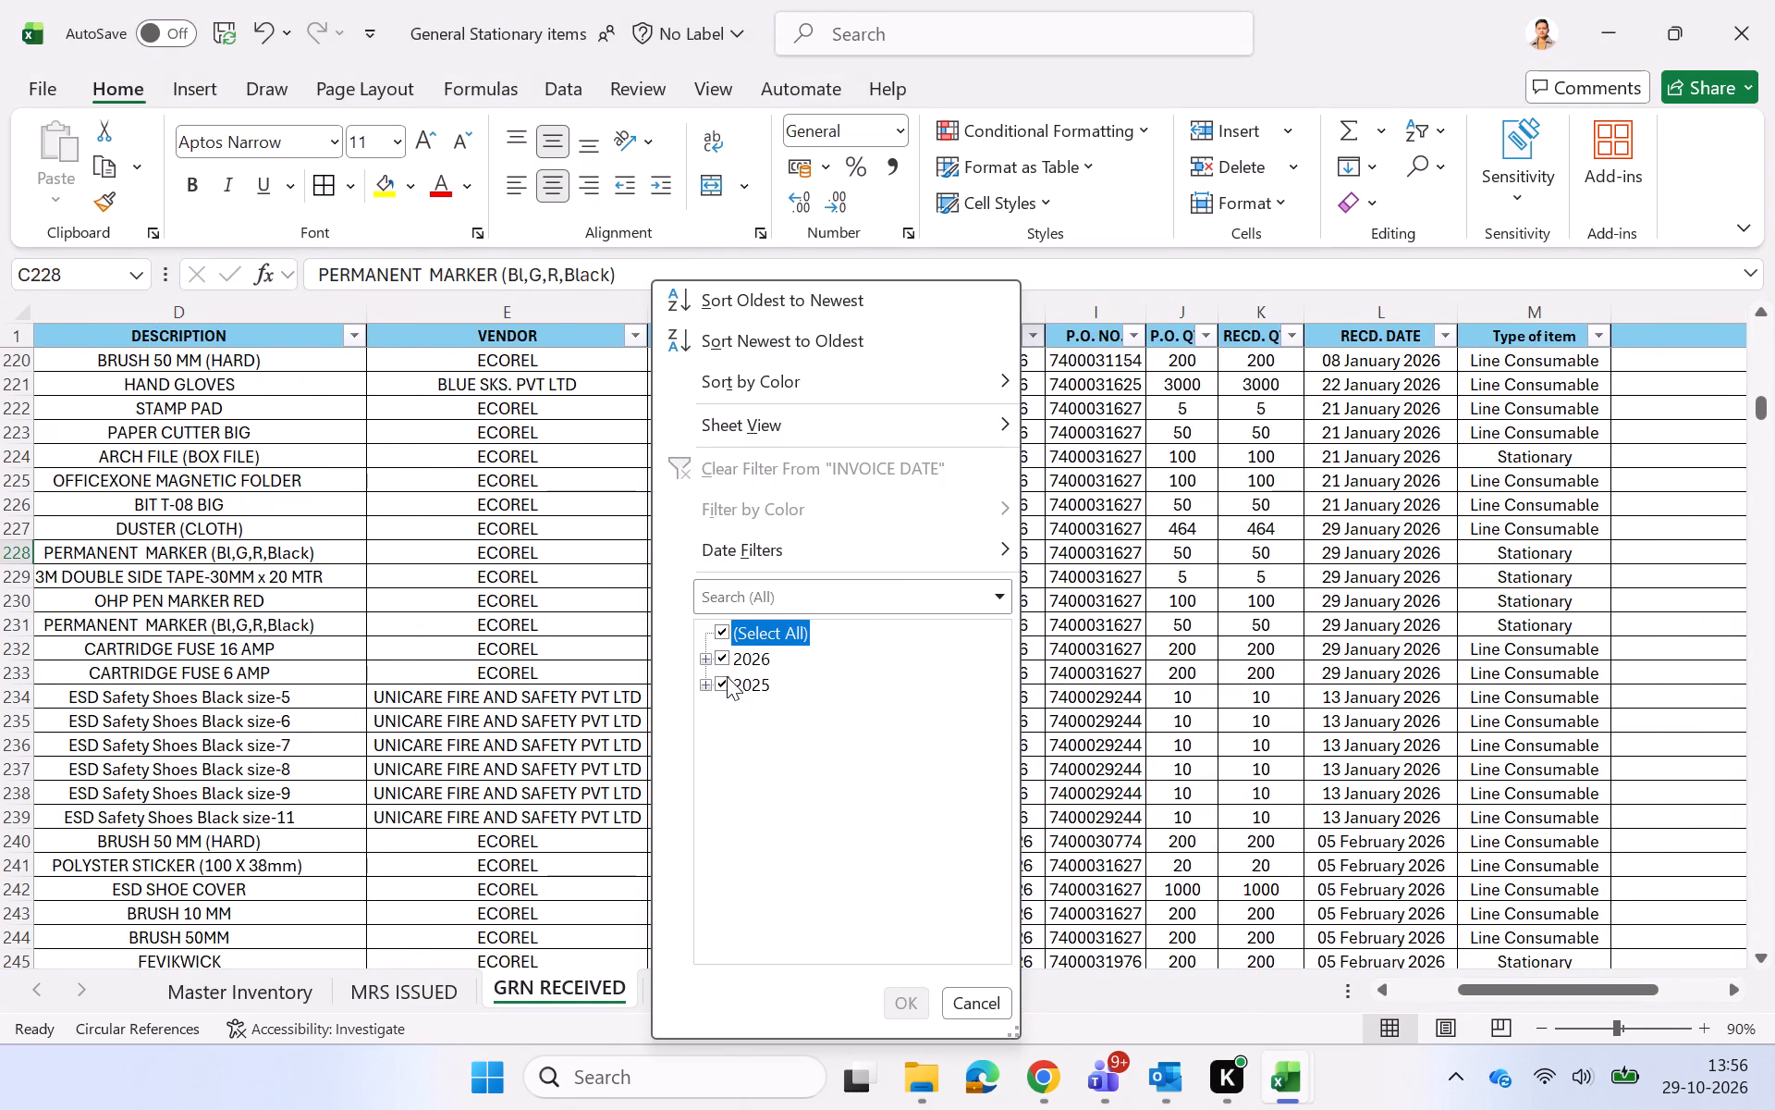
pyautogui.click(704, 657)
pyautogui.click(748, 910)
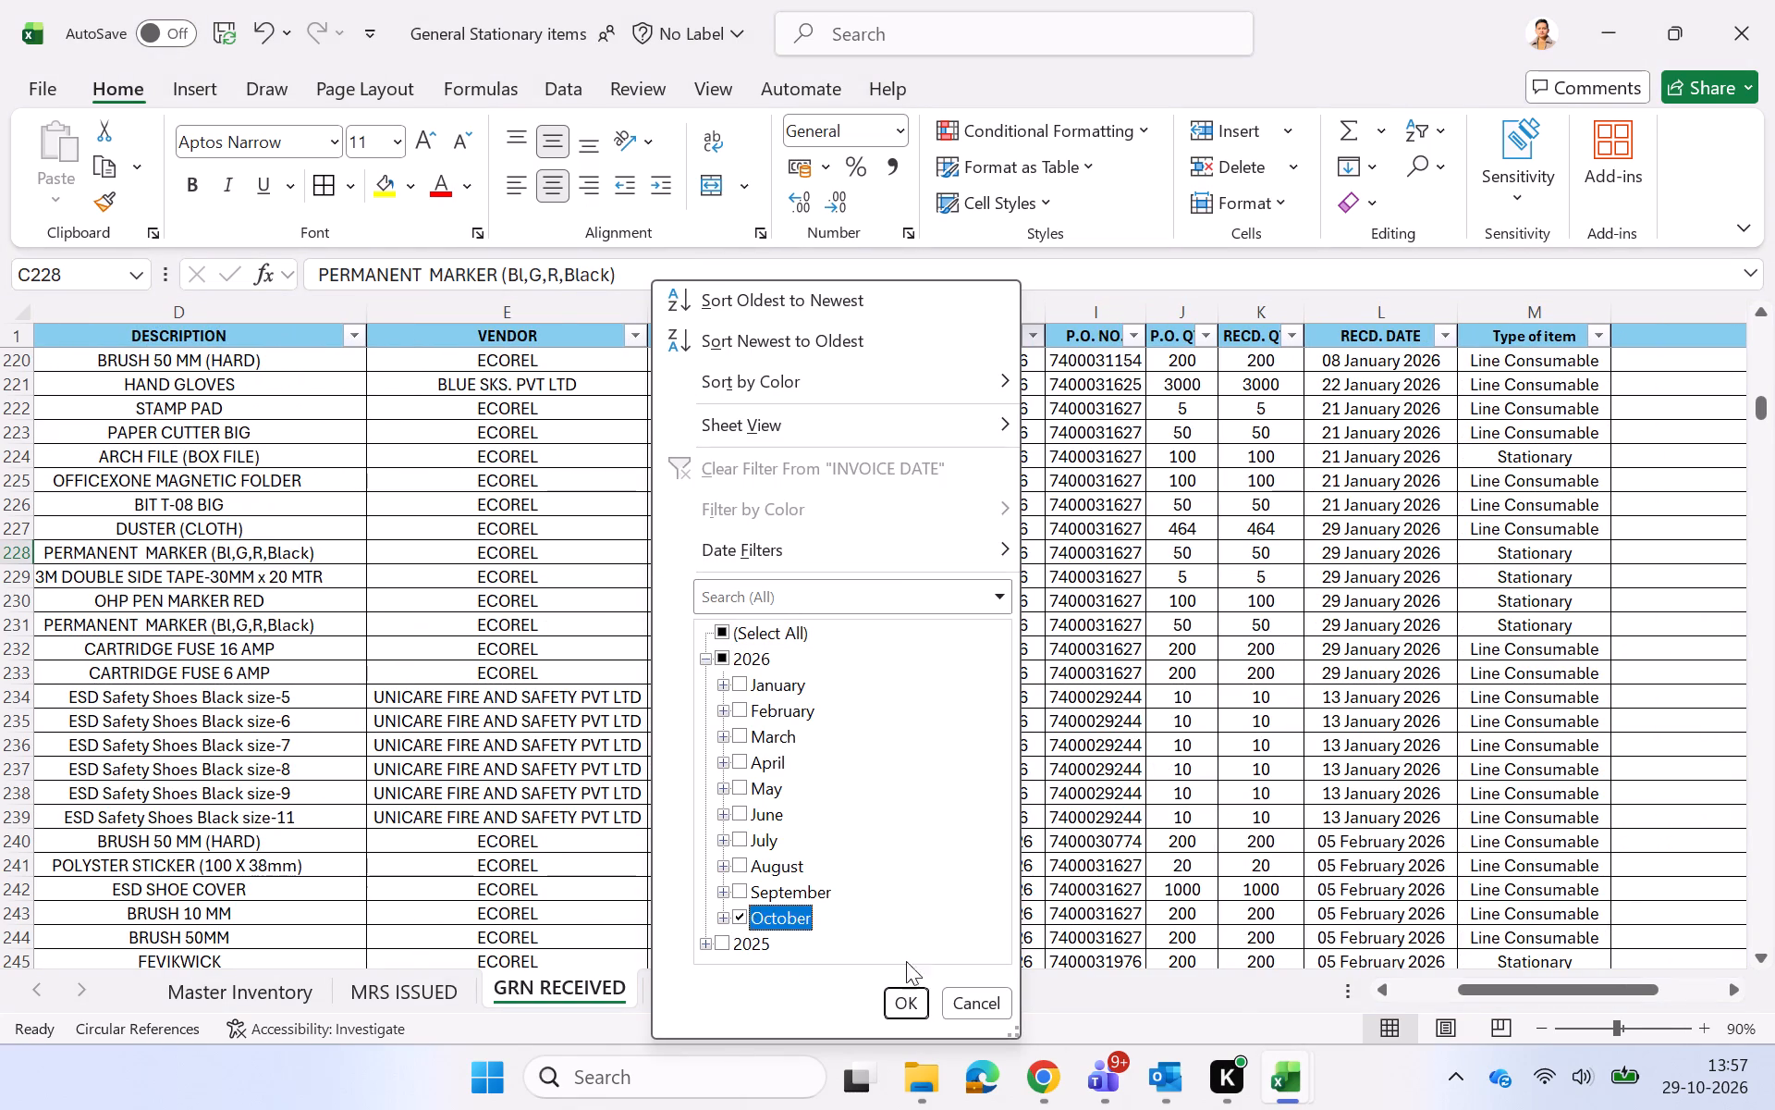
pyautogui.click(909, 1005)
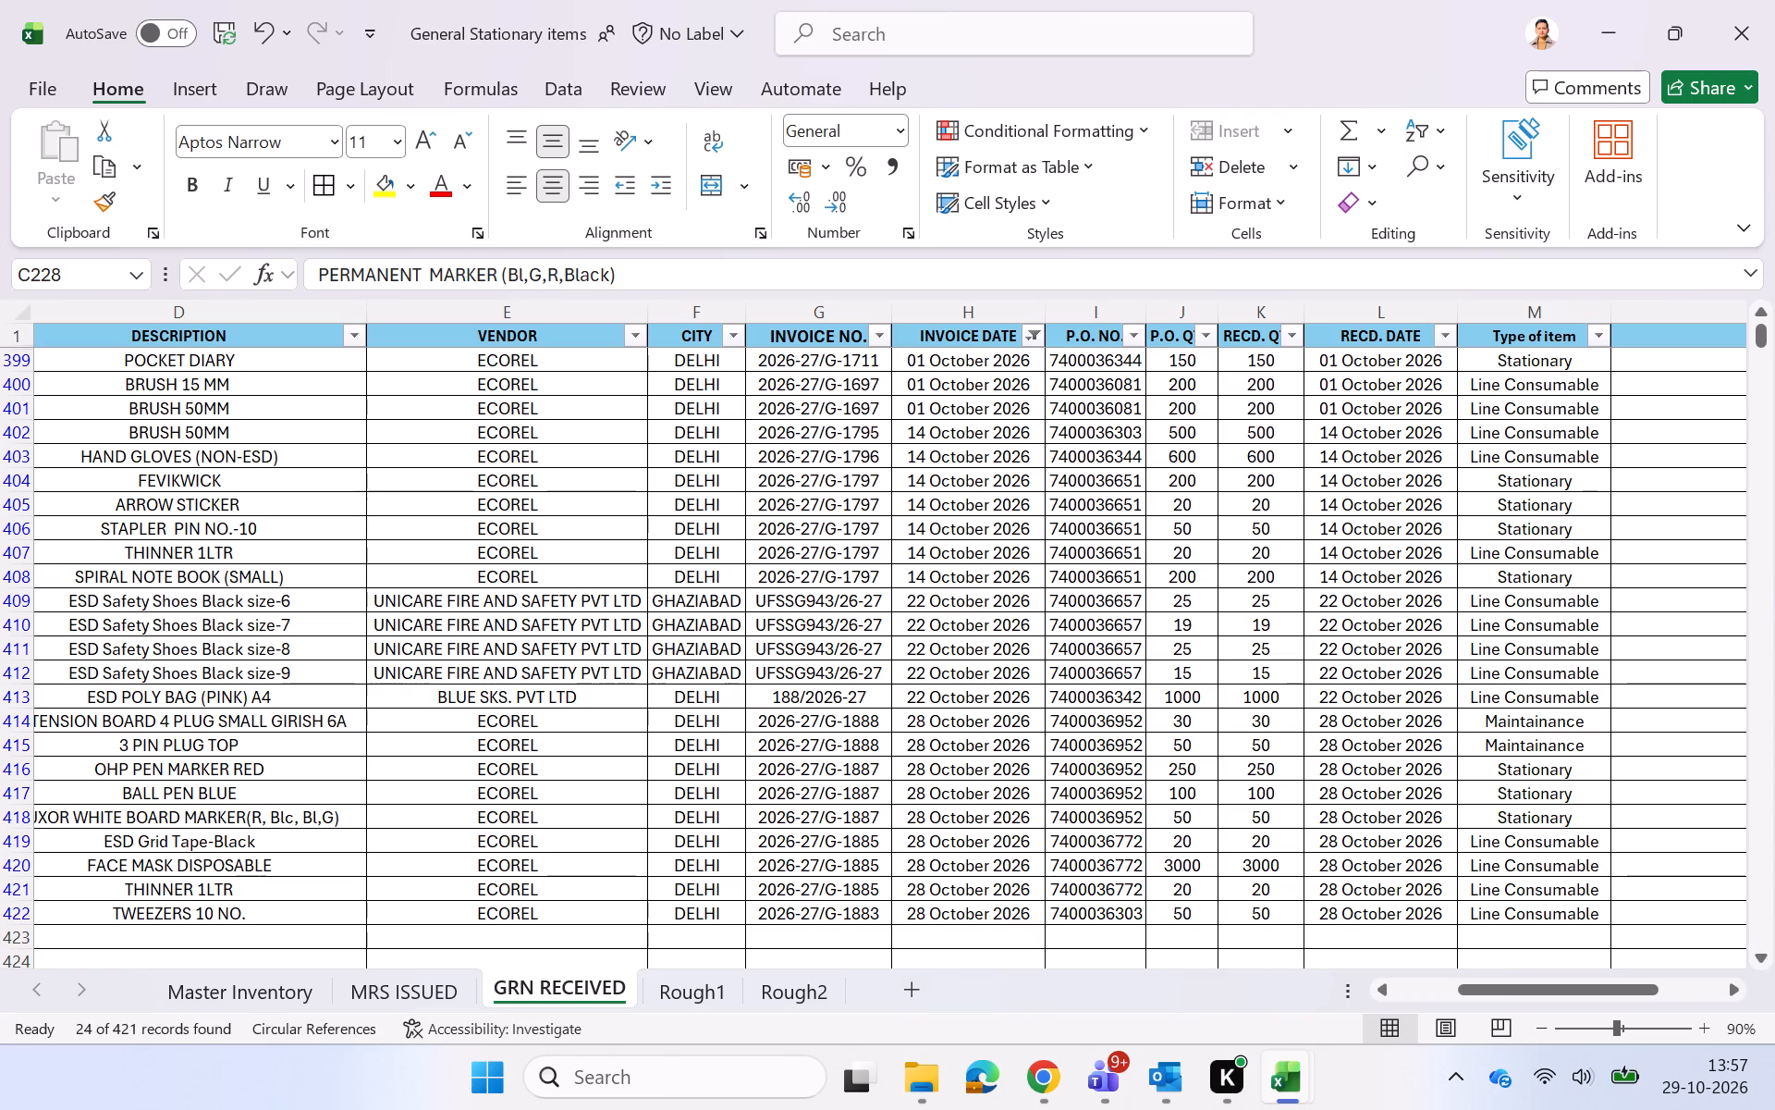
# Copy the whole filtered October list from GRN RECEIVED and paste it into Book1's blank Sheet2 starting at cell A1.
pyautogui.click(586, 859)
pyautogui.hotkey('ctrl', 'a')
pyautogui.hotkey('ctrl', 'c')
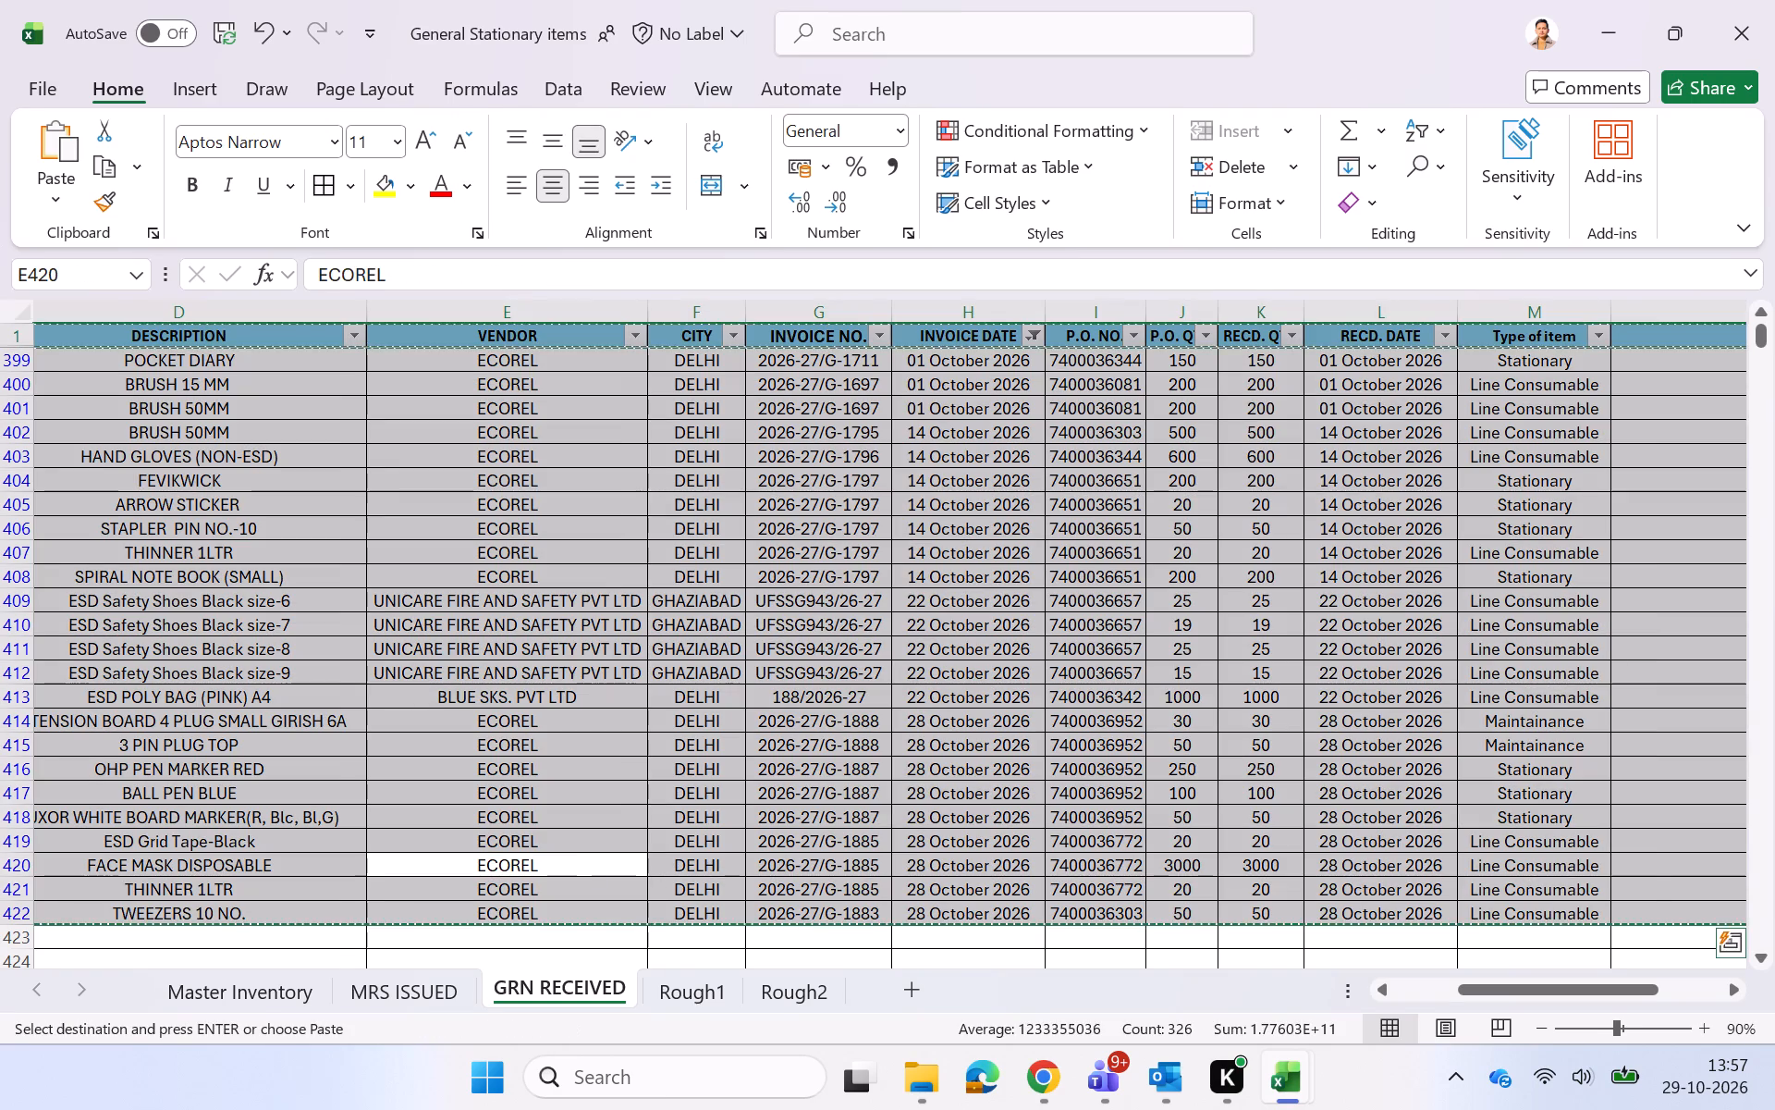
pyautogui.hotkey('alt', 'Tab')
pyautogui.click(80, 337)
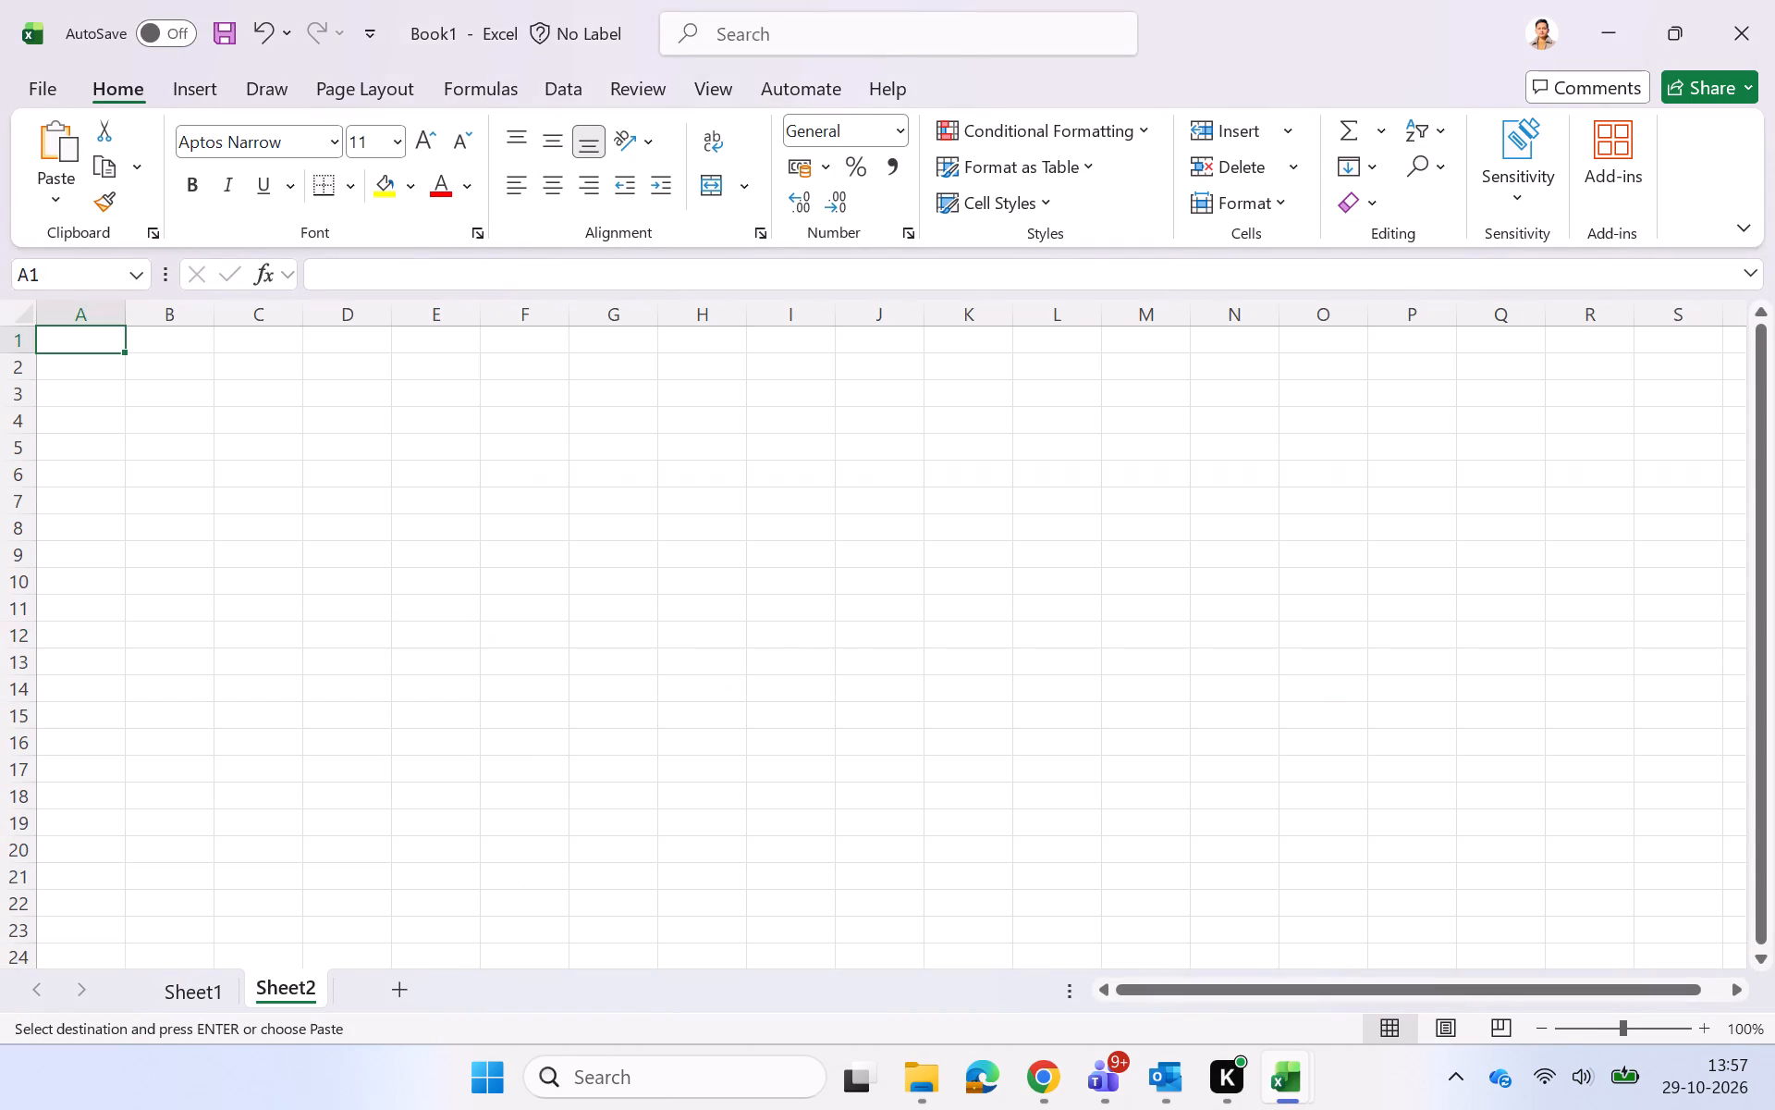
pyautogui.hotkey('ctrl', 'v')
# Auto-fit the widths of all columns on Sheet2 to their contents.
pyautogui.click(25, 313)
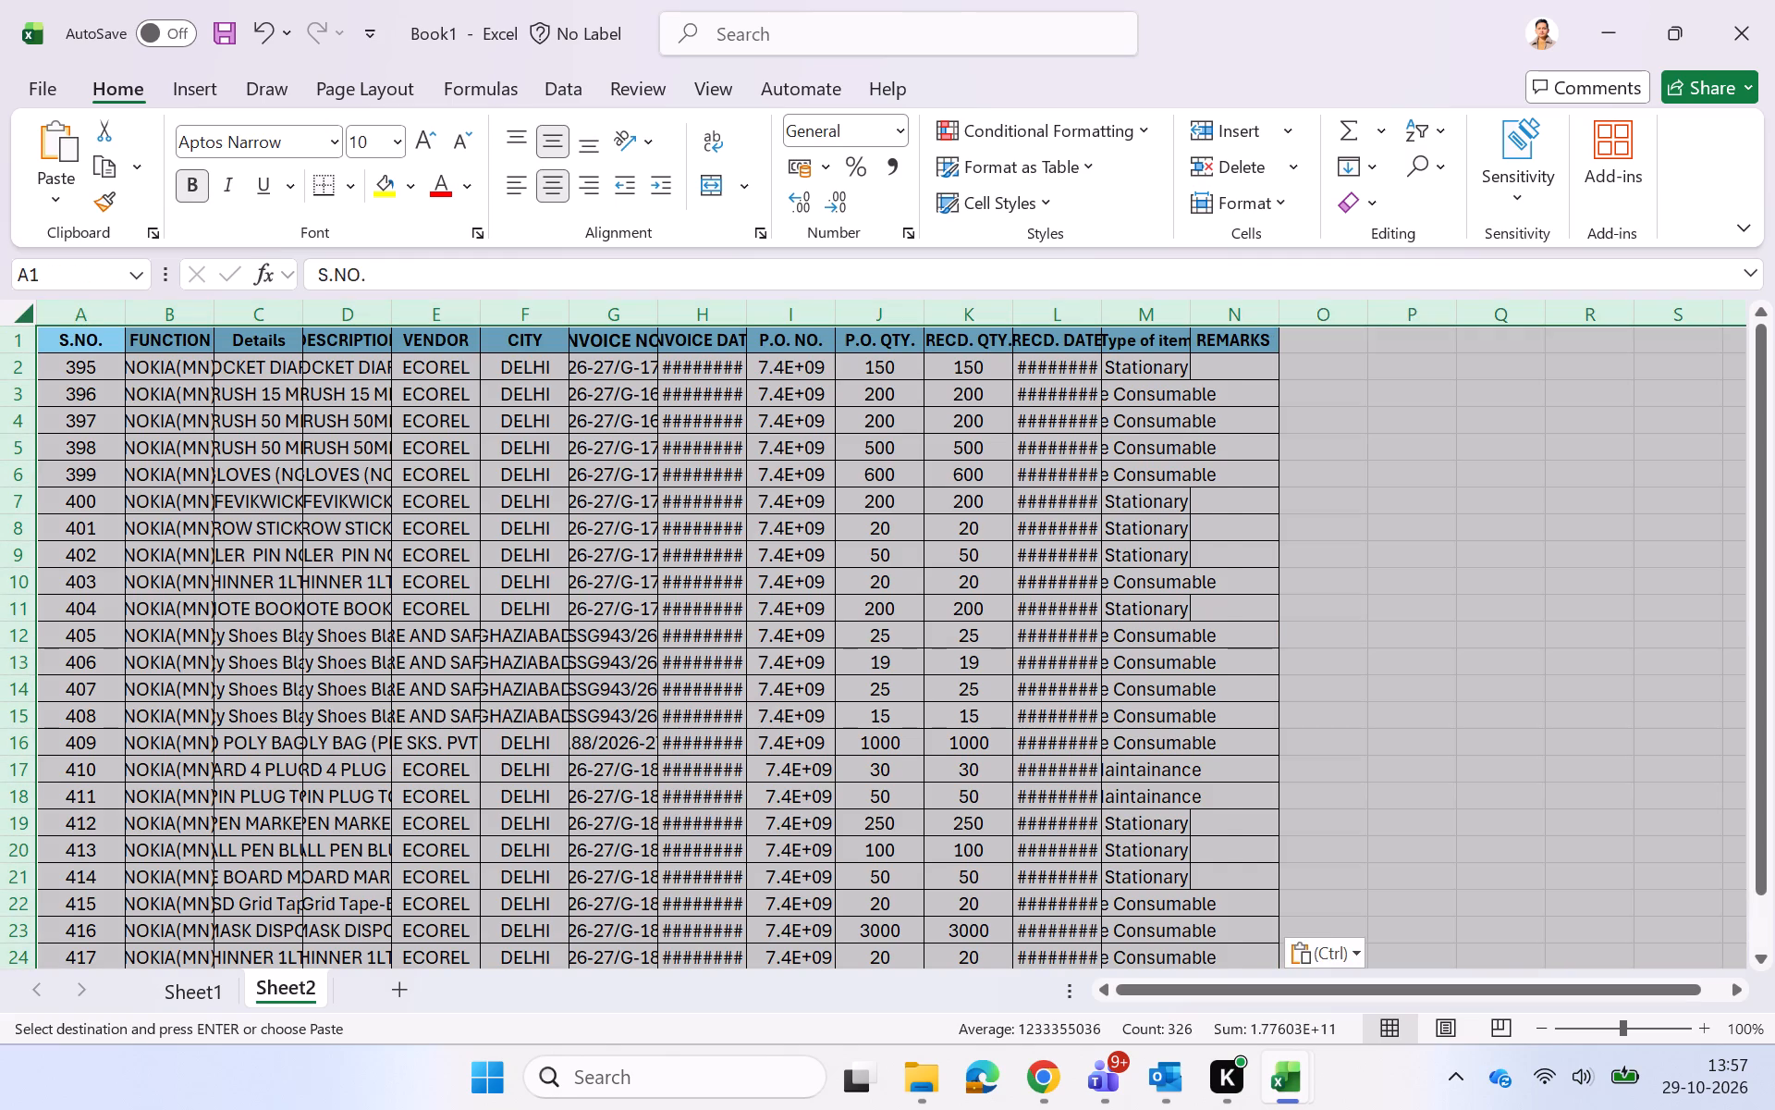
pyautogui.doubleClick(127, 315)
pyautogui.click(842, 578)
# Change the header in cell N1, after Type of item, to Price.
pyautogui.hscroll(-2, 842, 578)
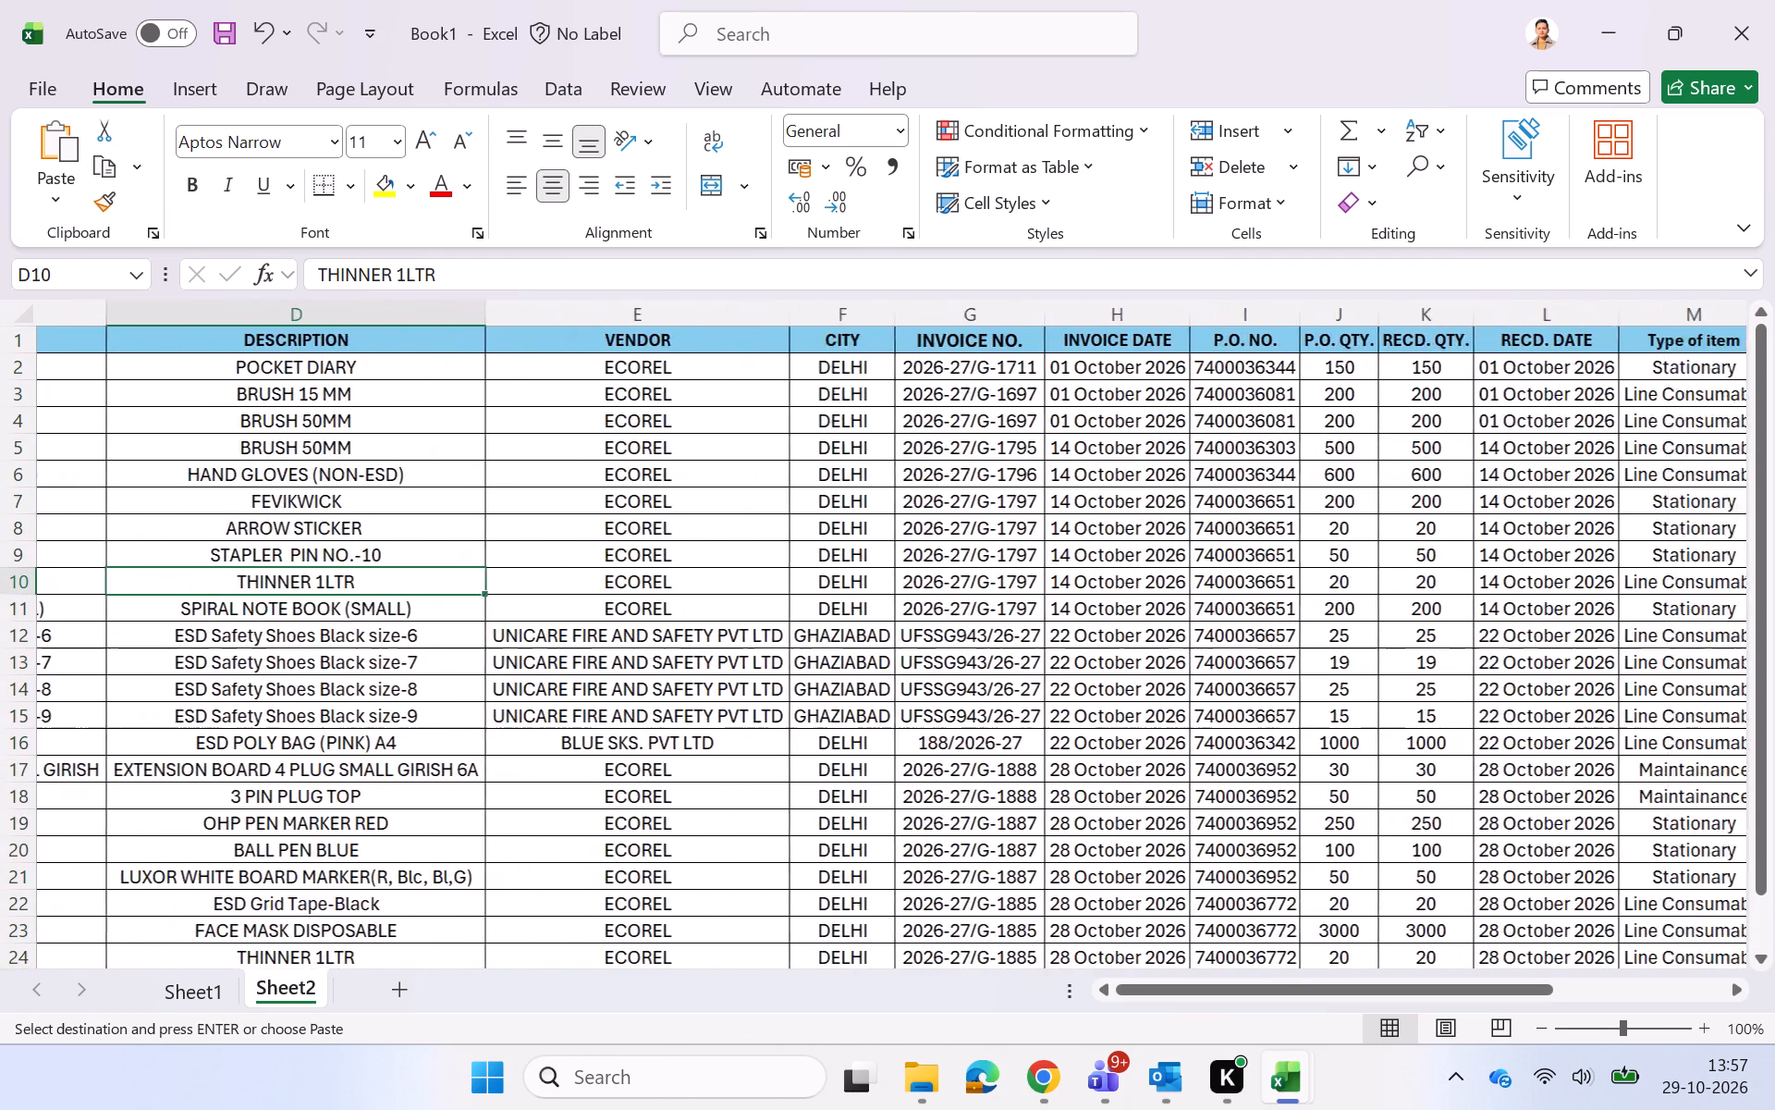
pyautogui.hscroll(-4, 842, 578)
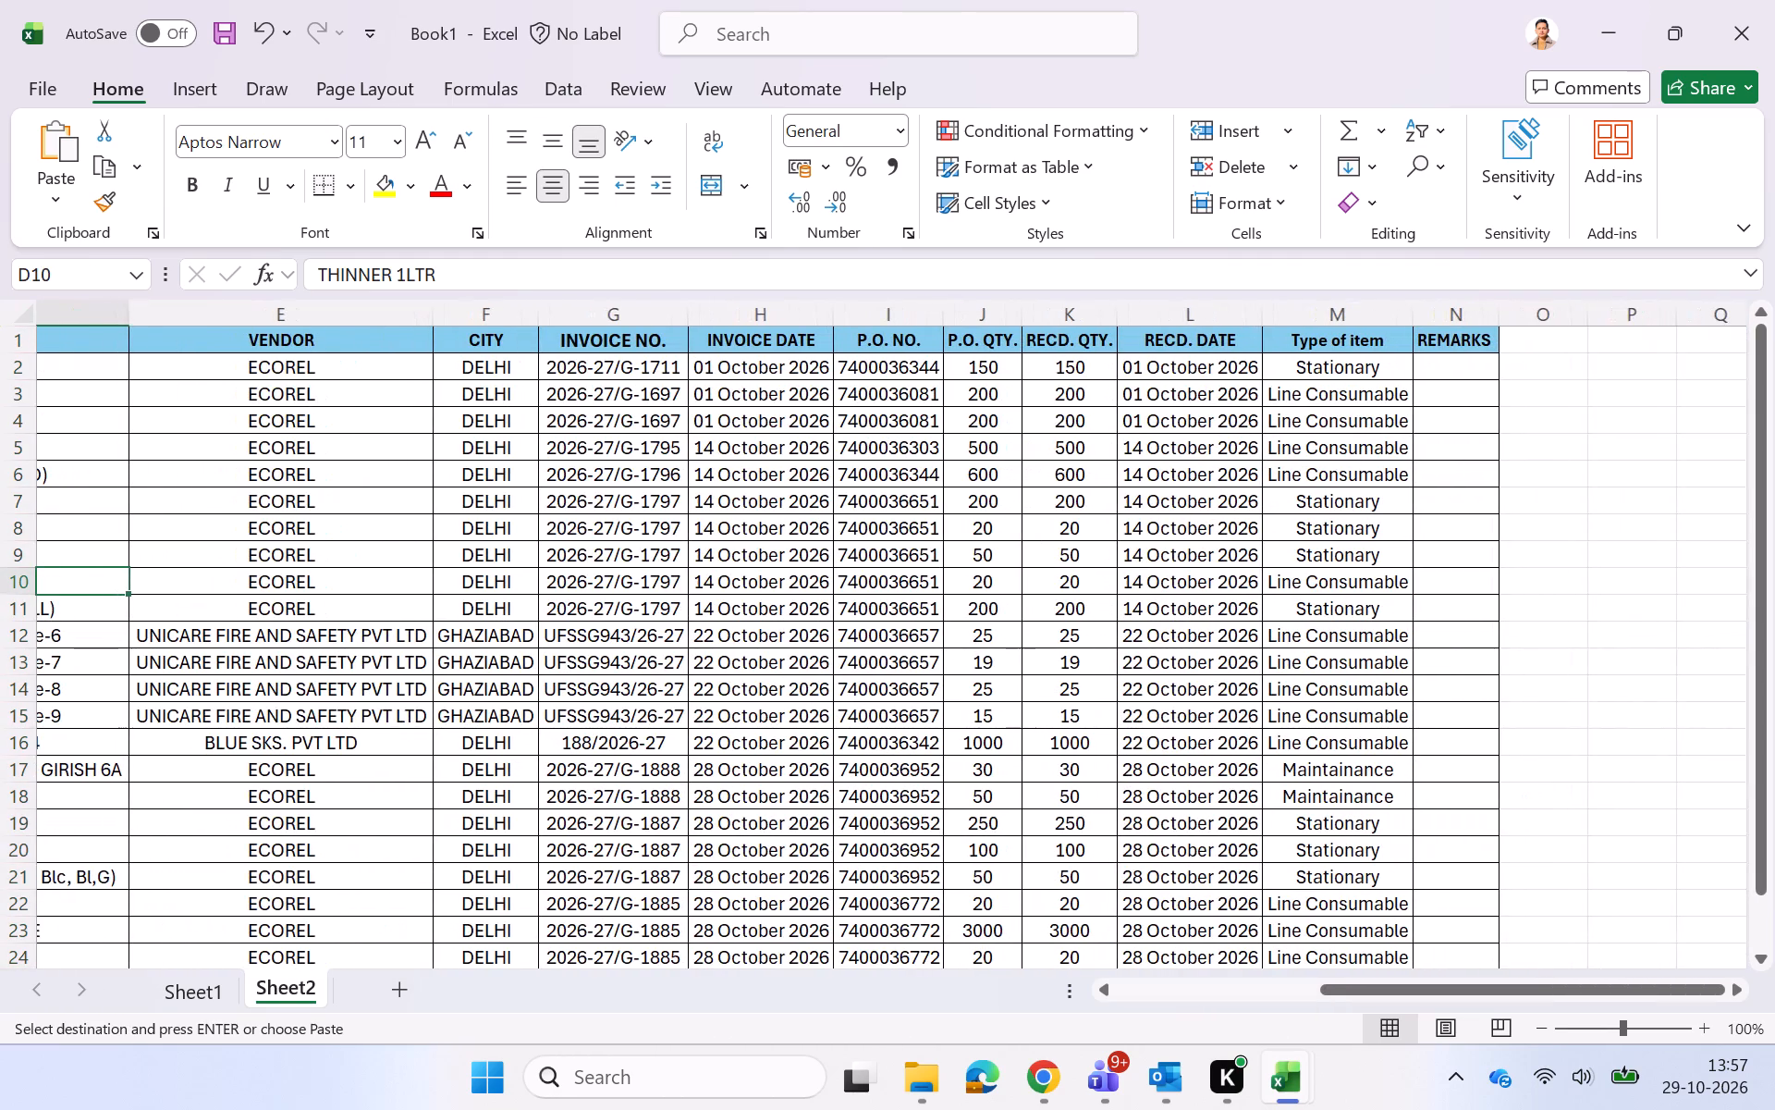
pyautogui.hscroll(-1, 842, 578)
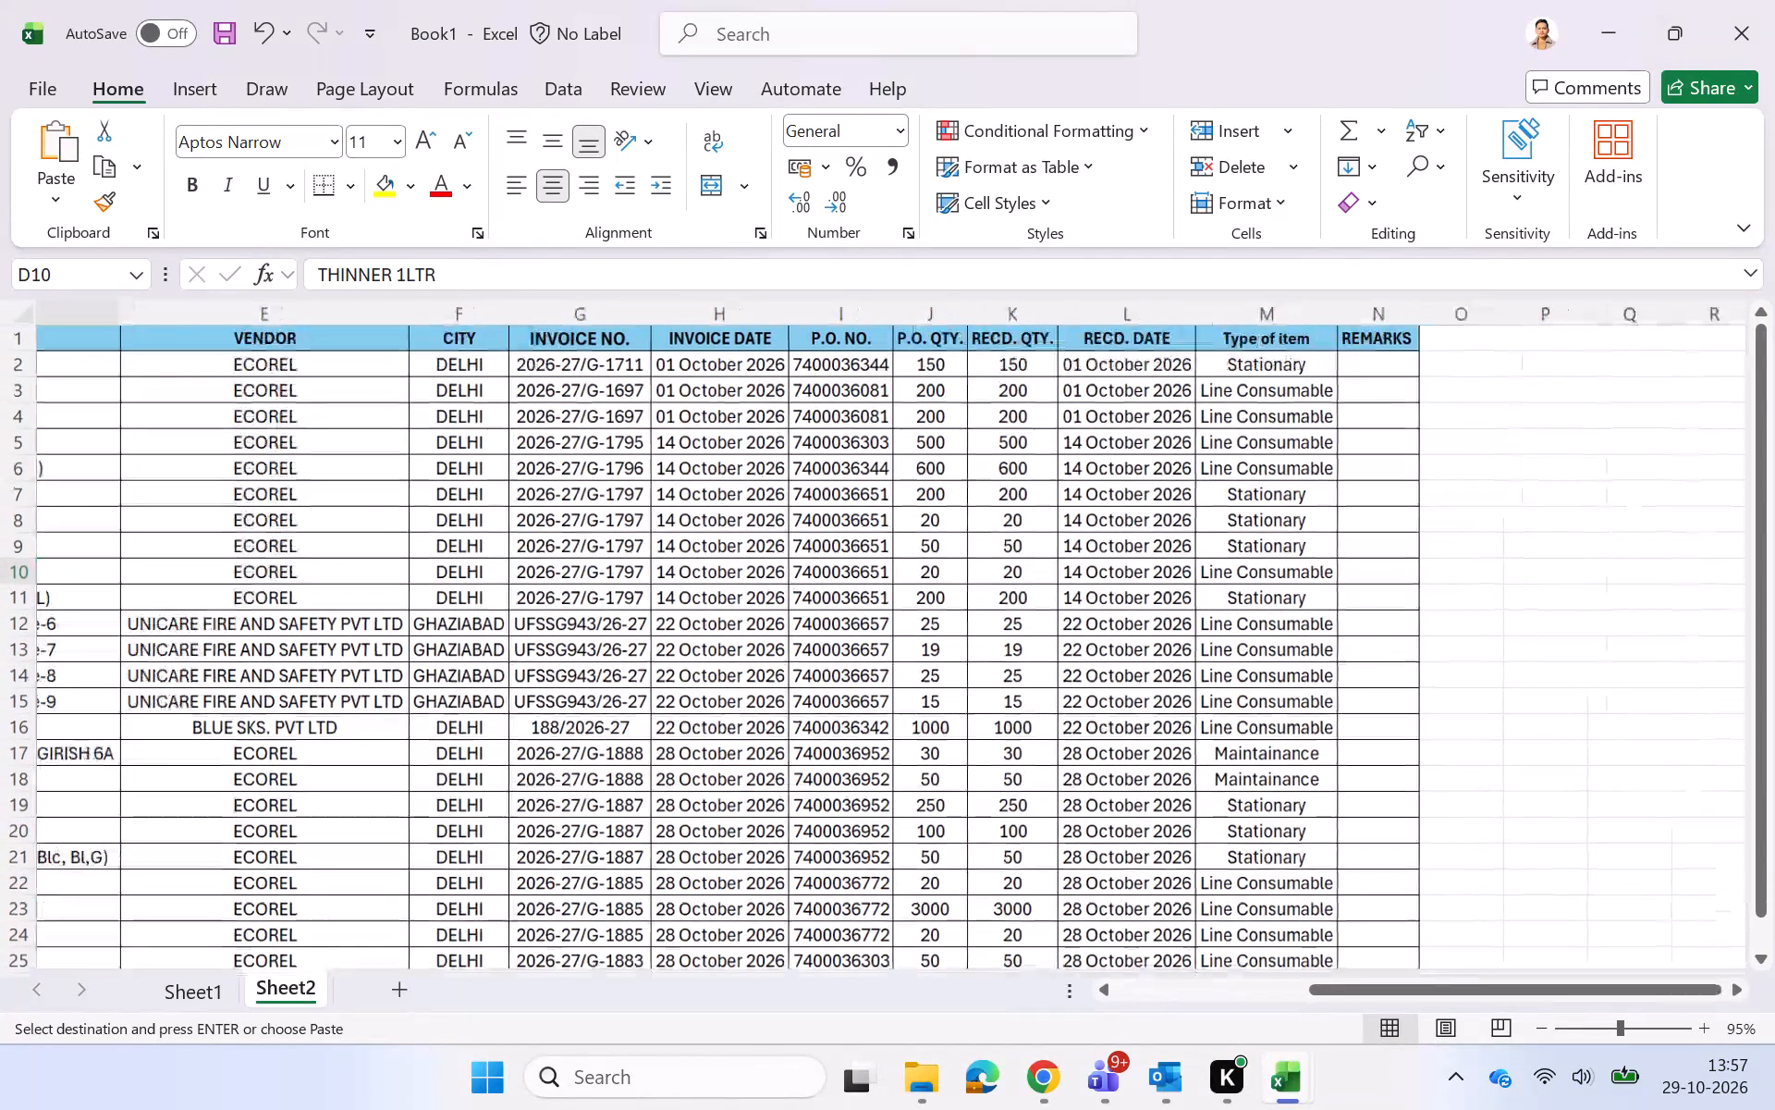
pyautogui.click(1538, 1029)
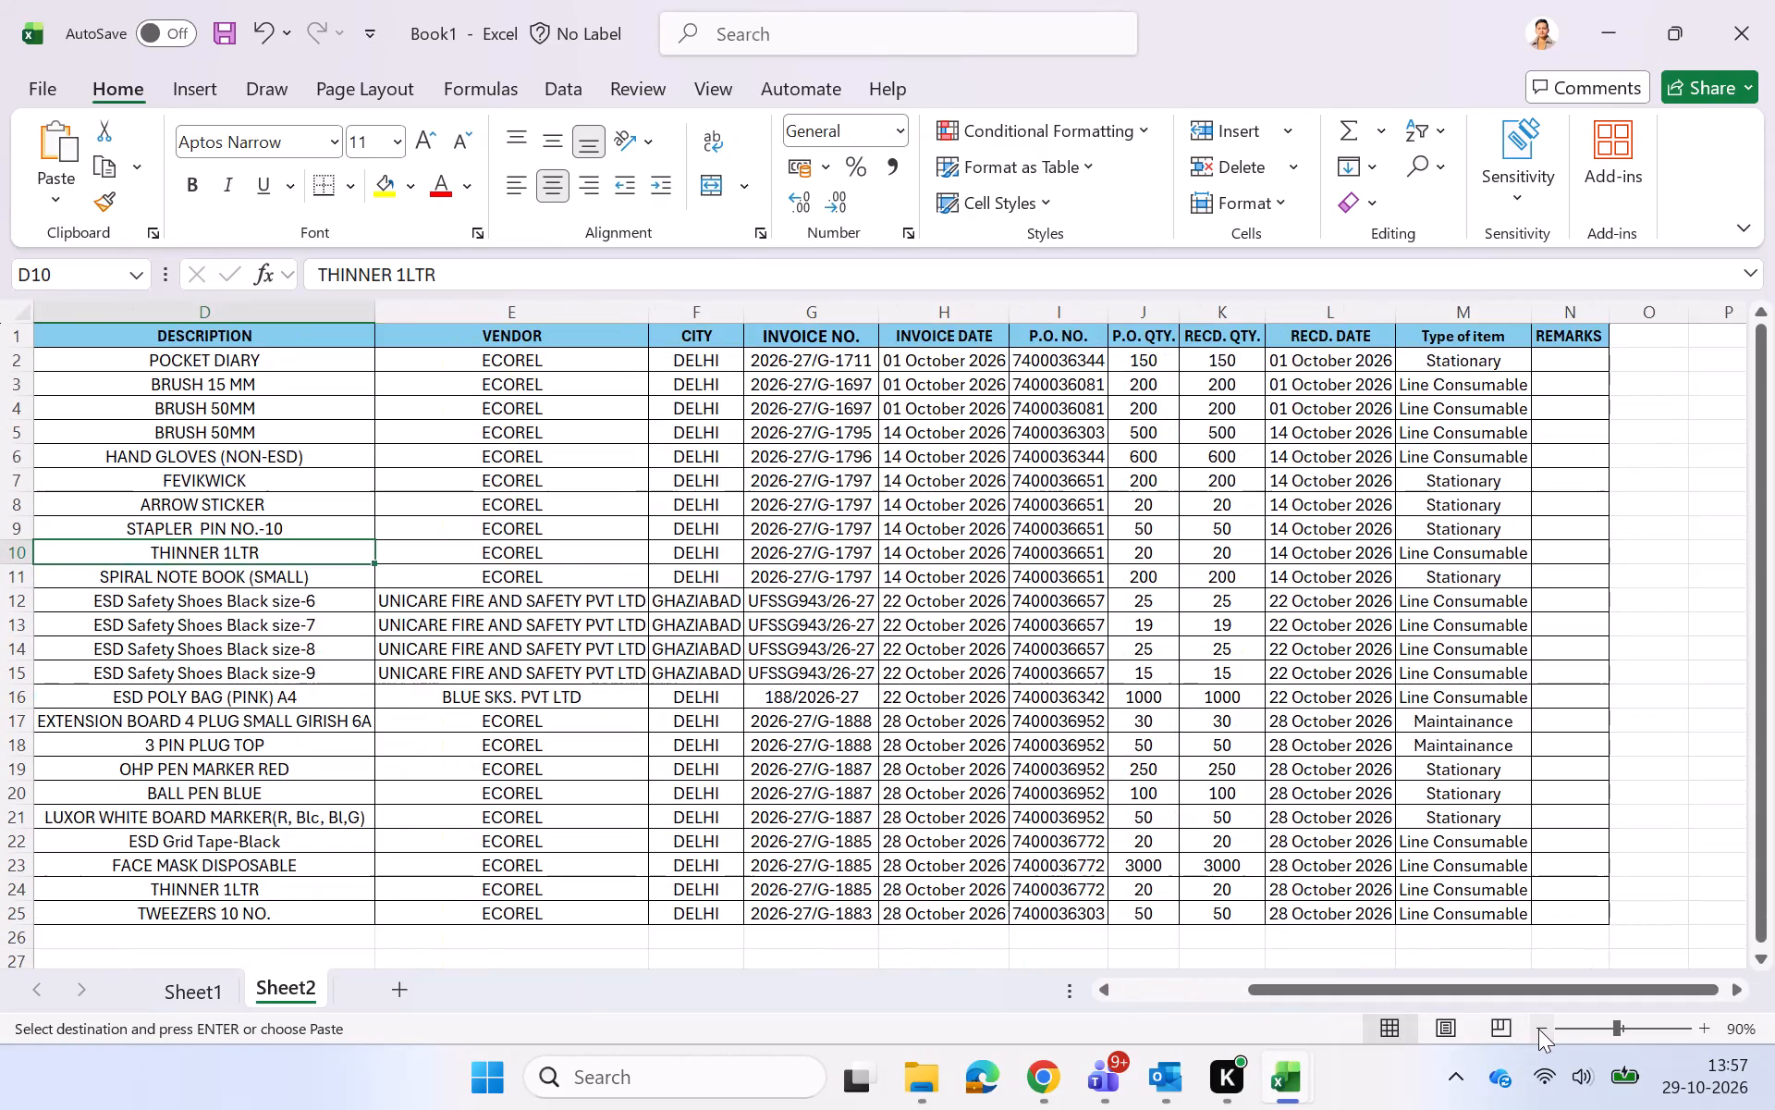
pyautogui.hscroll(-1, 1558, 627)
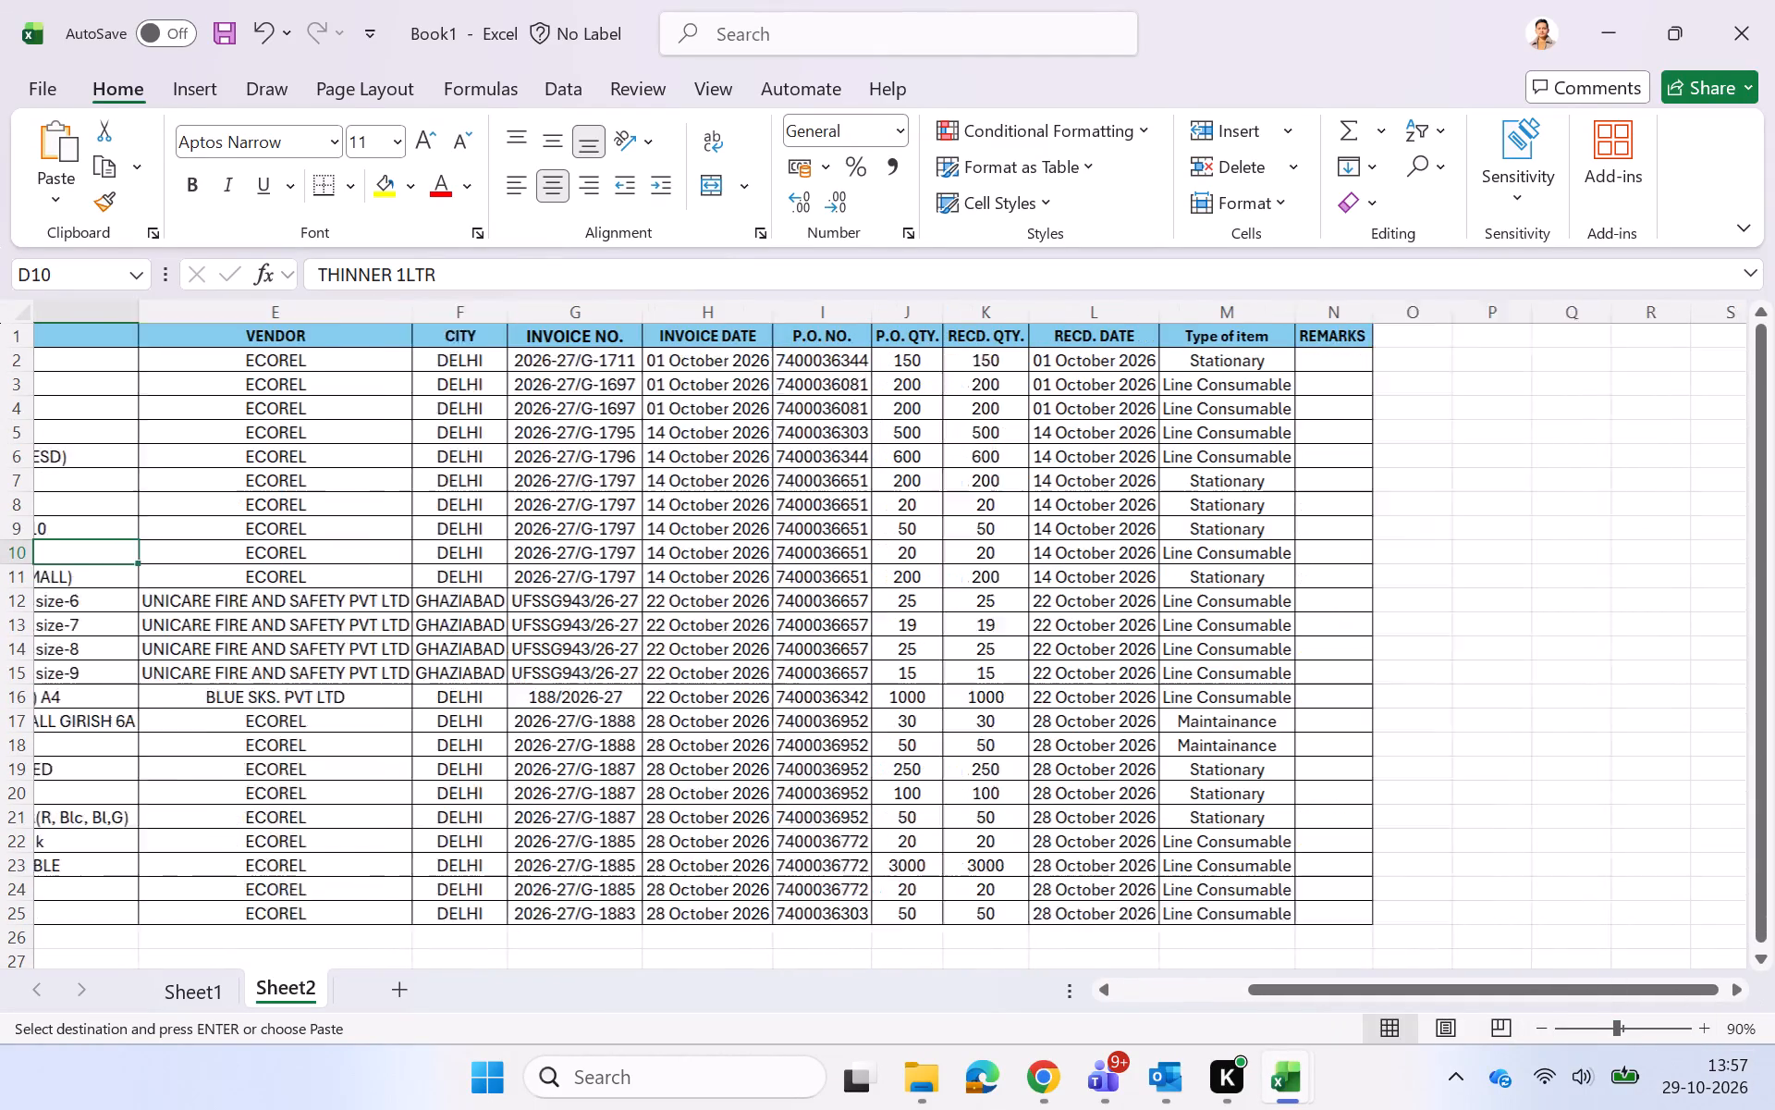
pyautogui.hscroll(-1, 1558, 627)
pyautogui.hscroll(4, 1558, 627)
pyautogui.hscroll(-1, 951, 622)
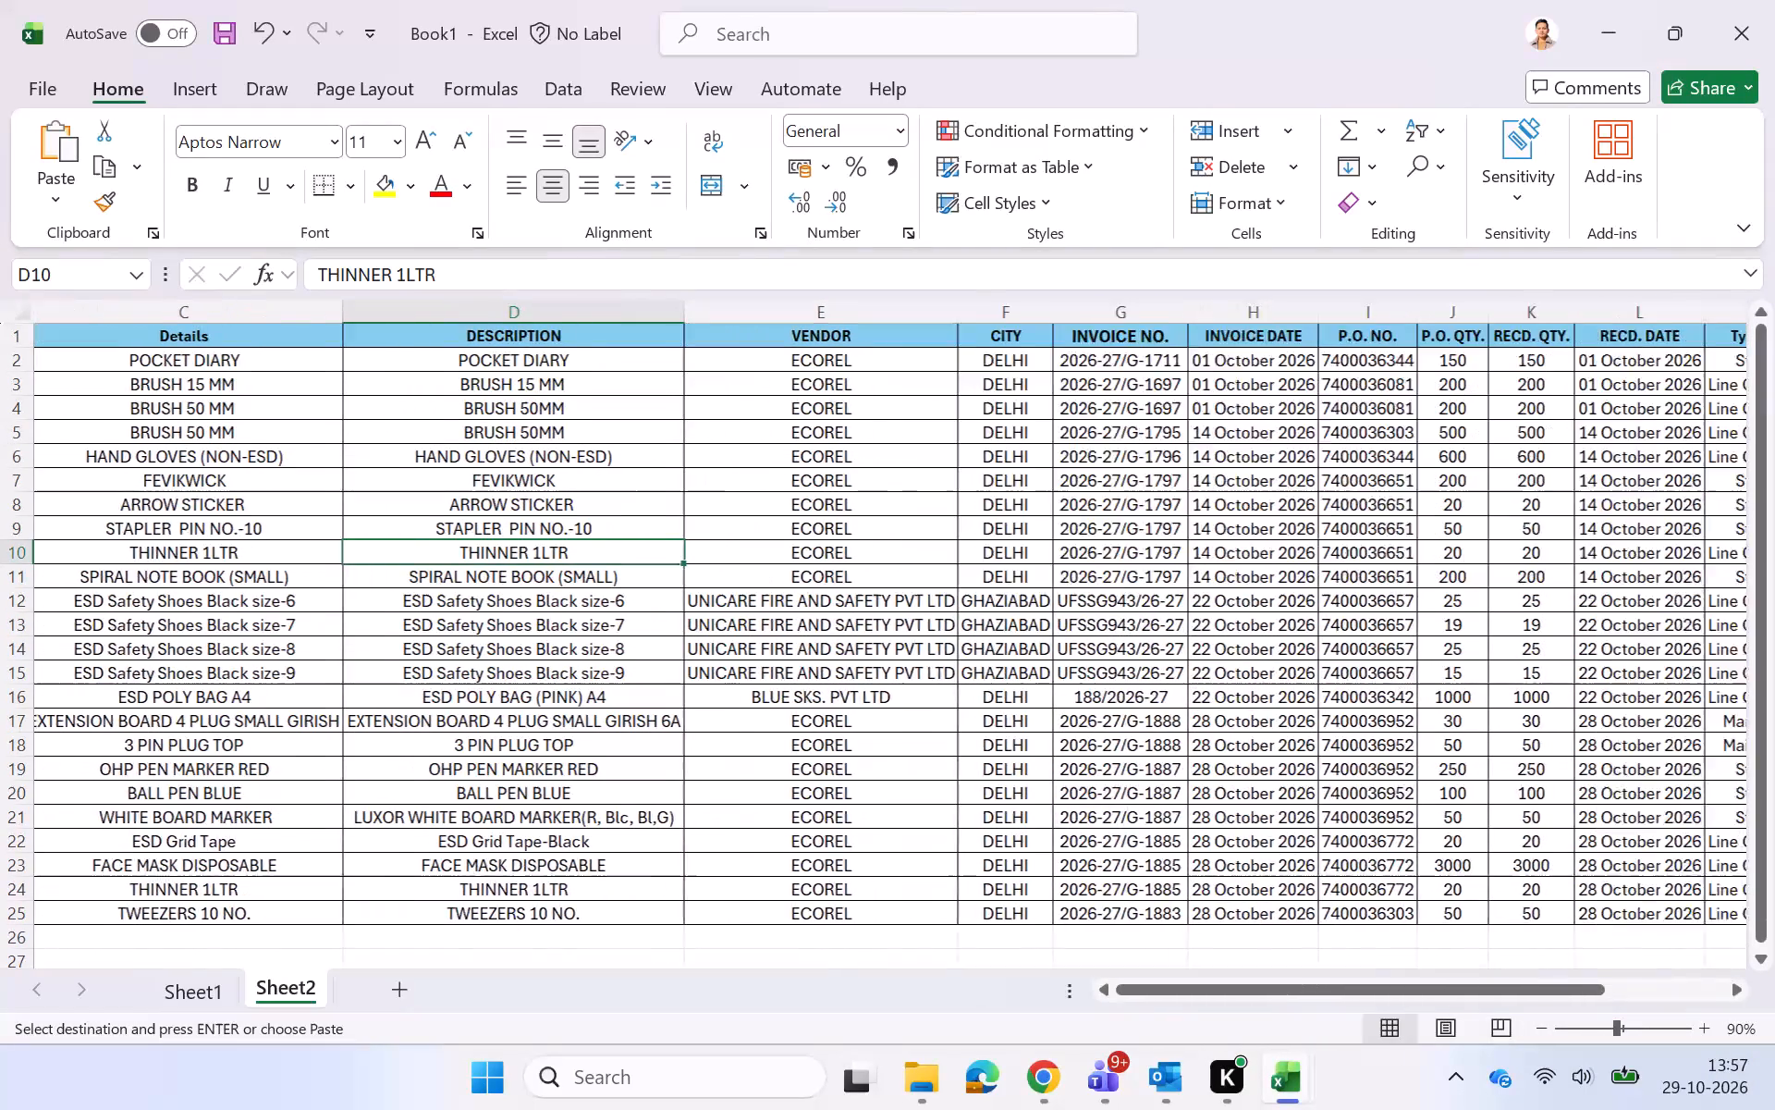
pyautogui.hscroll(-1, 951, 622)
pyautogui.hscroll(-1, 825, 579)
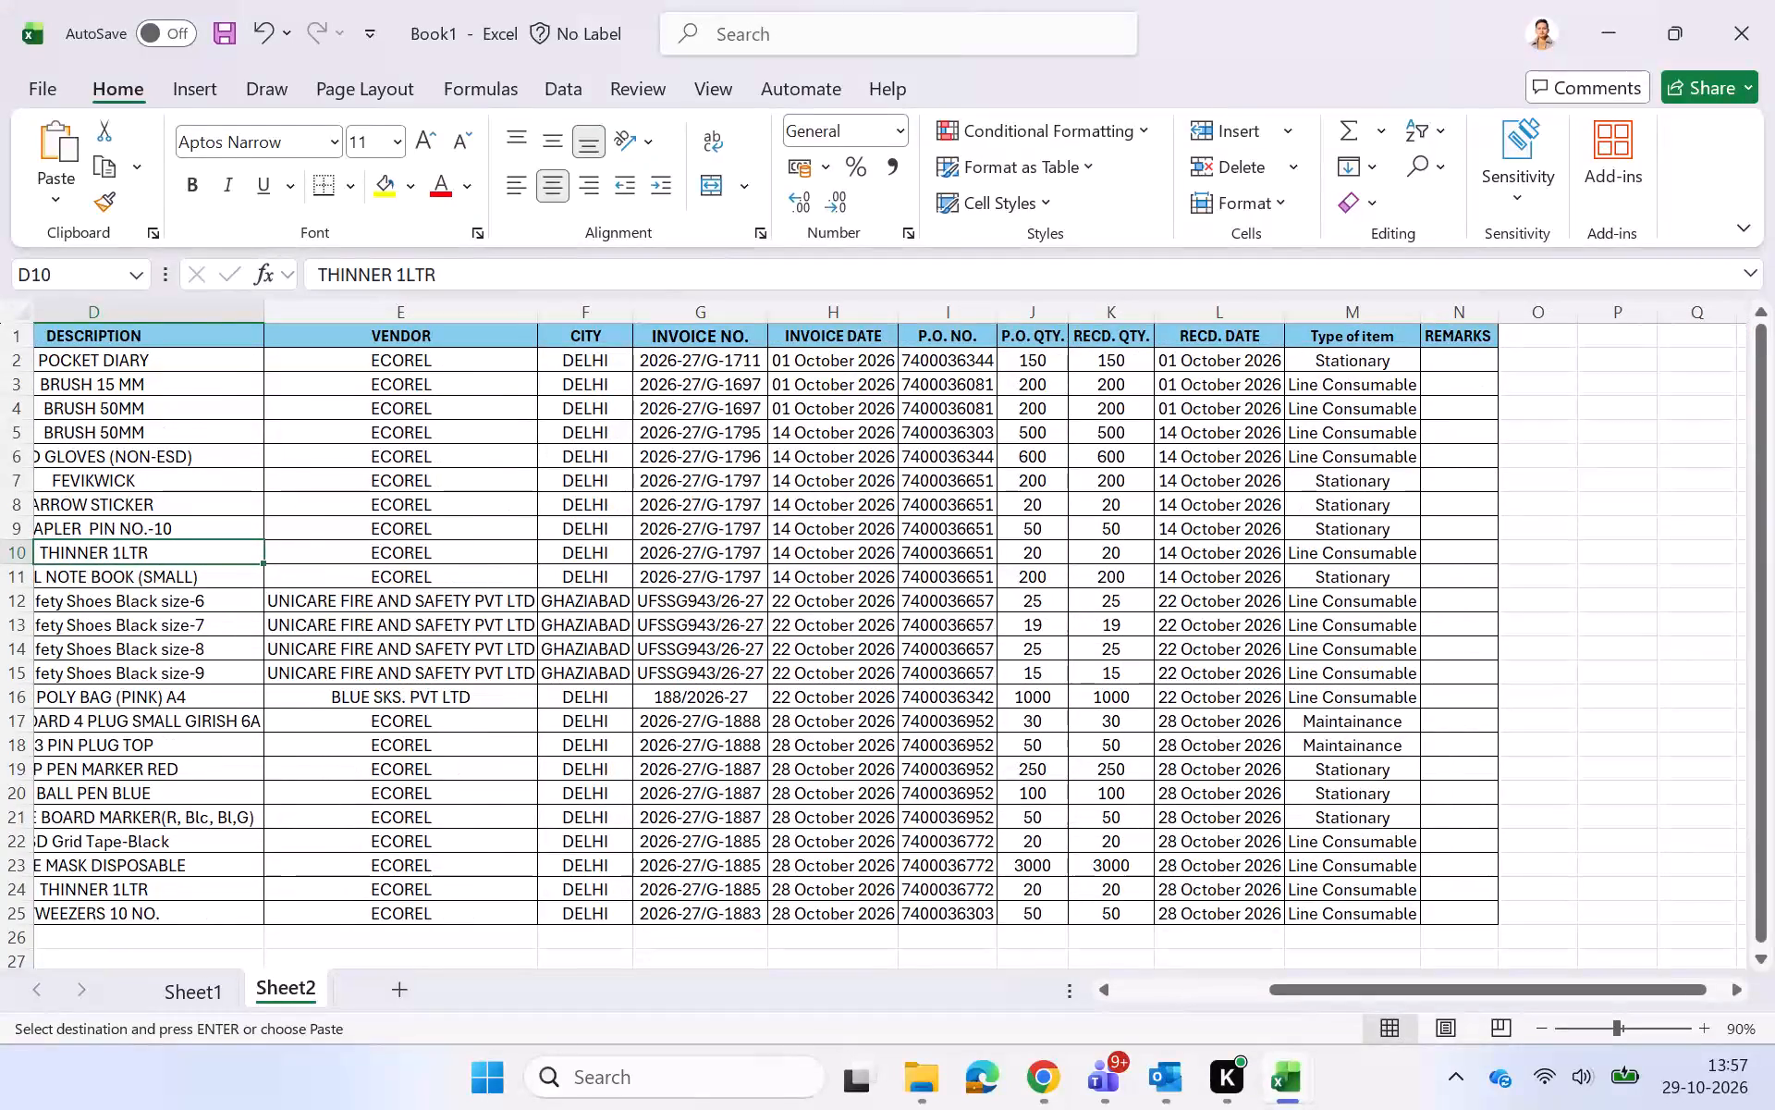
pyautogui.hscroll(-1, 1109, 480)
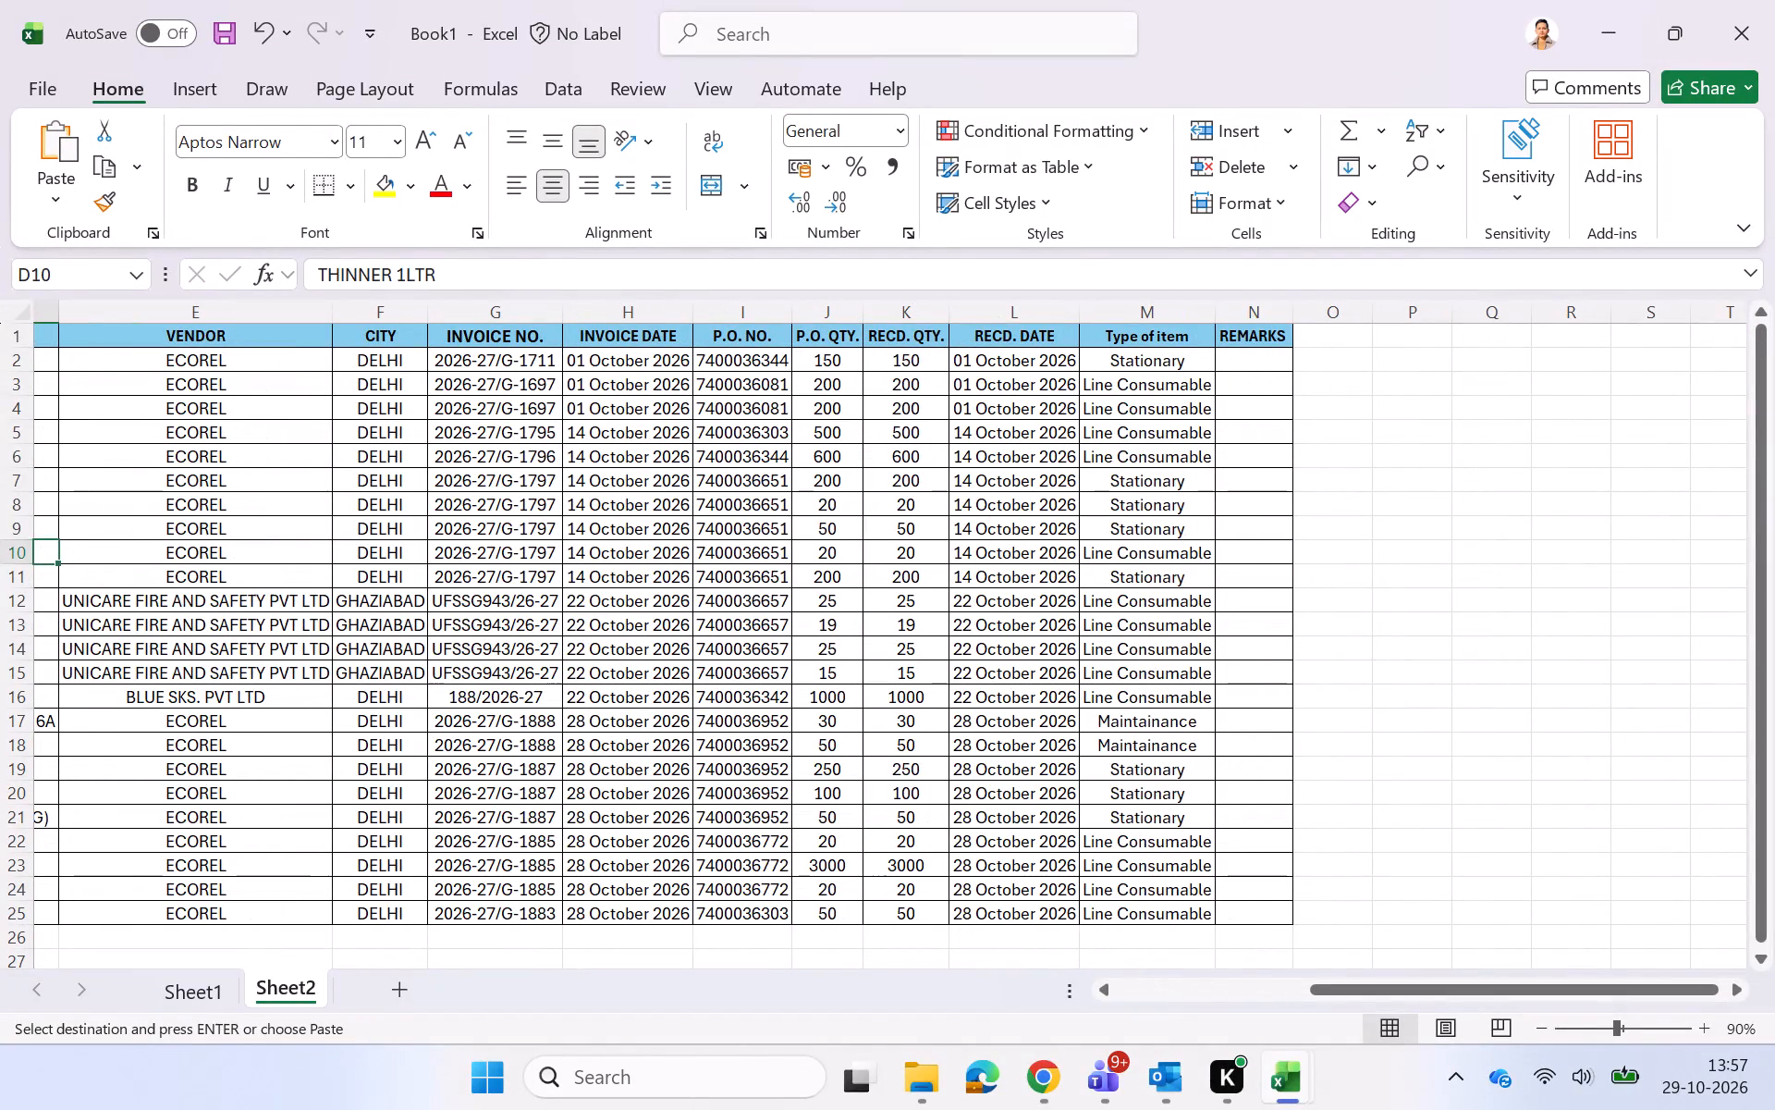
pyautogui.click(1233, 336)
pyautogui.write("Price'")
pyautogui.press('BackSpace')
pyautogui.press('Return')
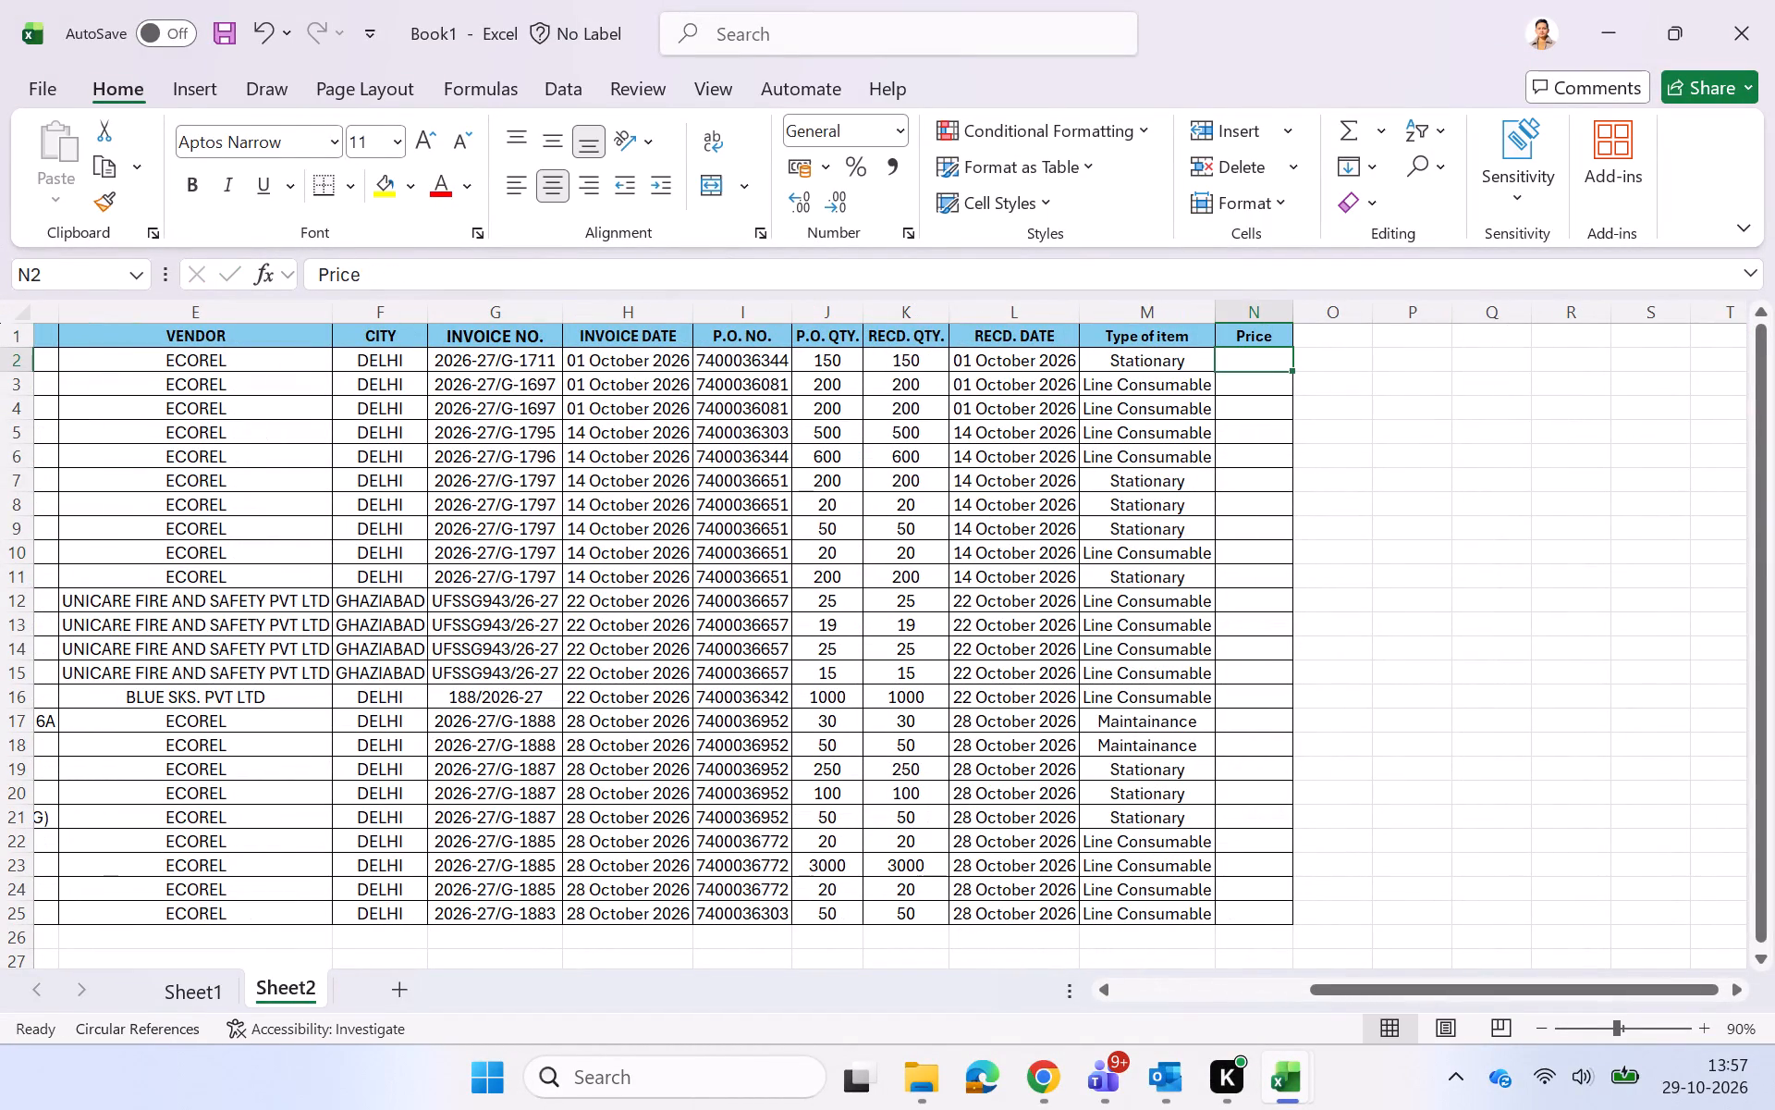
# In N2, enter an exact-match VLOOKUP of column C in Master Inventory columns C:G of General Stationary items, returning column 5, using the suggested @C:C form.
pyautogui.write('=vl')
pyautogui.press('Tab')
pyautogui.hscroll(4, 834, 475)
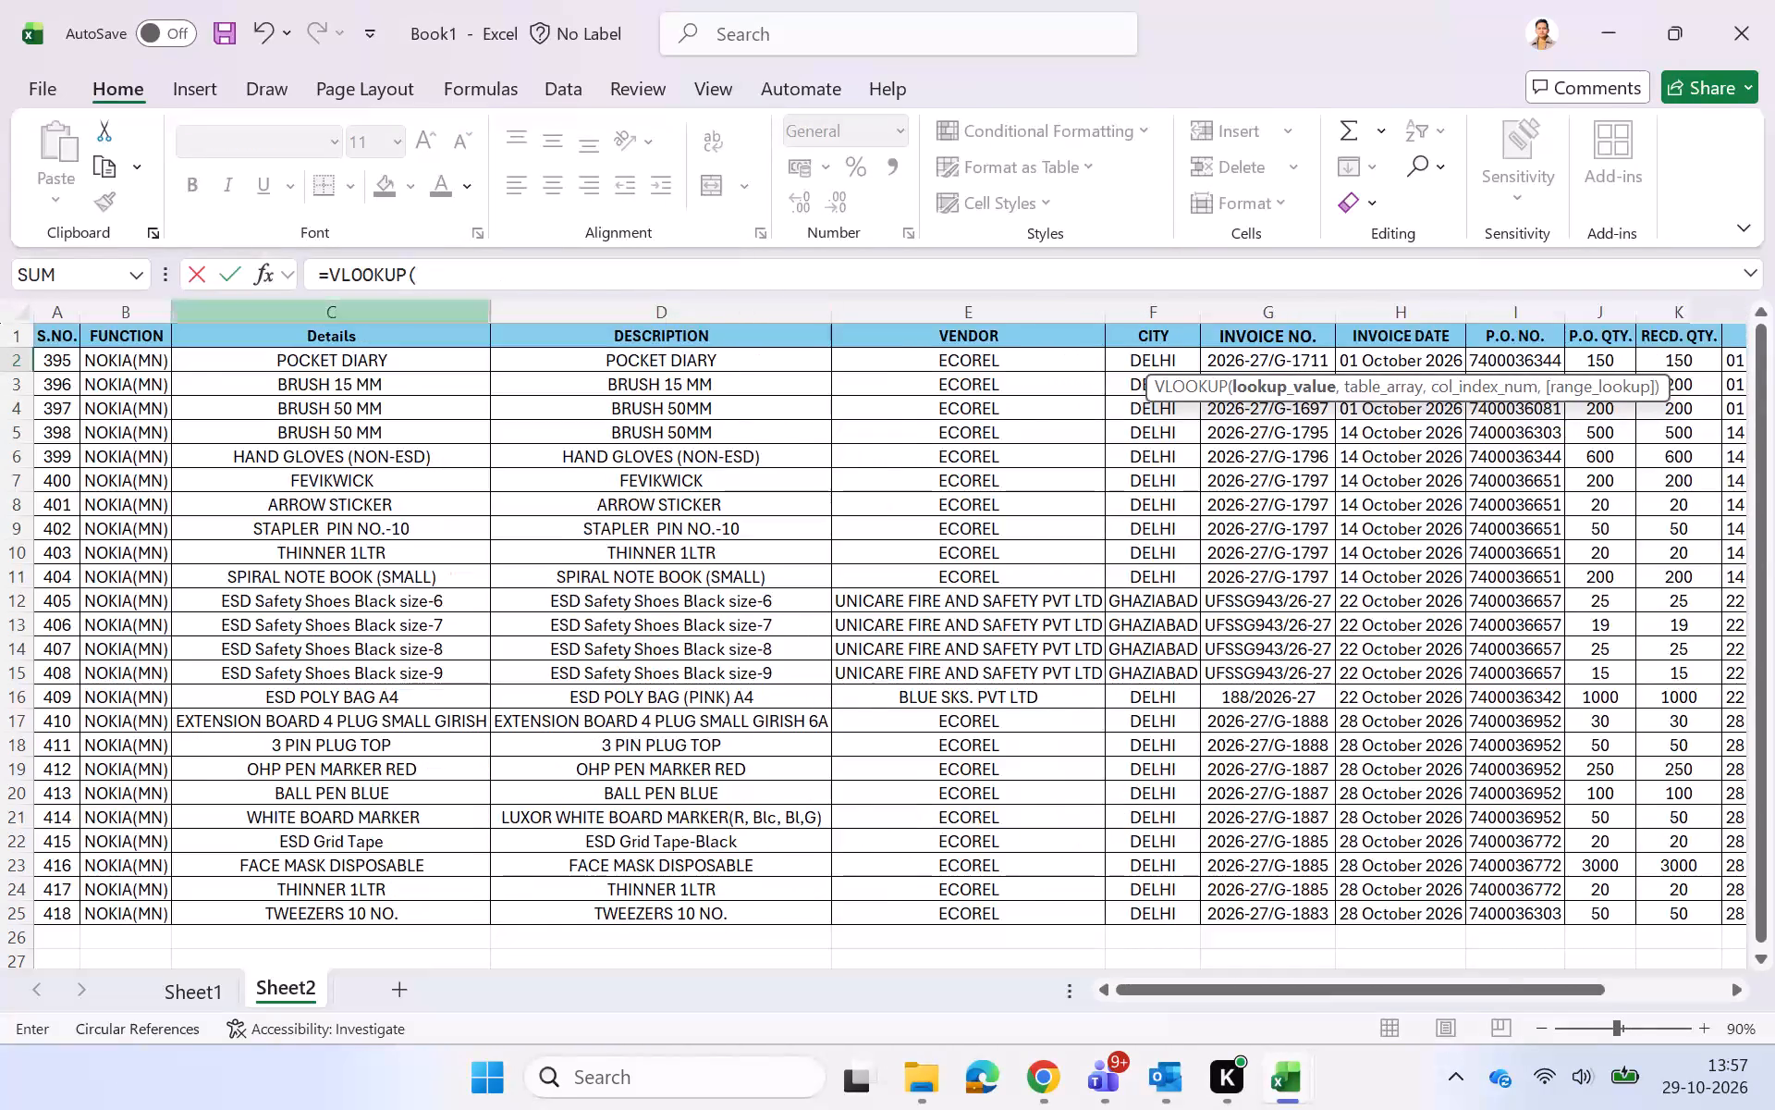
pyautogui.click(397, 308)
pyautogui.press(',')
pyautogui.hotkey('alt', 'Tab')
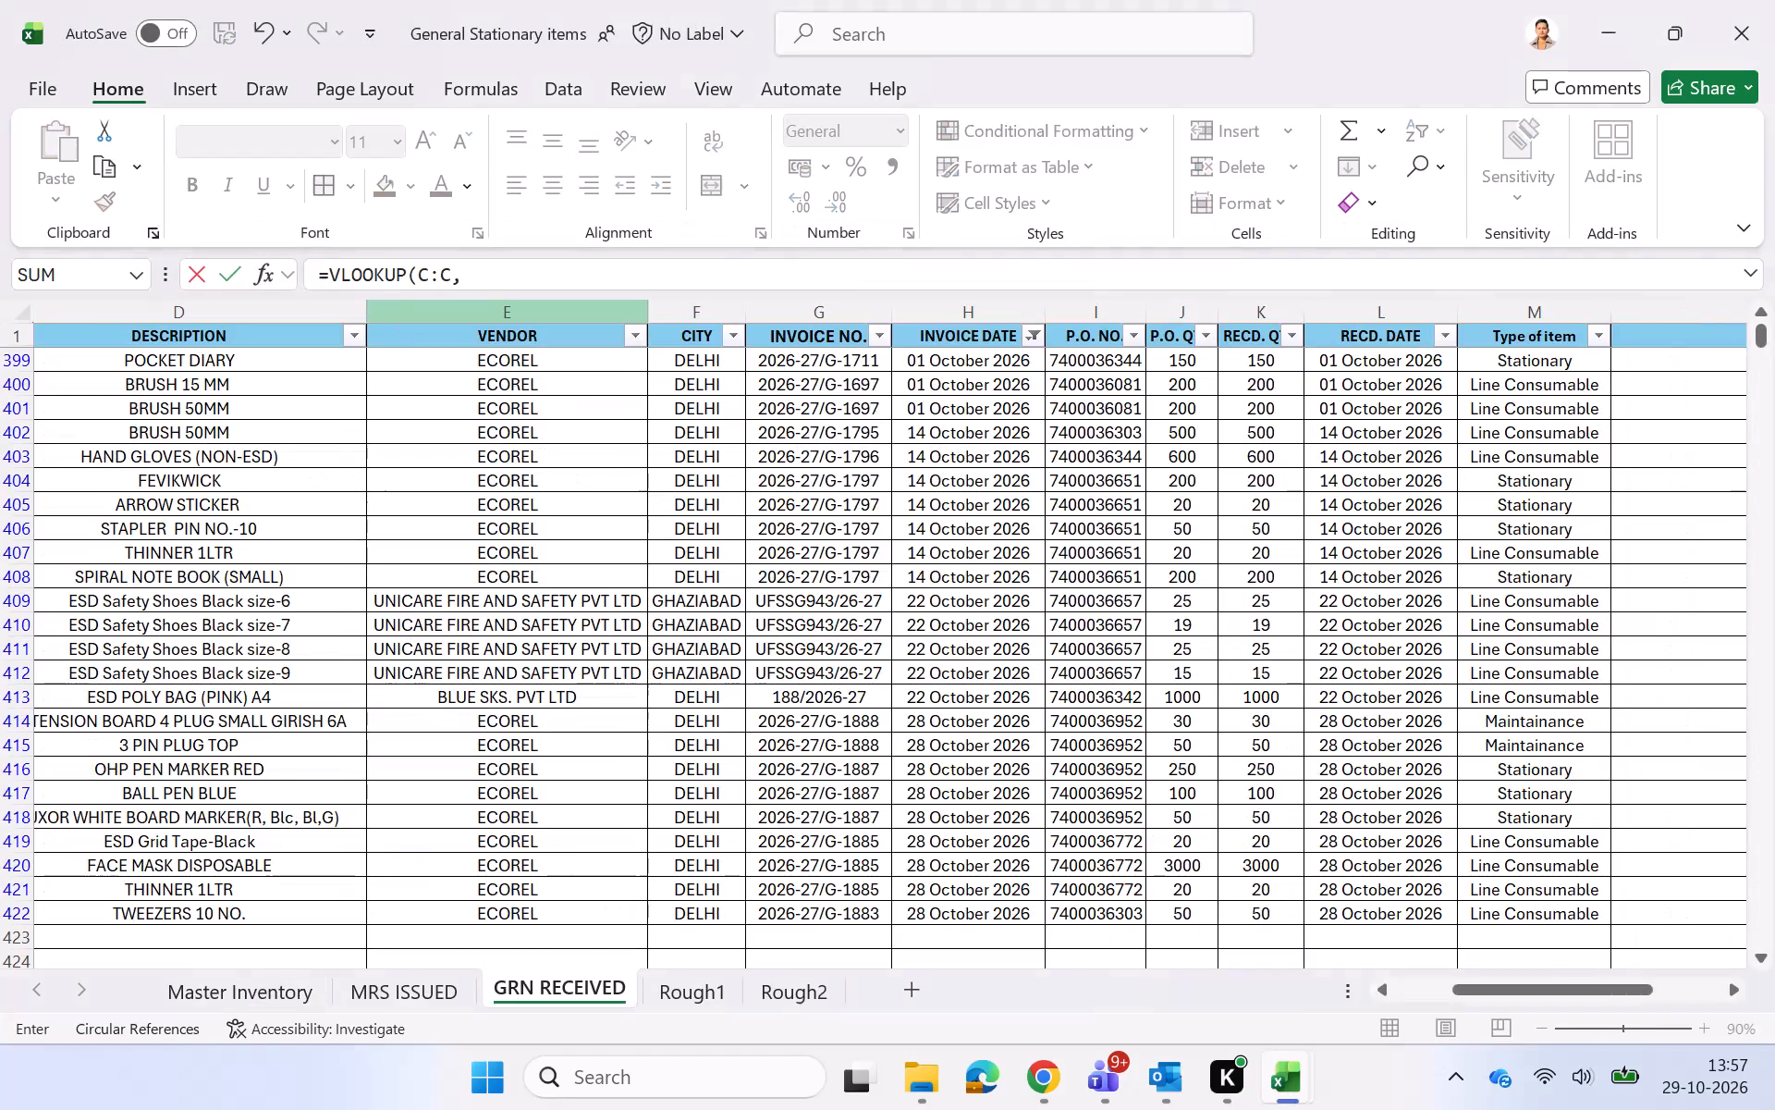
pyautogui.hscroll(2, 361, 712)
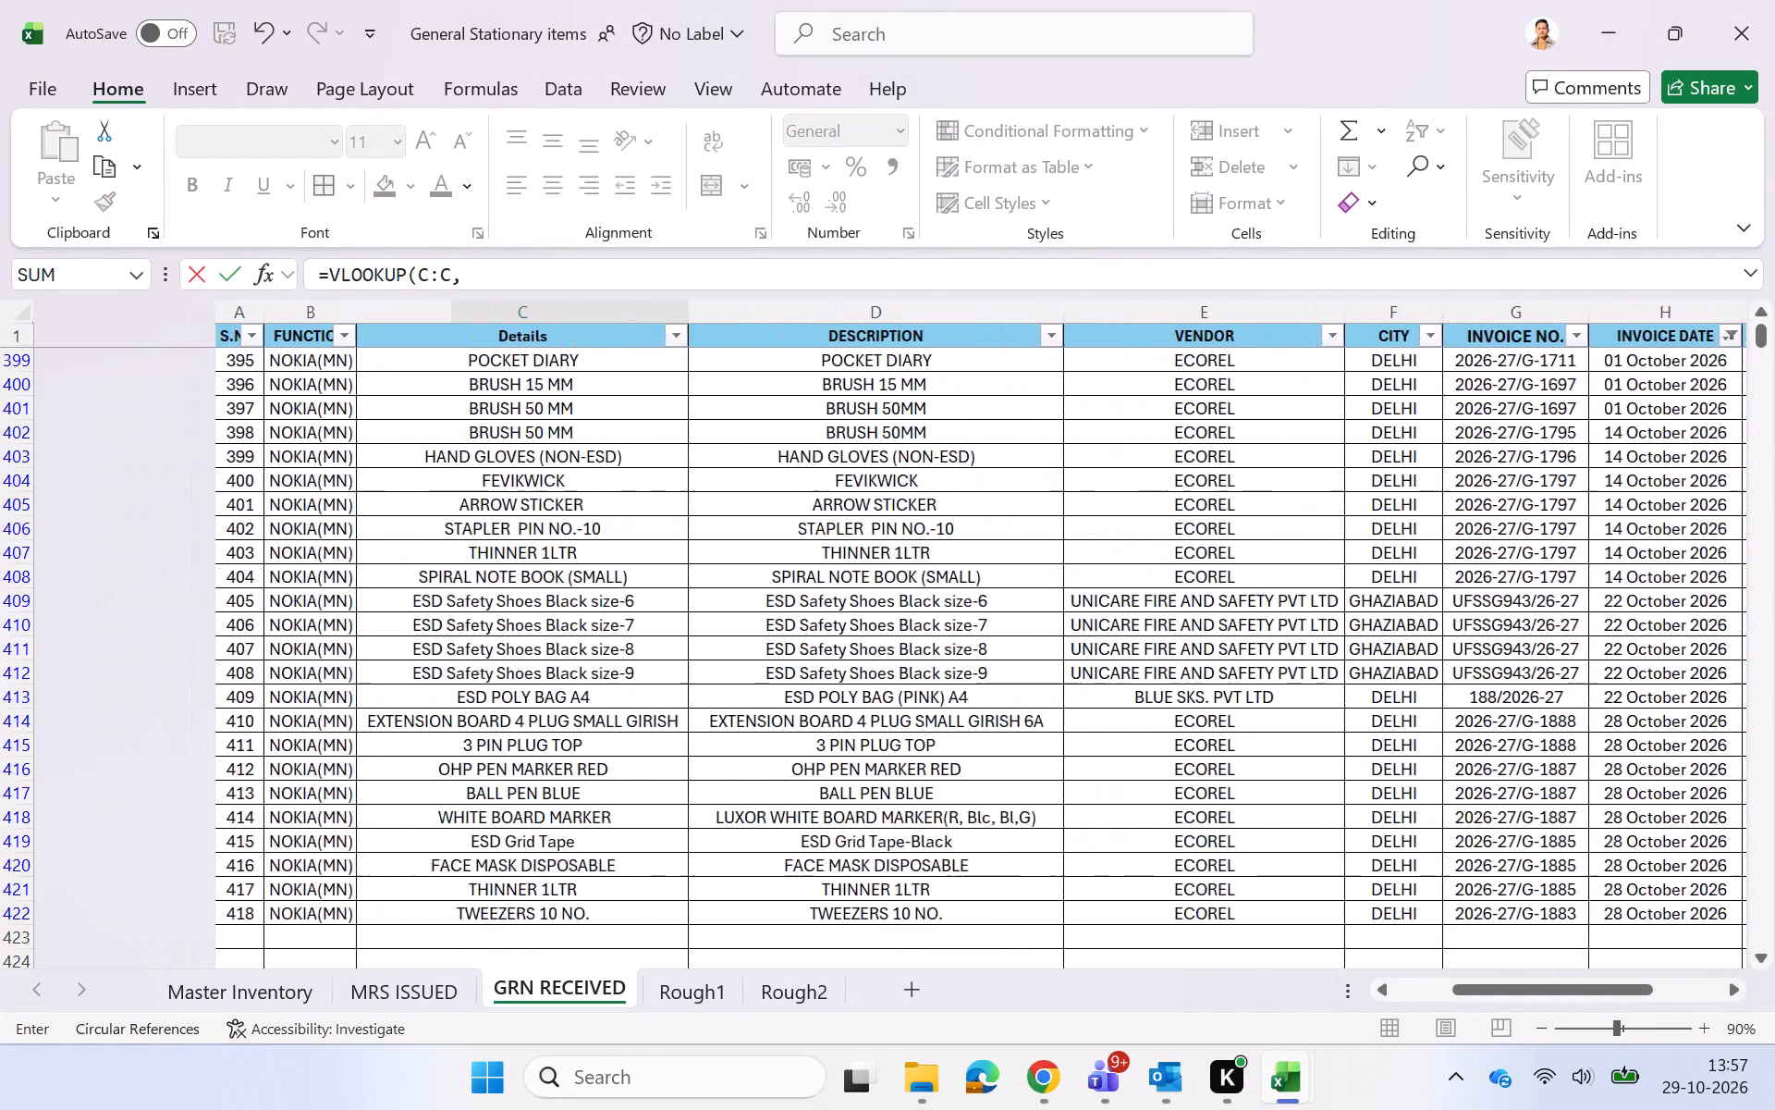
pyautogui.click(238, 985)
pyautogui.hscroll(4, 419, 580)
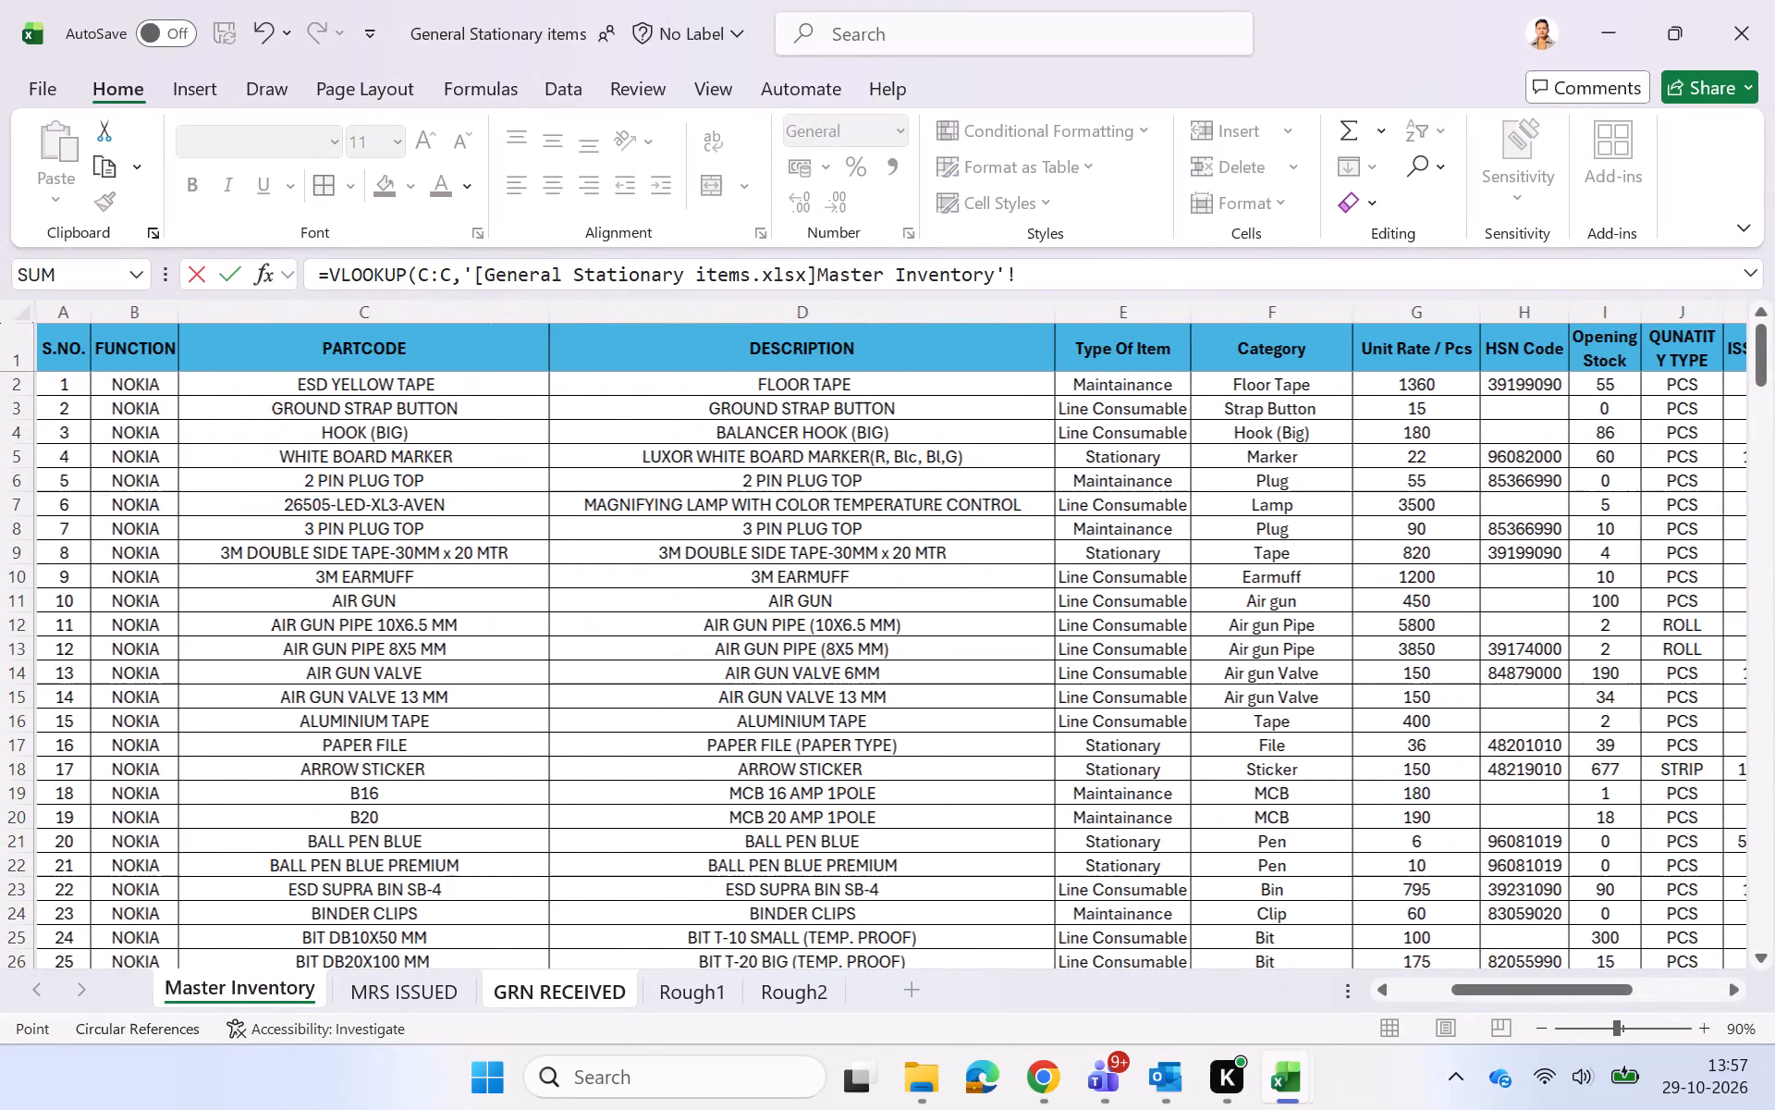
pyautogui.click(376, 314)
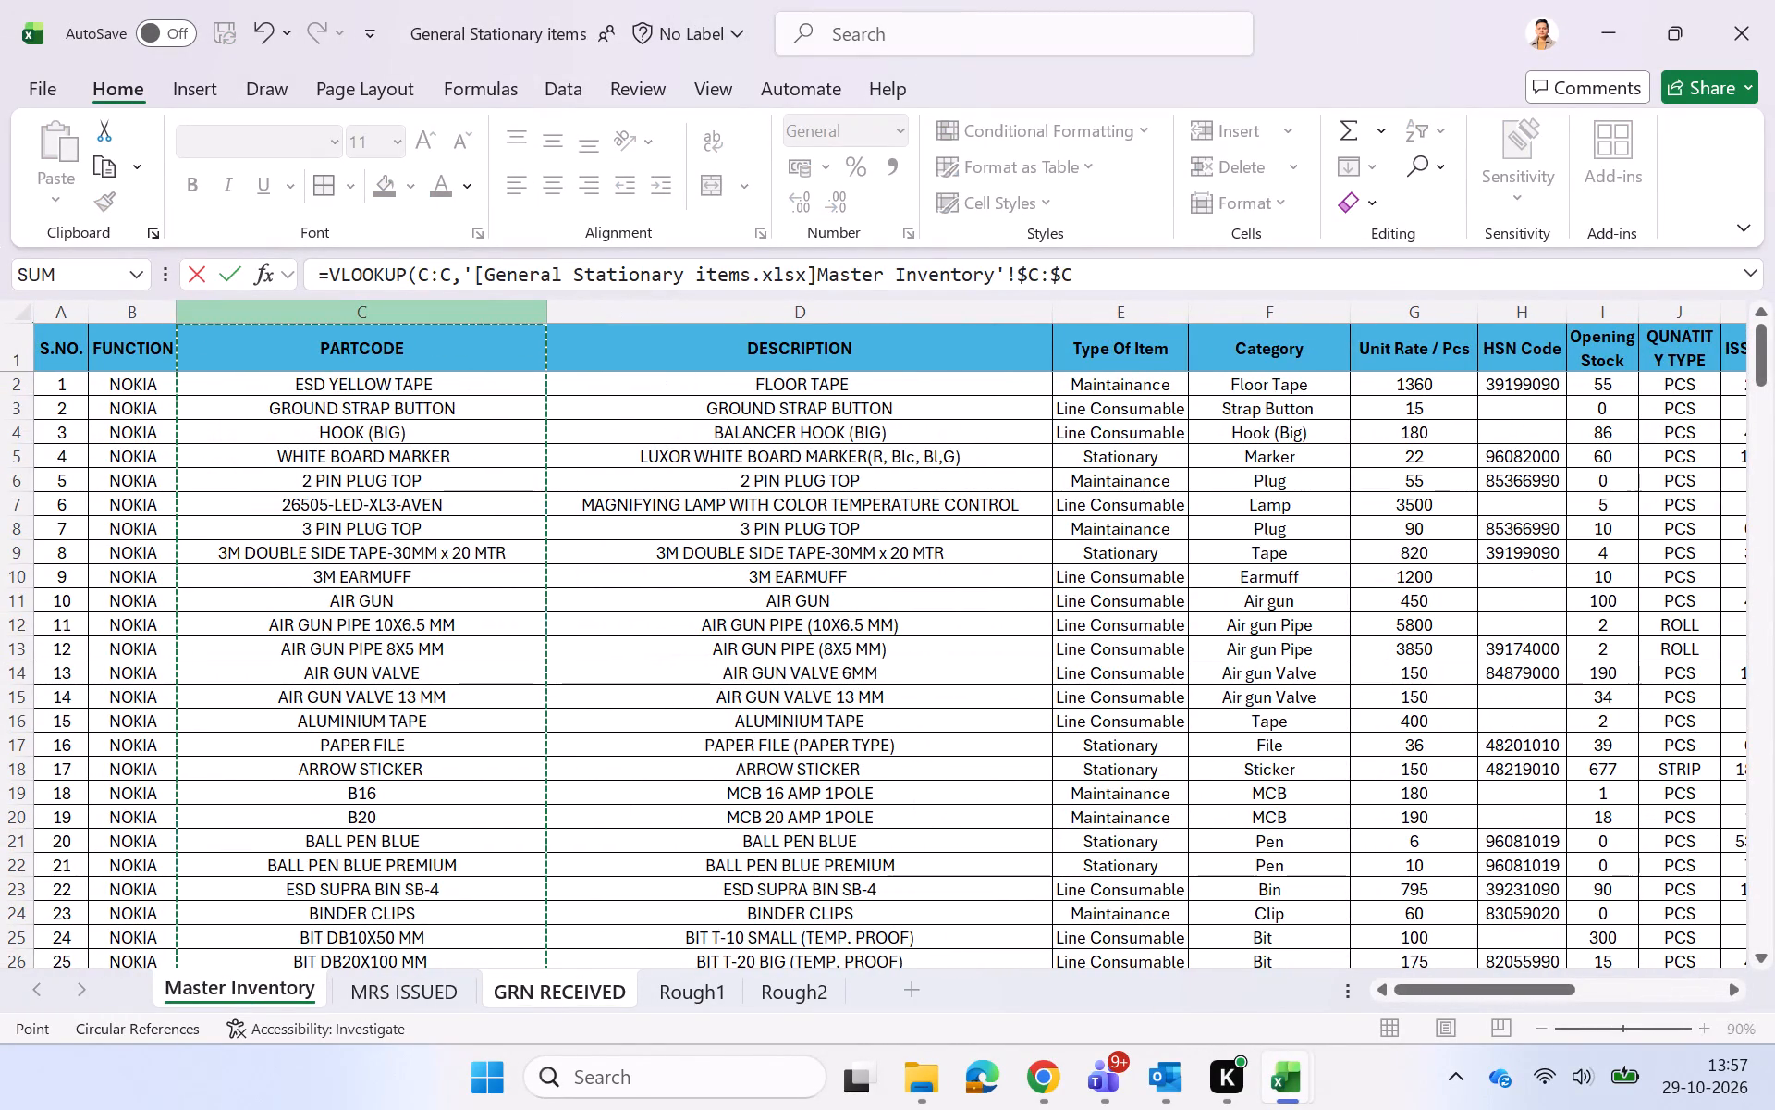
pyautogui.hotkey('shift', 'Right')
pyautogui.hotkey('shift', 'Right')
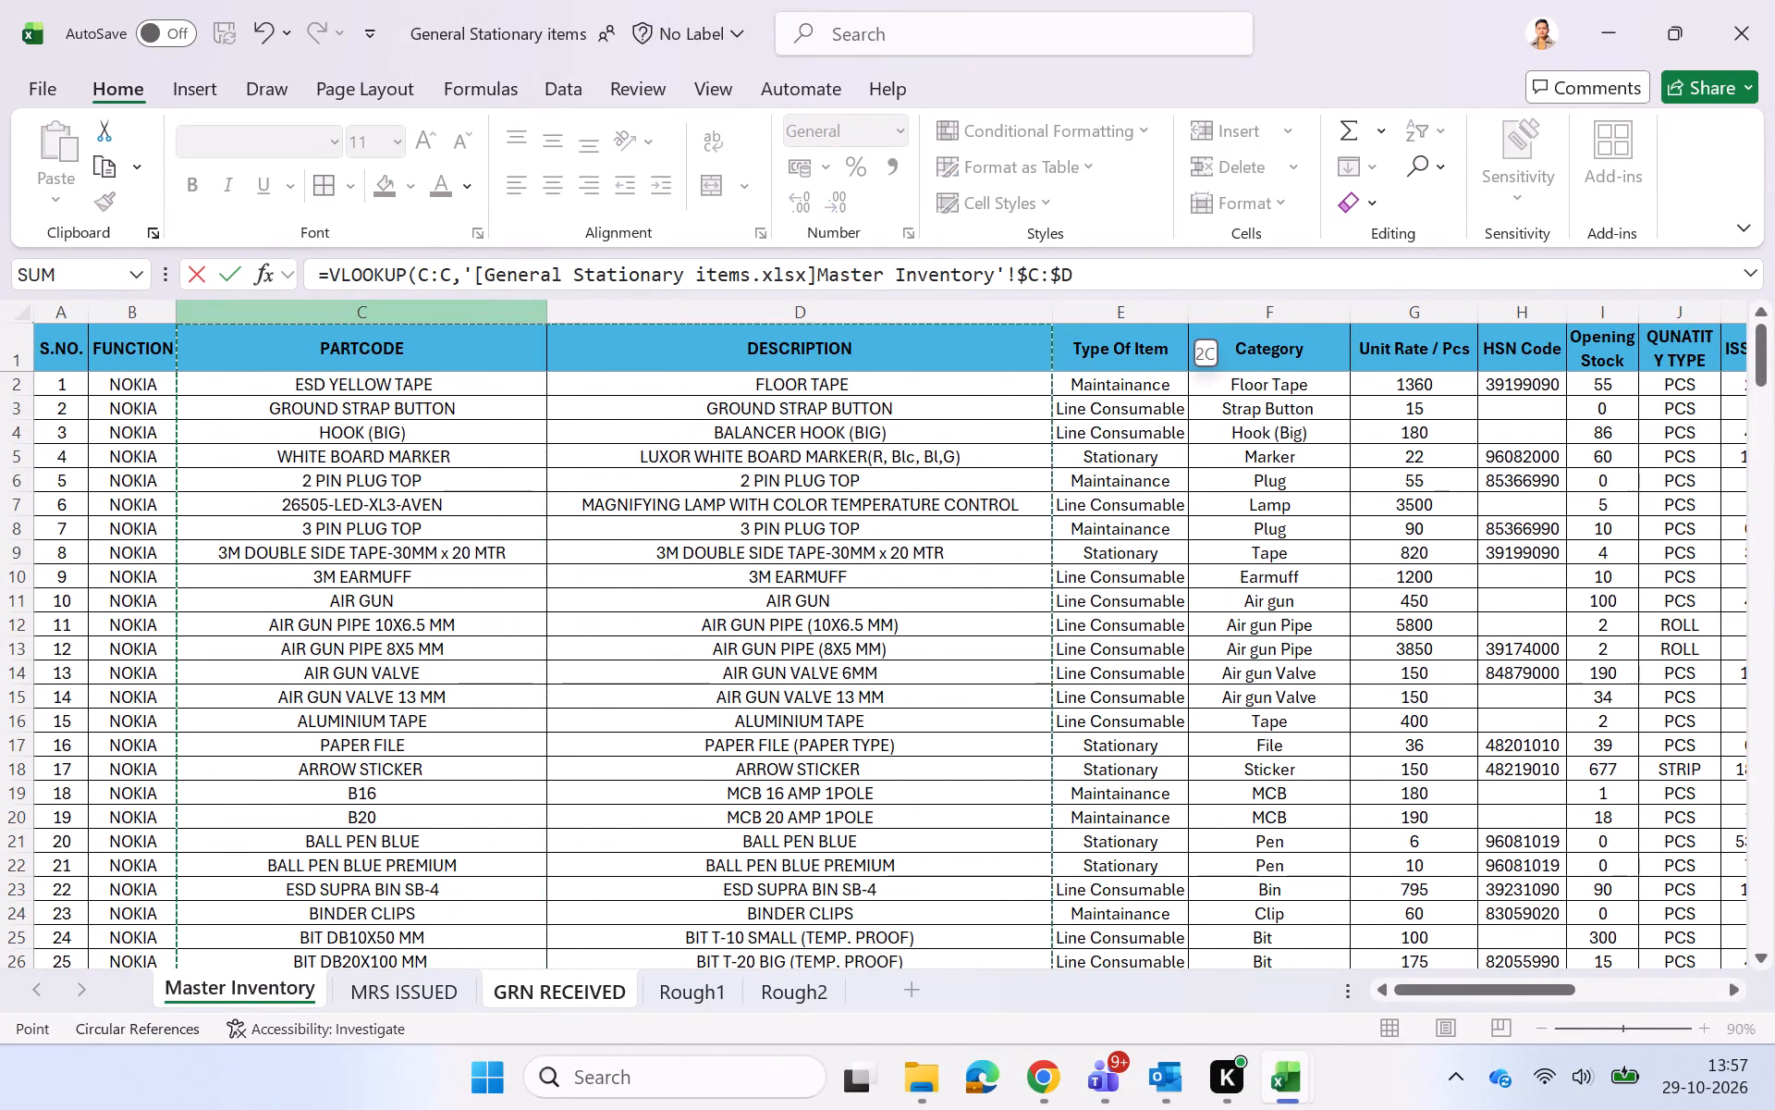
pyautogui.hotkey('shift', 'Right')
pyautogui.hotkey('shift', 'Right')
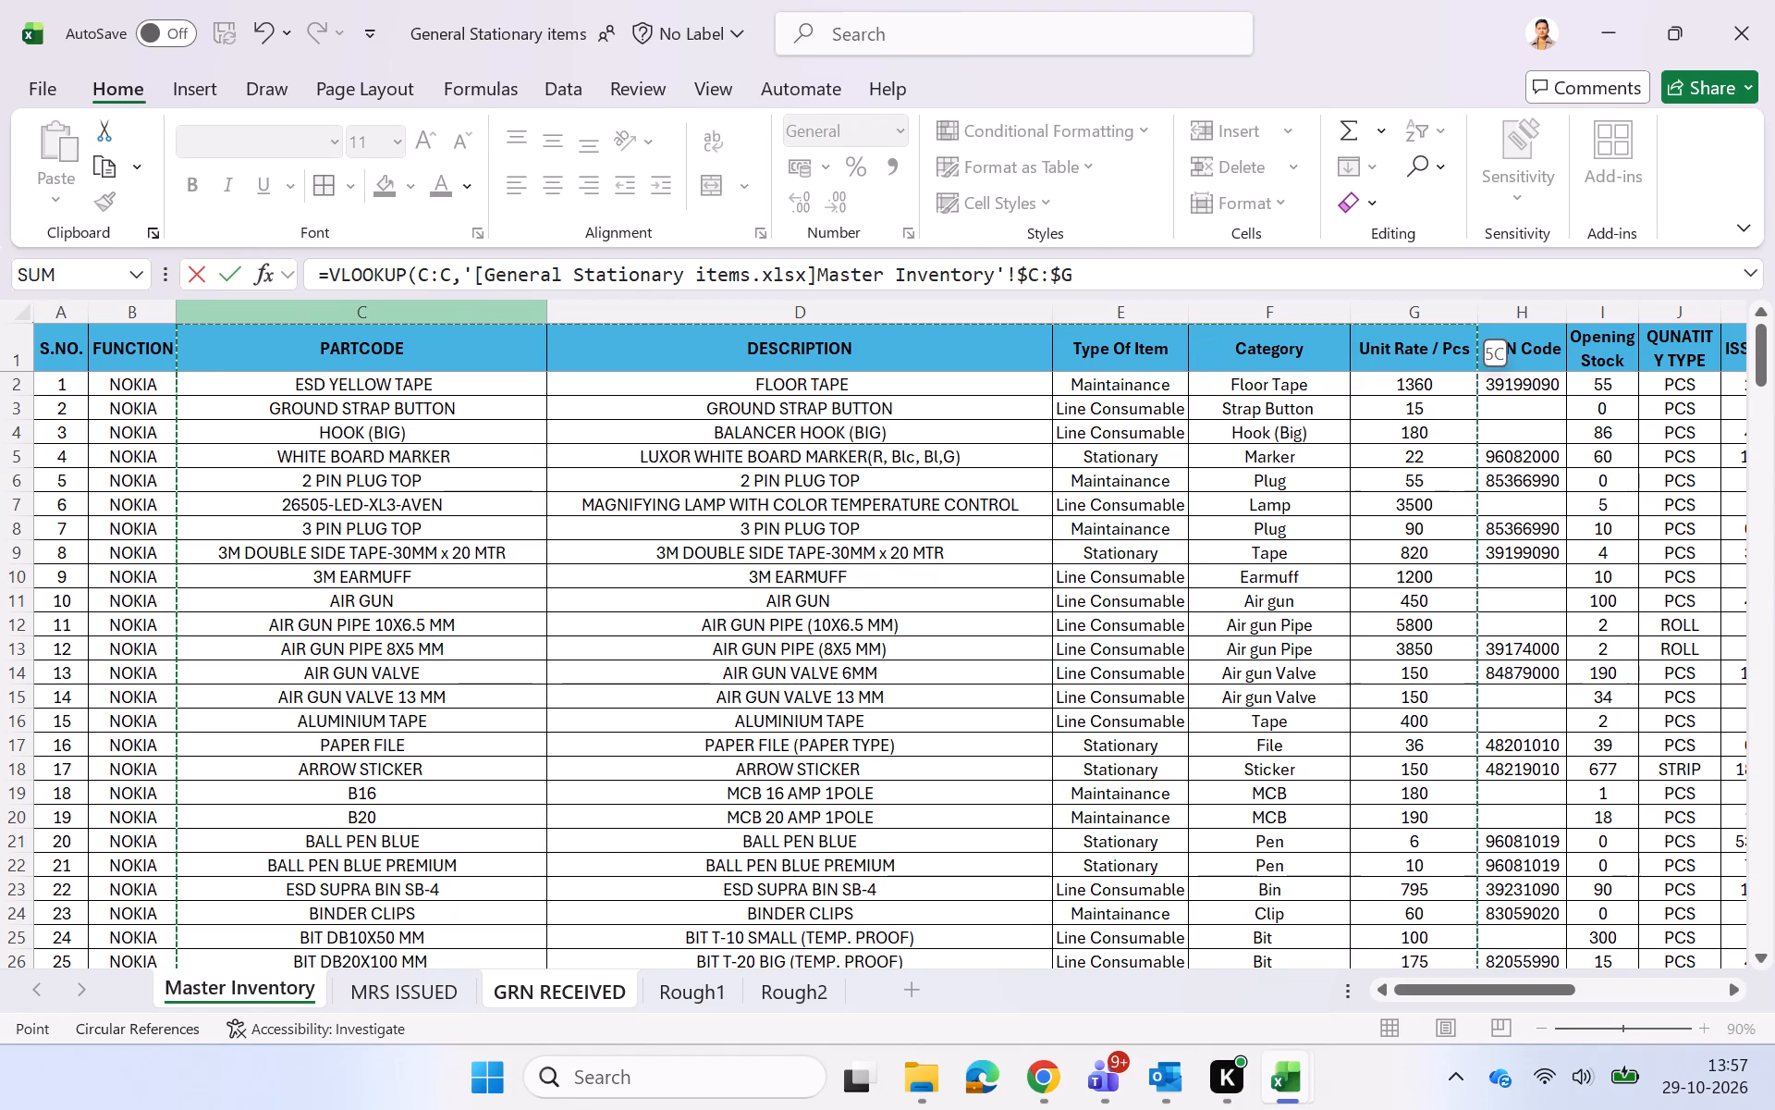
pyautogui.write(',5,')
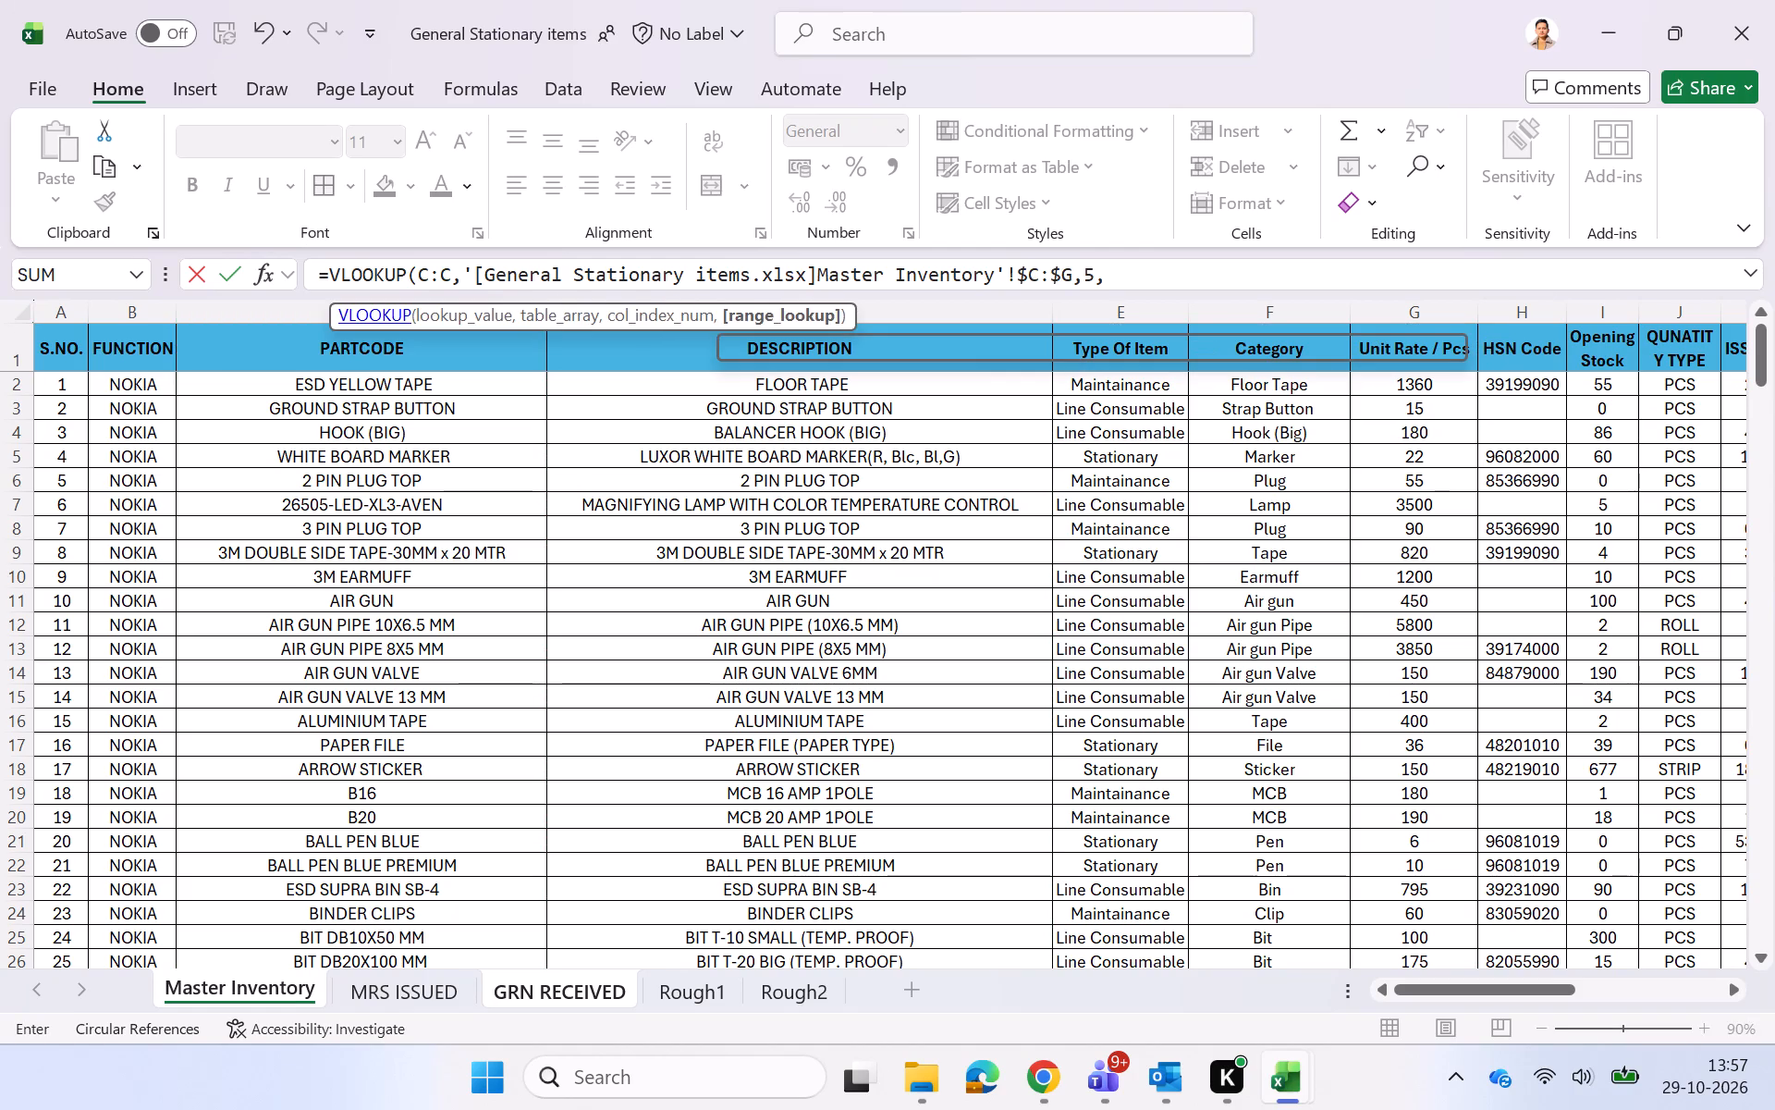
pyautogui.press('0')
pyautogui.hotkey('shift', ')')
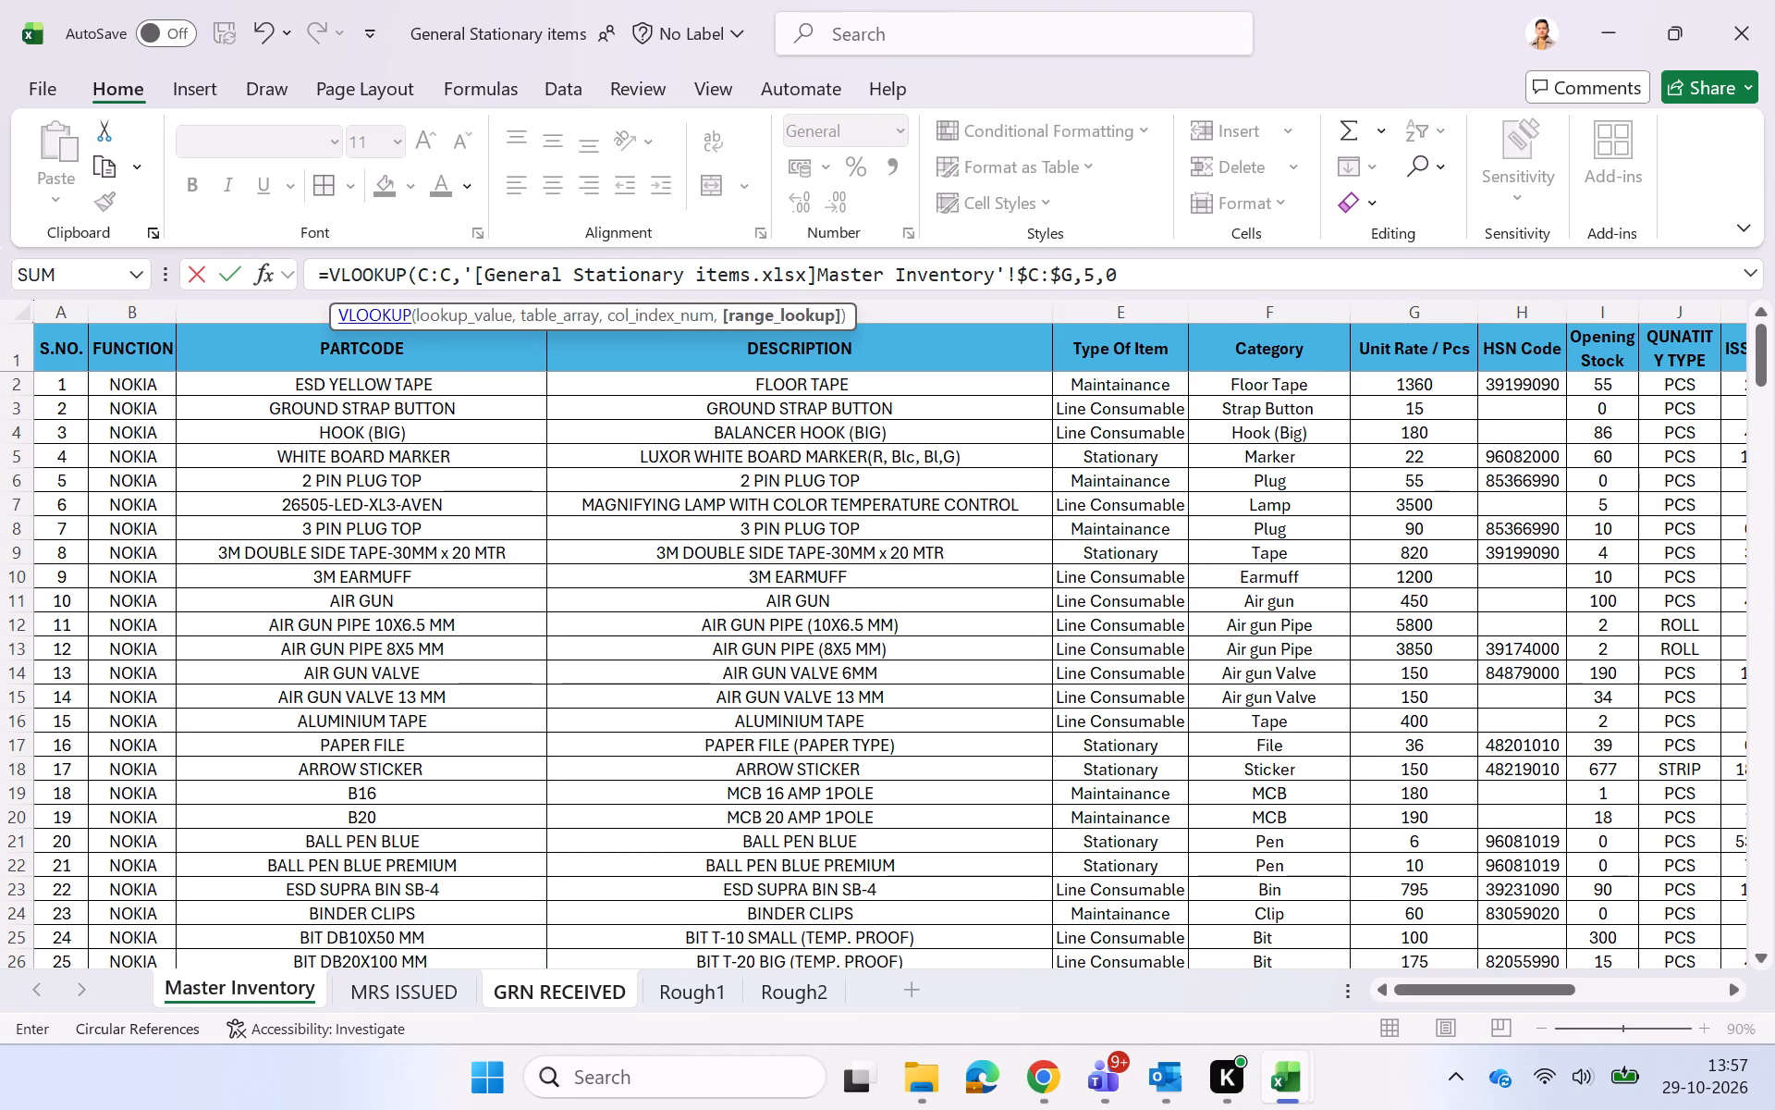
pyautogui.press('Return')
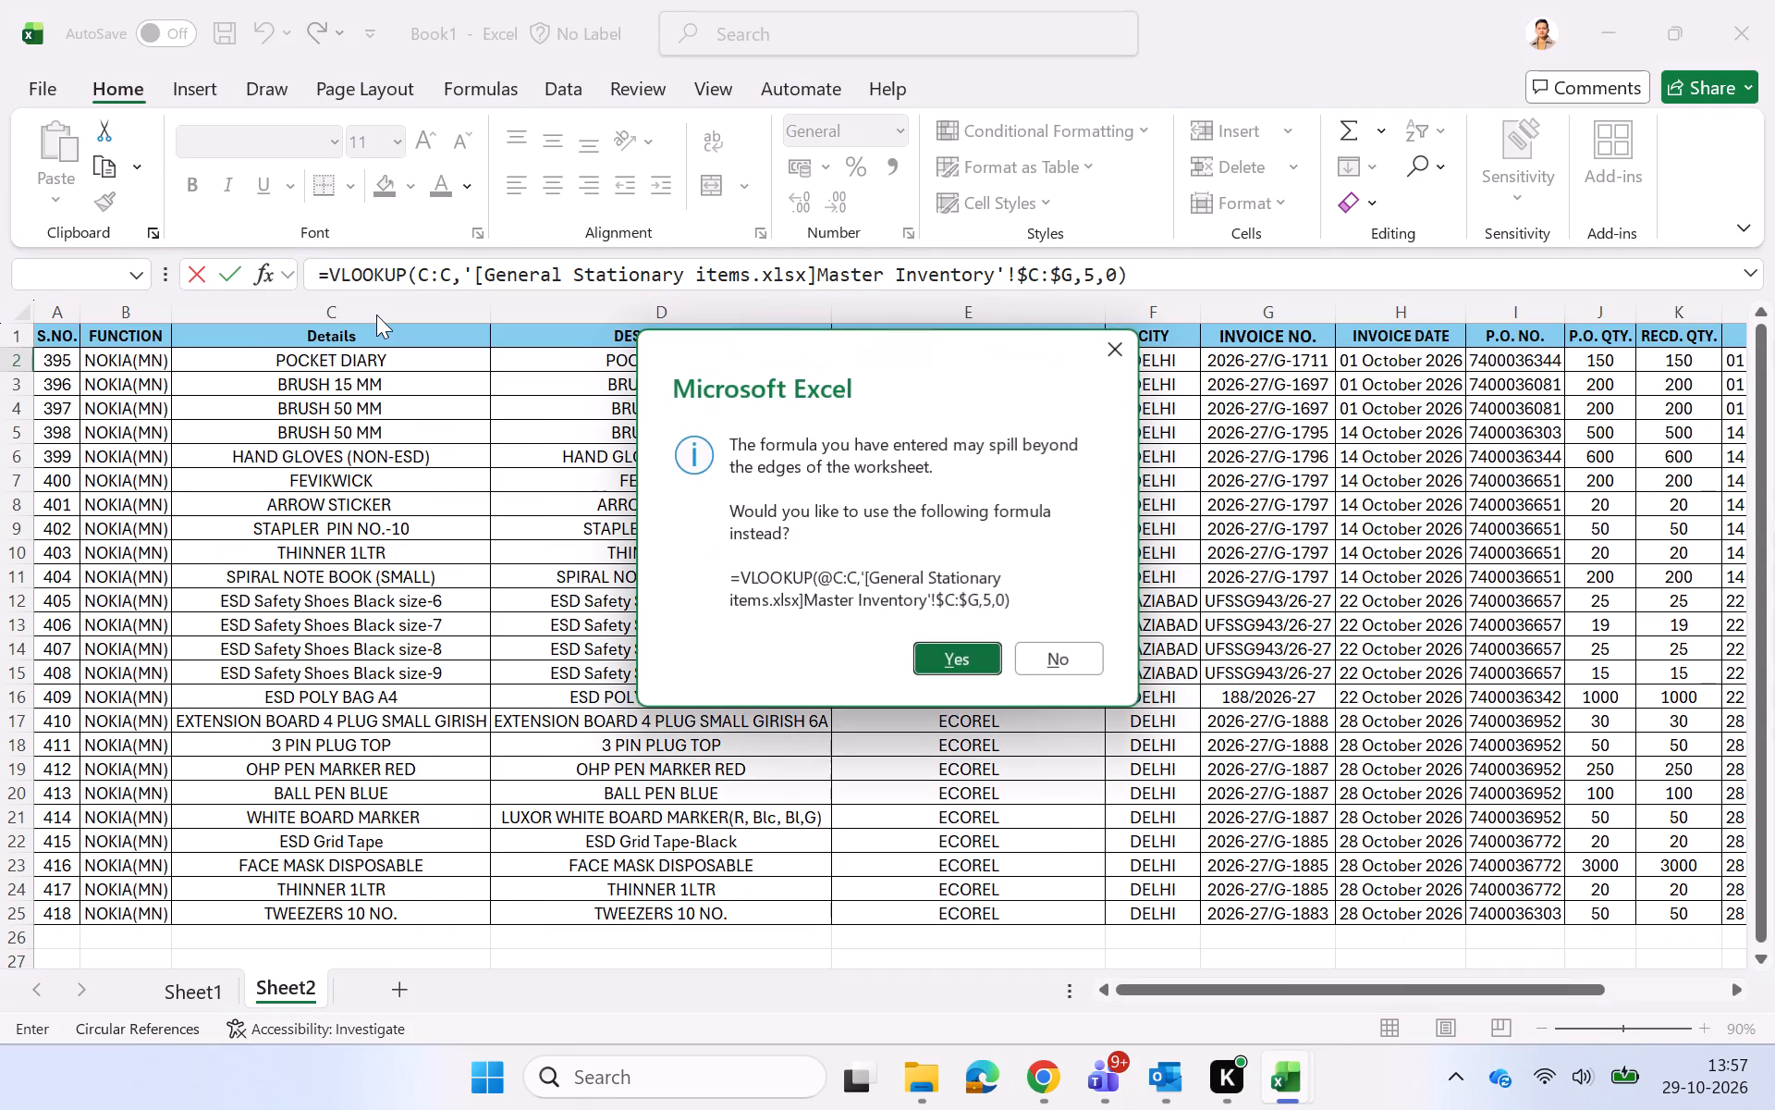
pyautogui.click(944, 660)
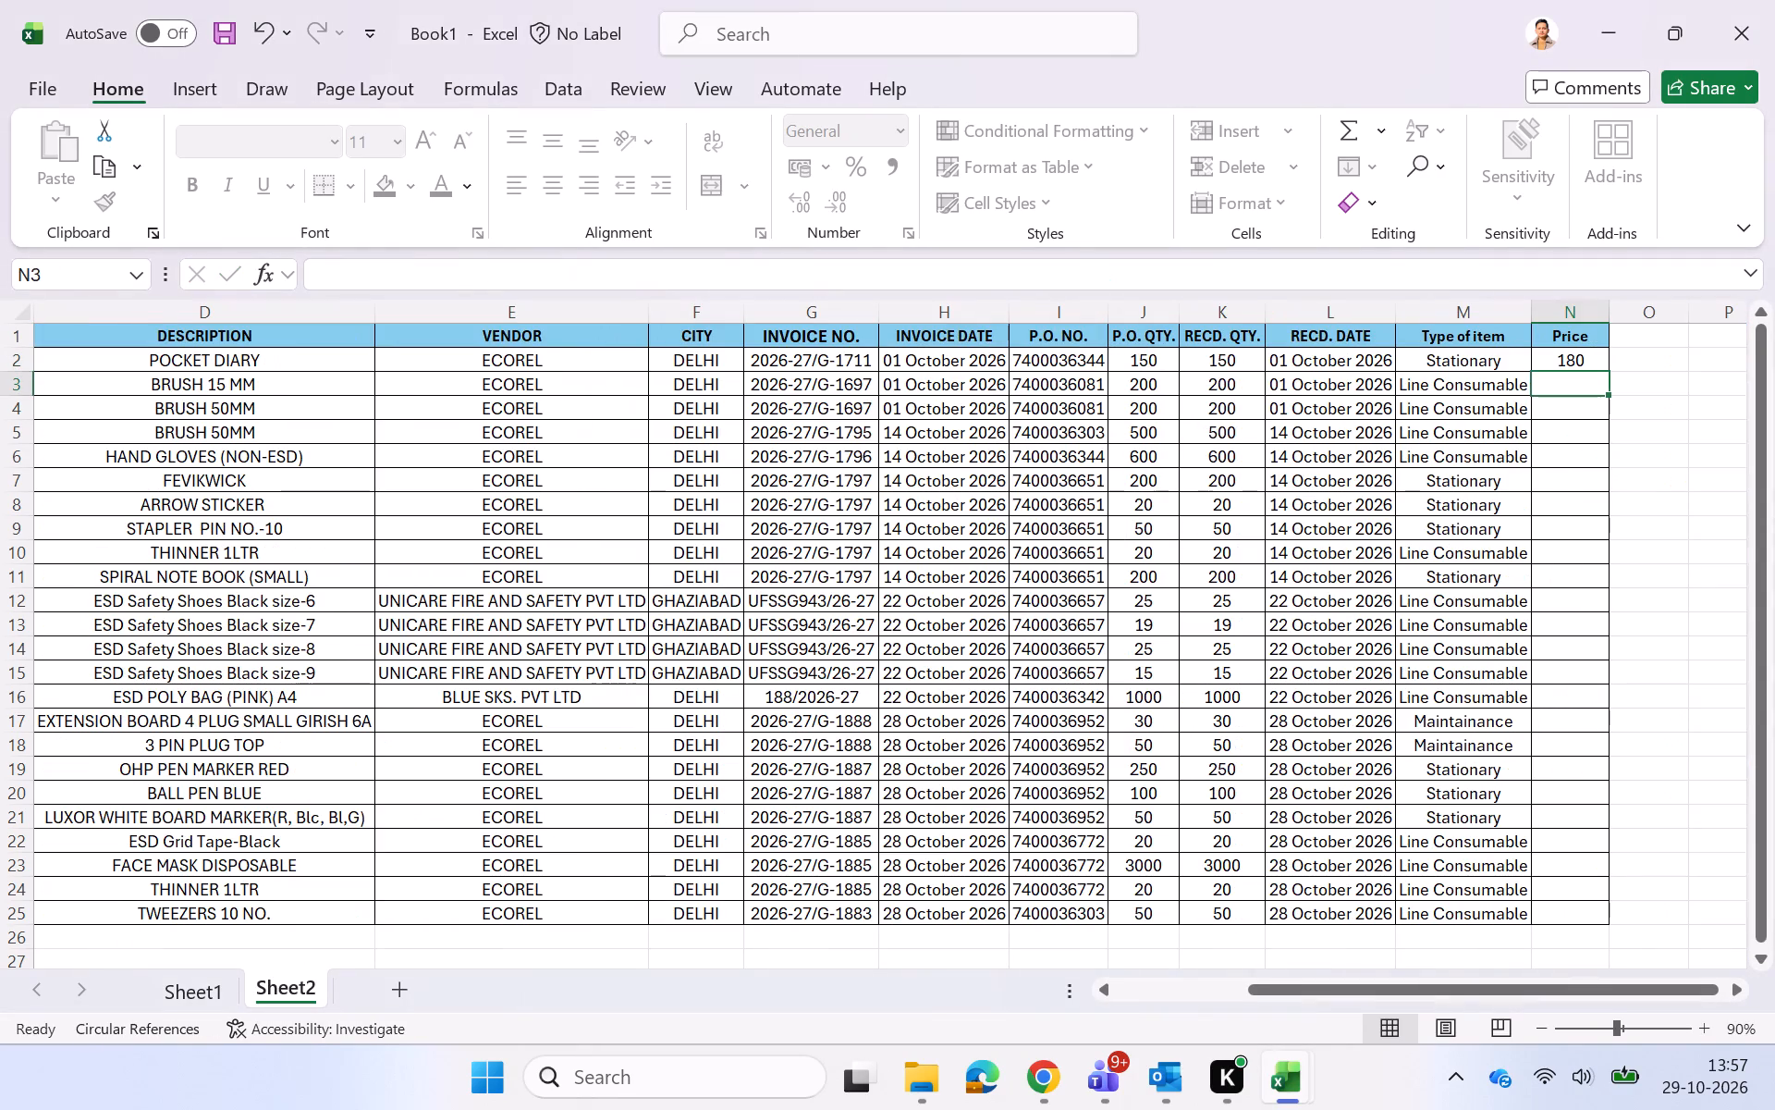
# Fill the N2 price lookup formula down the Price column through row 25.
pyautogui.click(1579, 360)
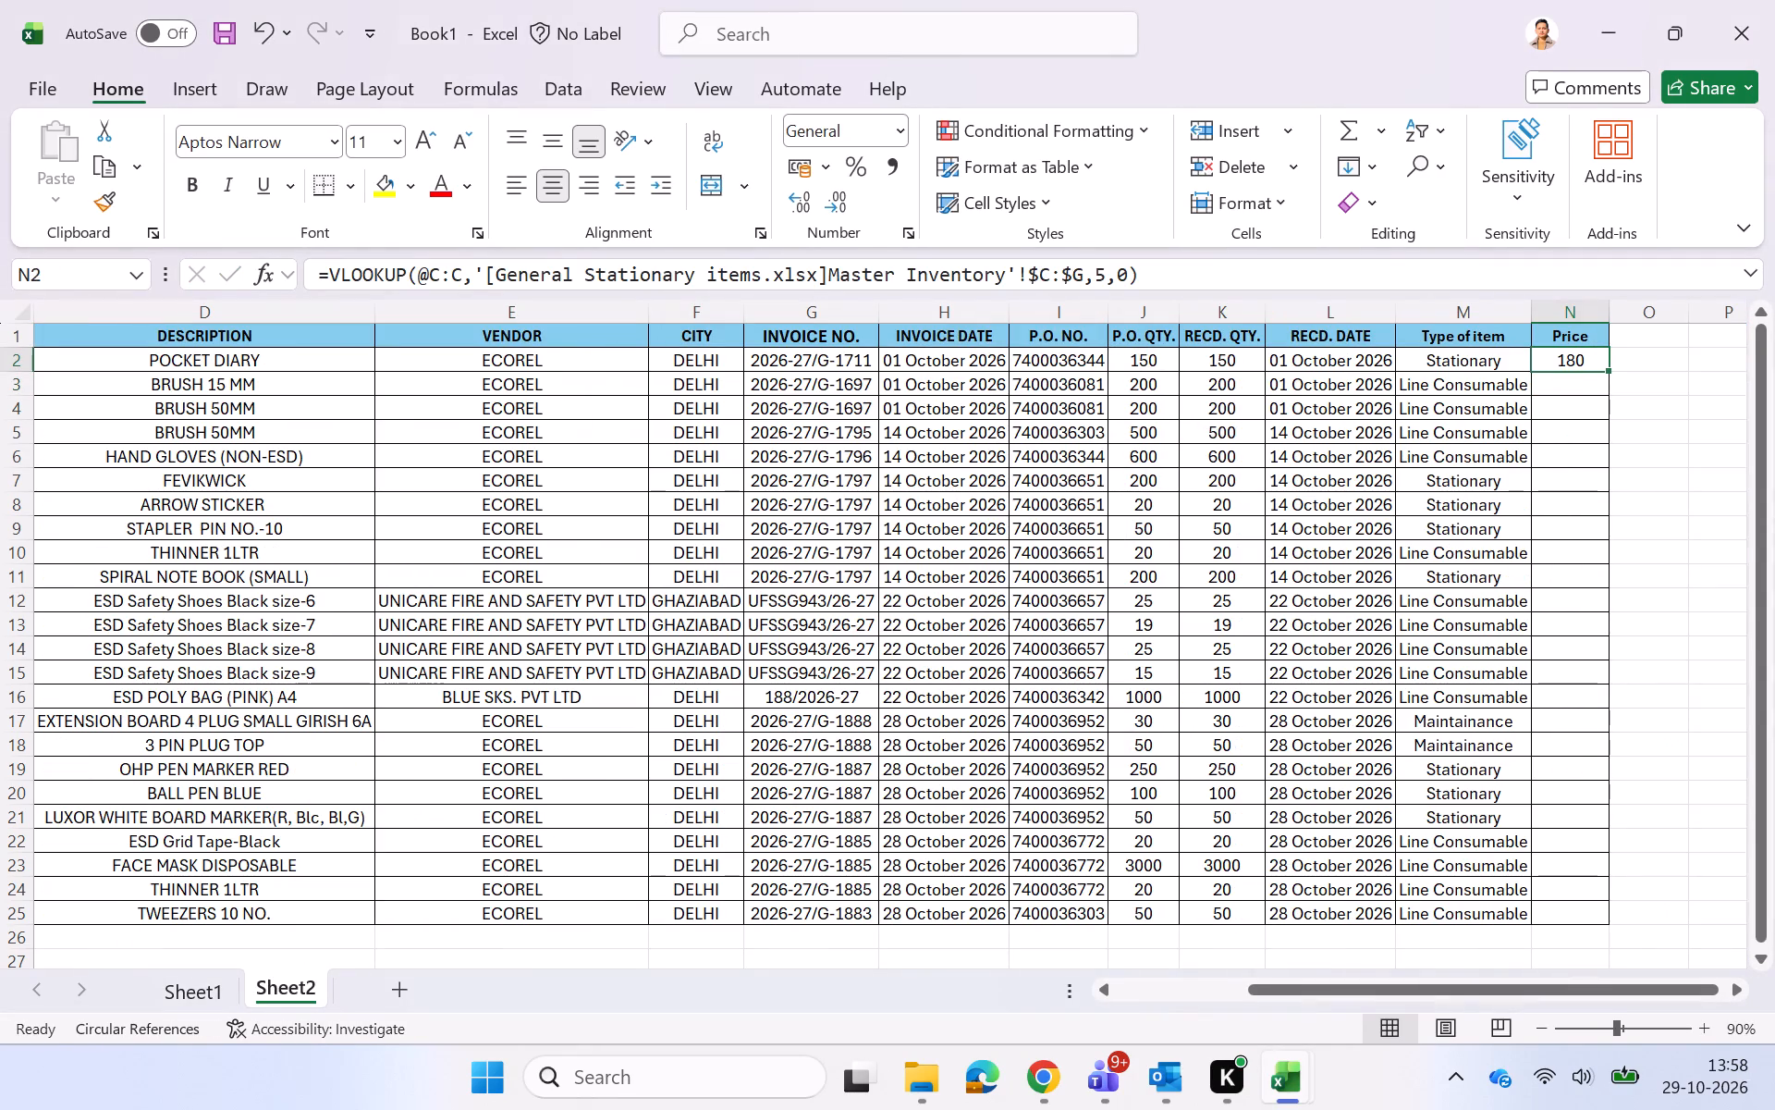
pyautogui.doubleClick(1610, 372)
pyautogui.click(1708, 608)
# In cell O2, enter the formula =N2*J2 to multiply the price by the P.O. quantity.
pyautogui.hscroll(-1, 1708, 608)
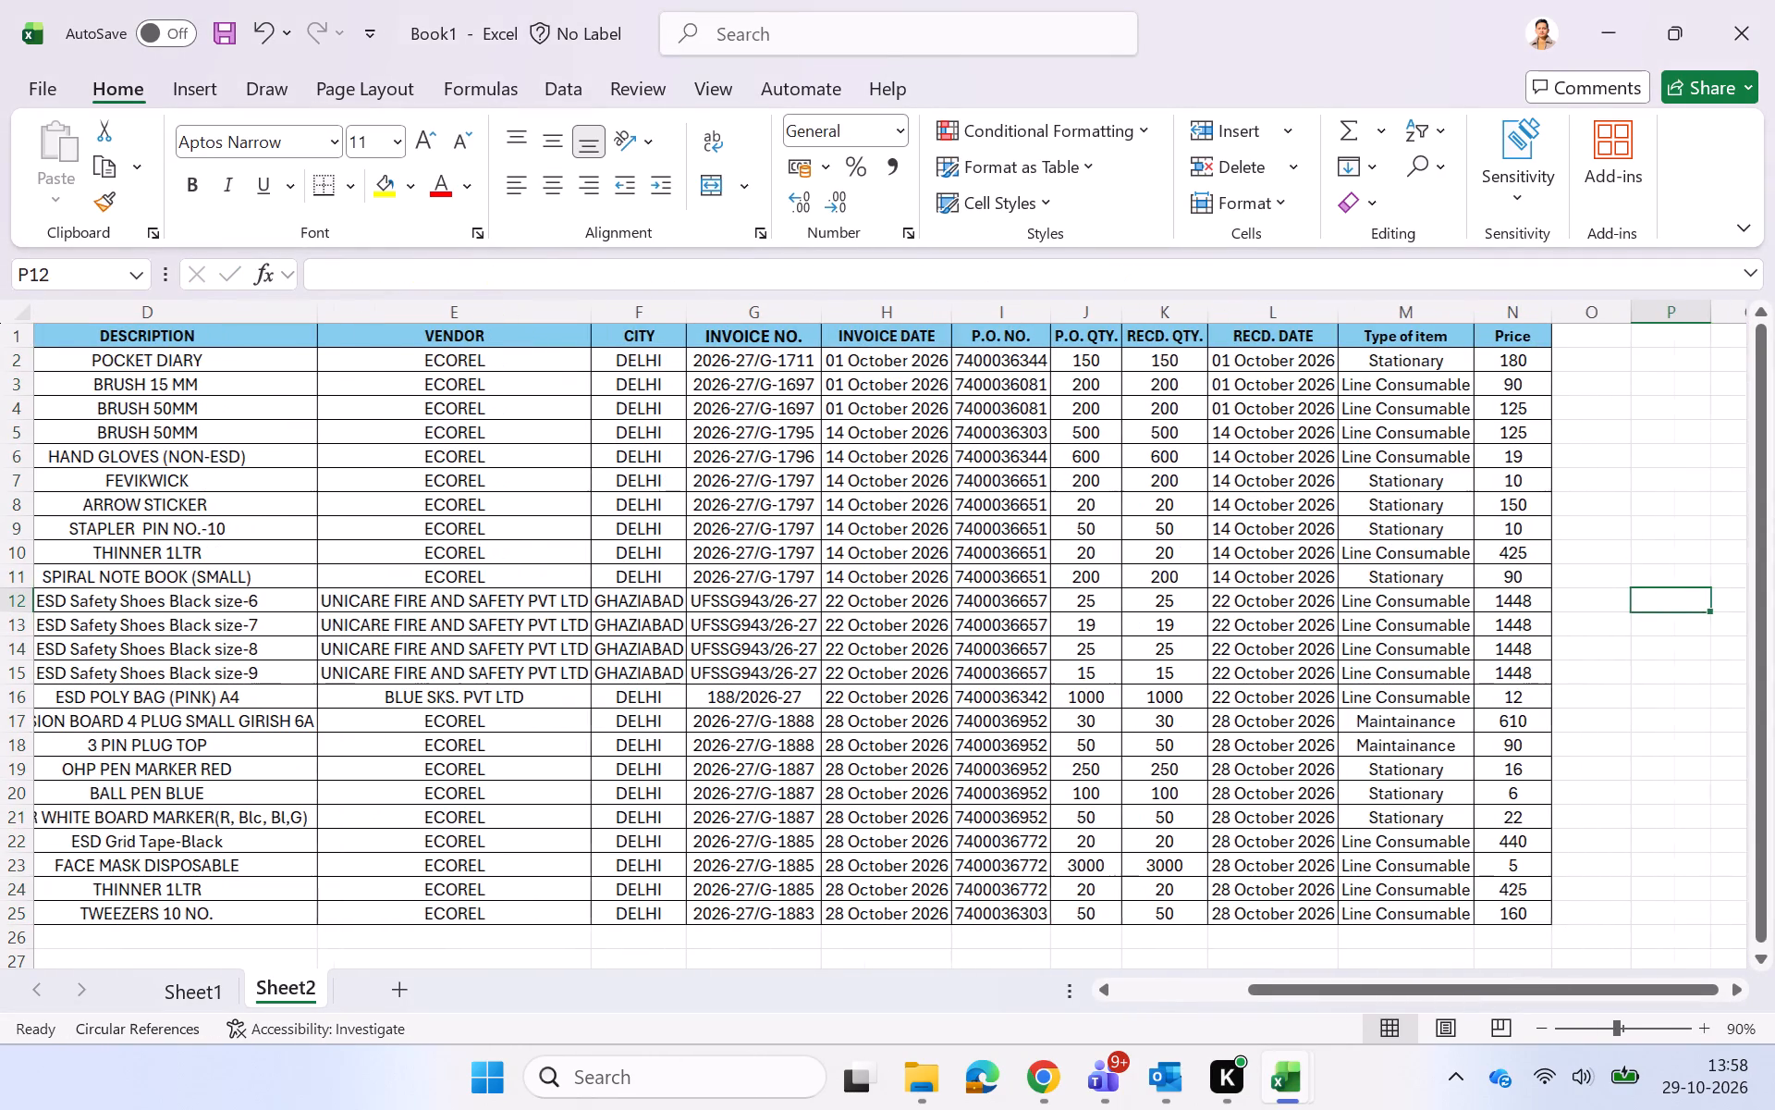
pyautogui.hscroll(-2, 1708, 608)
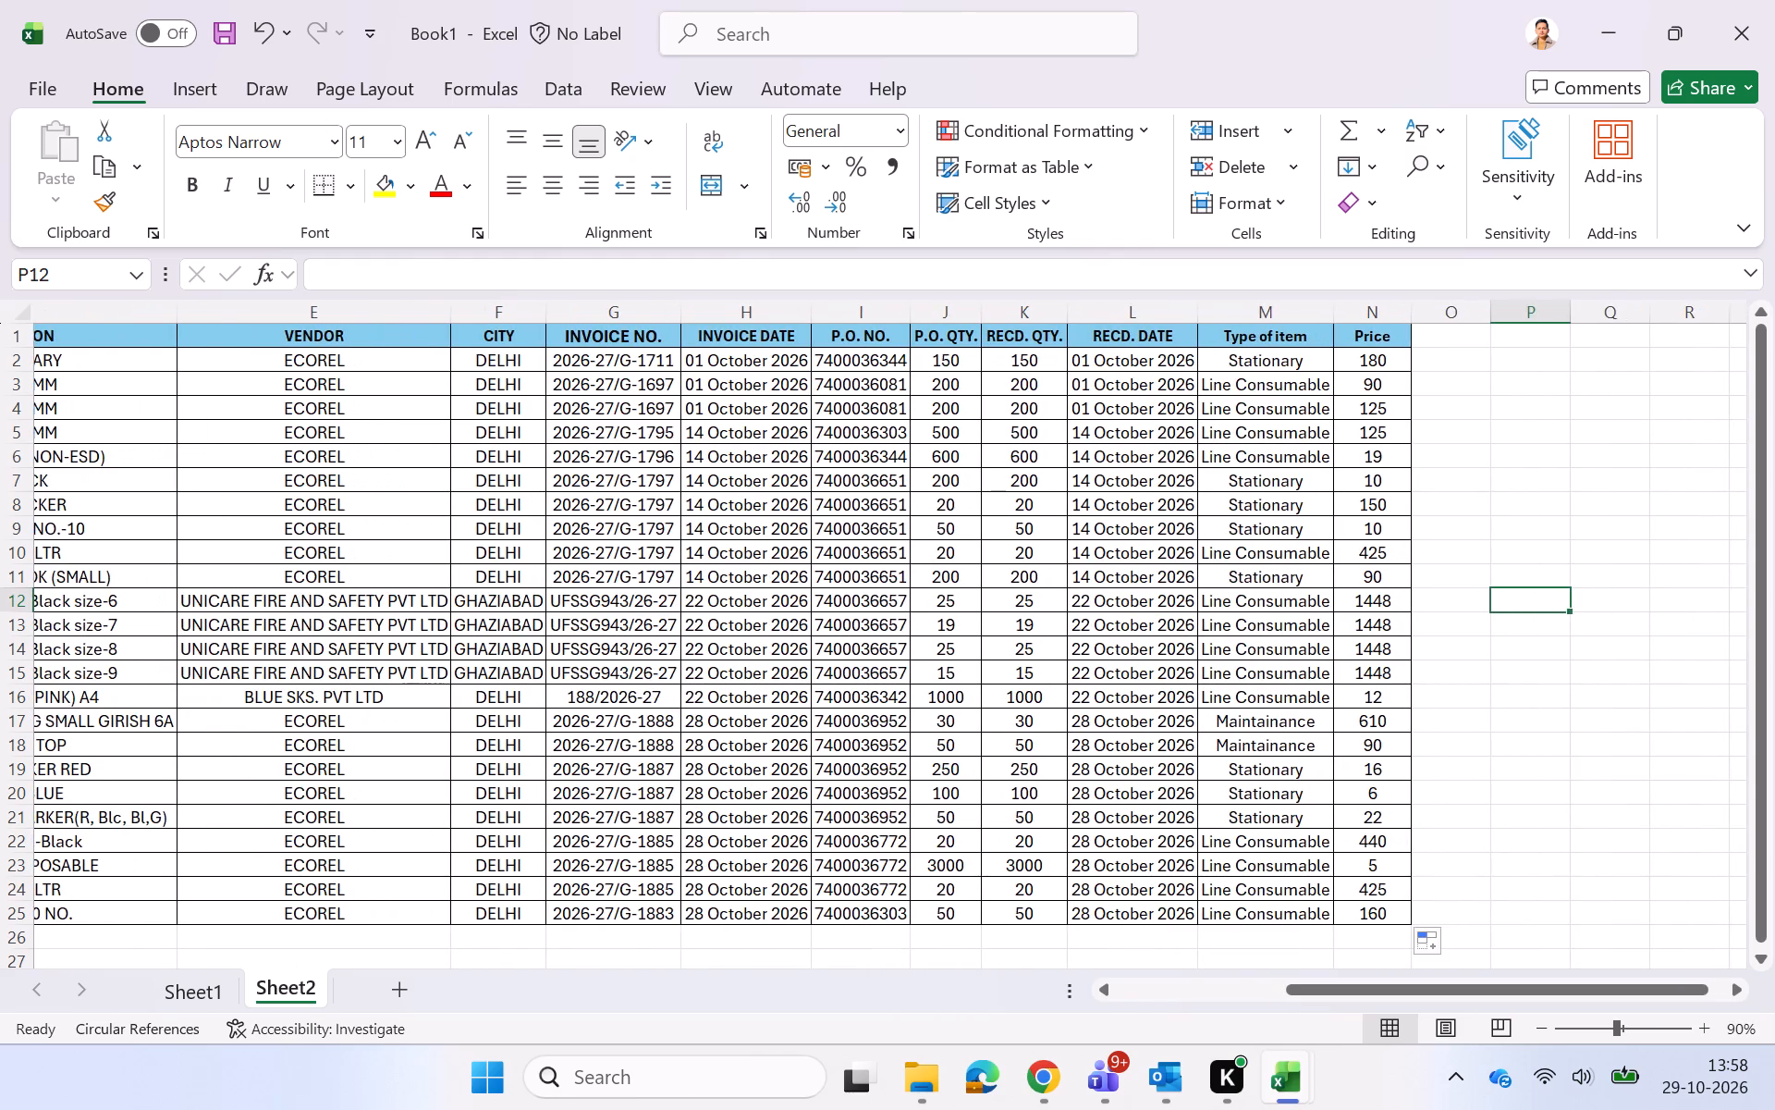
pyautogui.hscroll(2, 1616, 623)
pyautogui.hscroll(-1, 1616, 623)
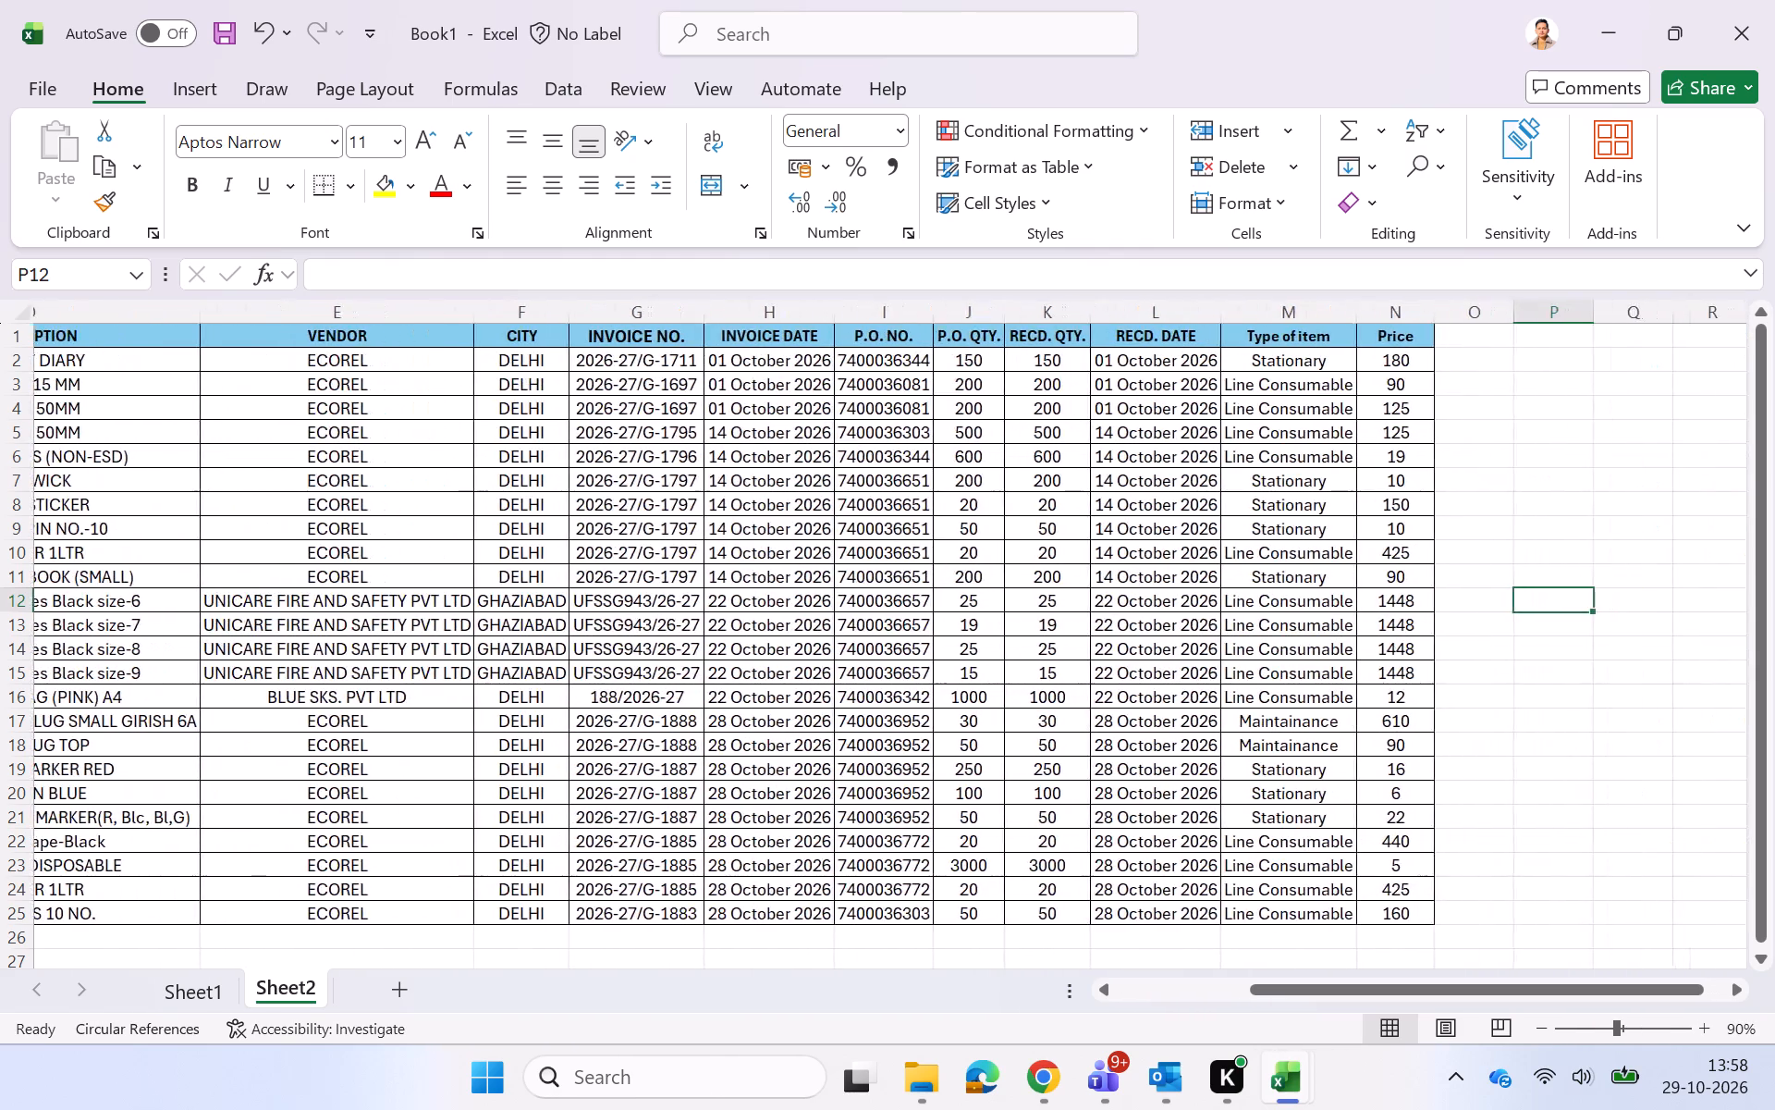
pyautogui.hscroll(-1, 1616, 623)
pyautogui.click(1309, 344)
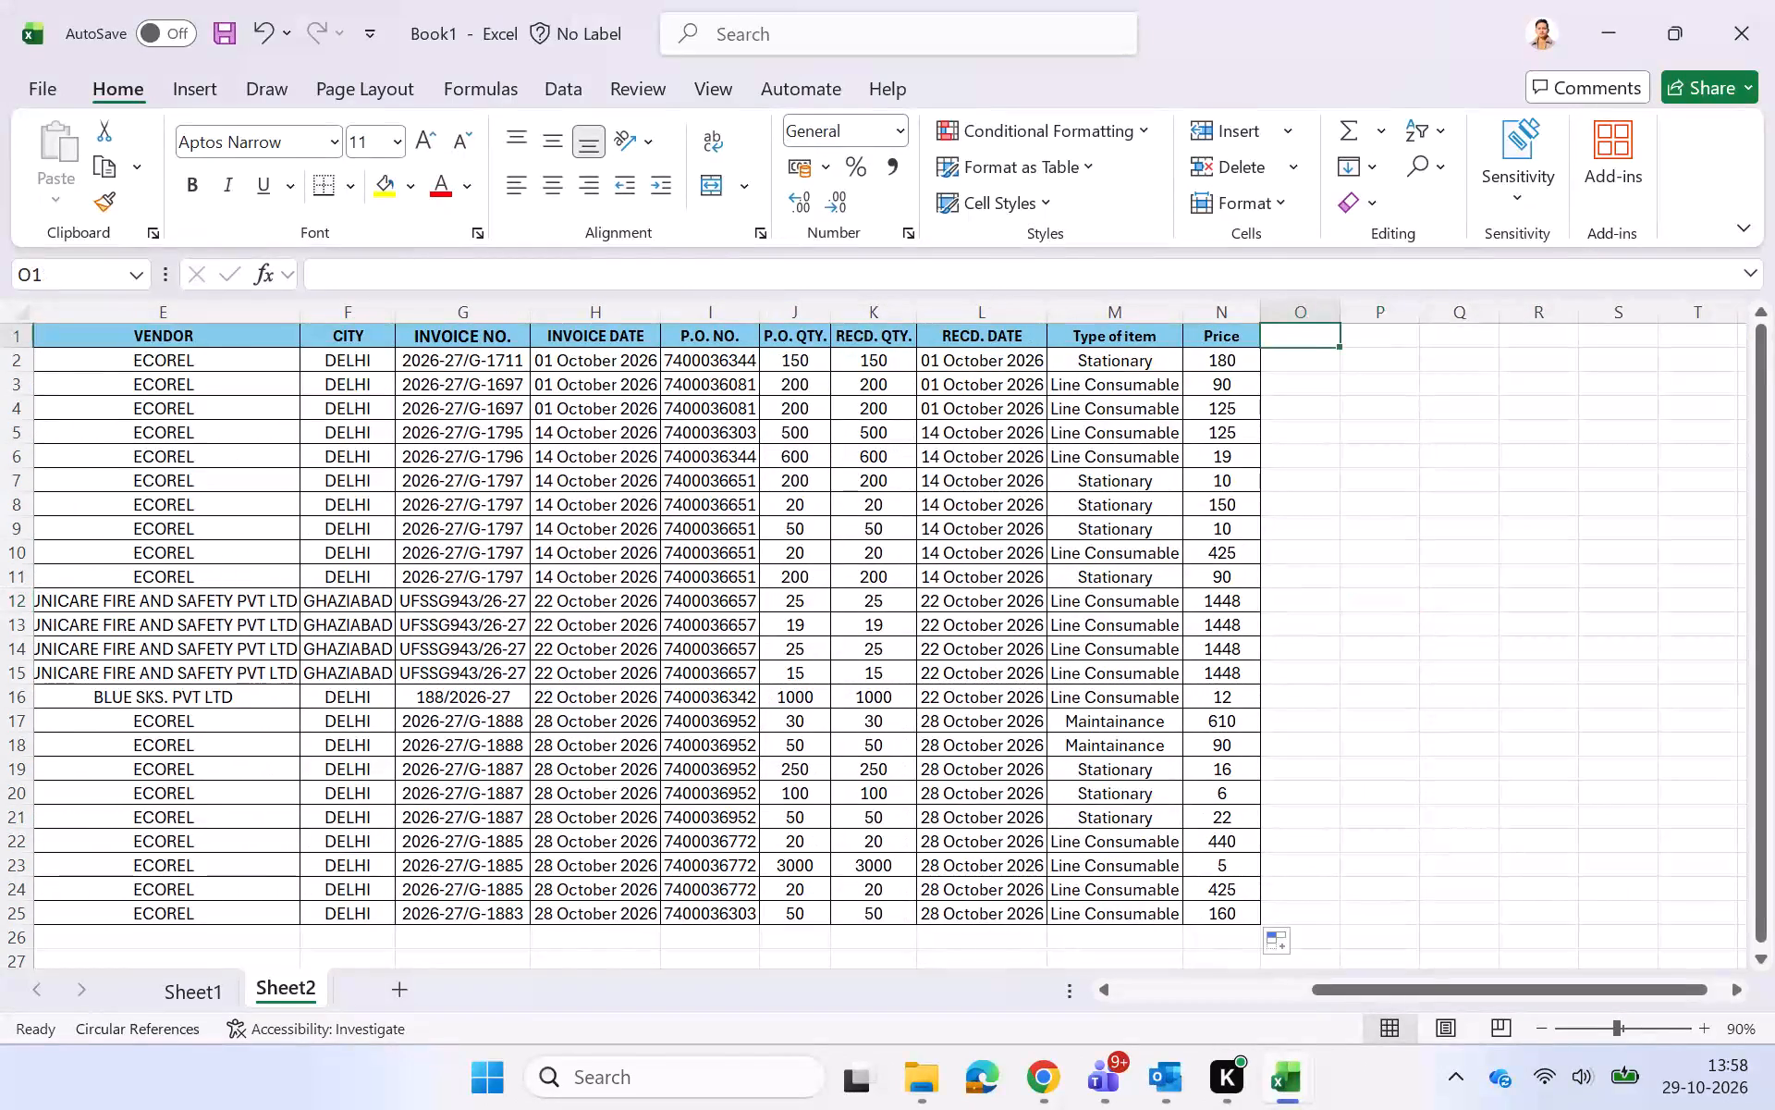
pyautogui.click(1304, 365)
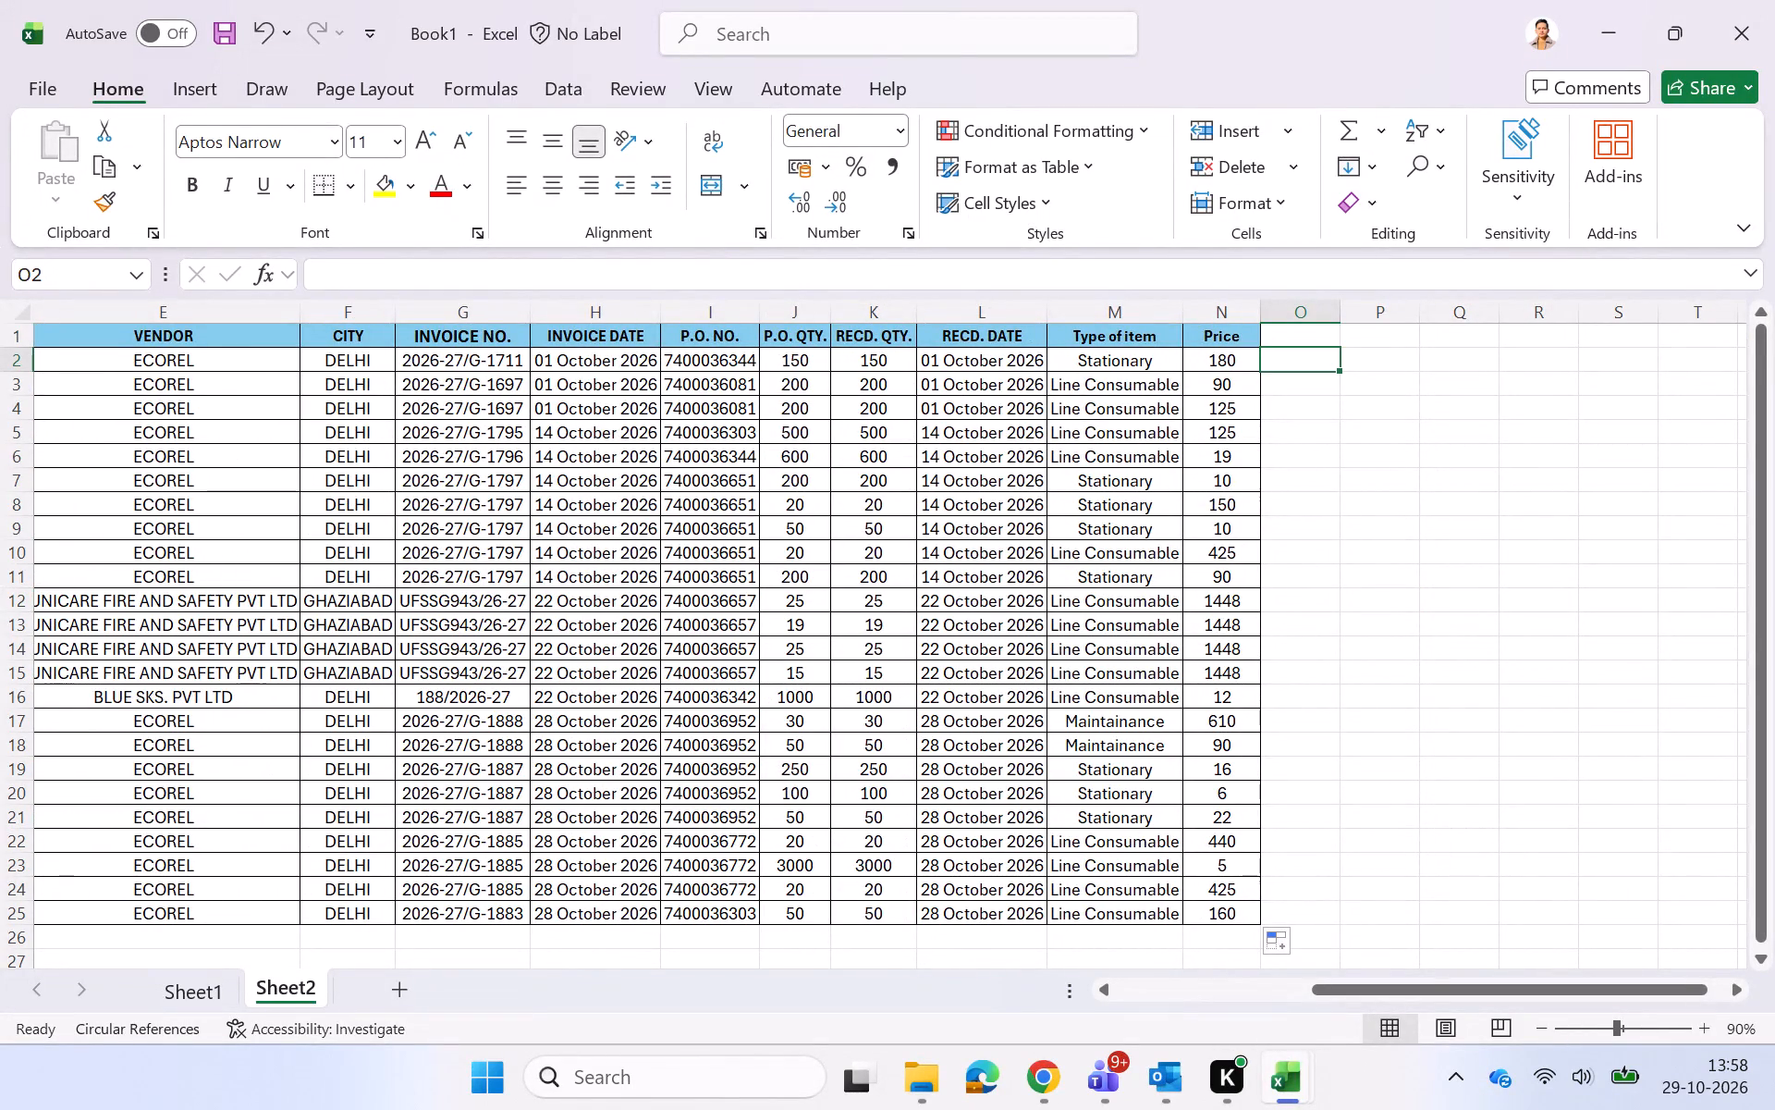
pyautogui.press('=')
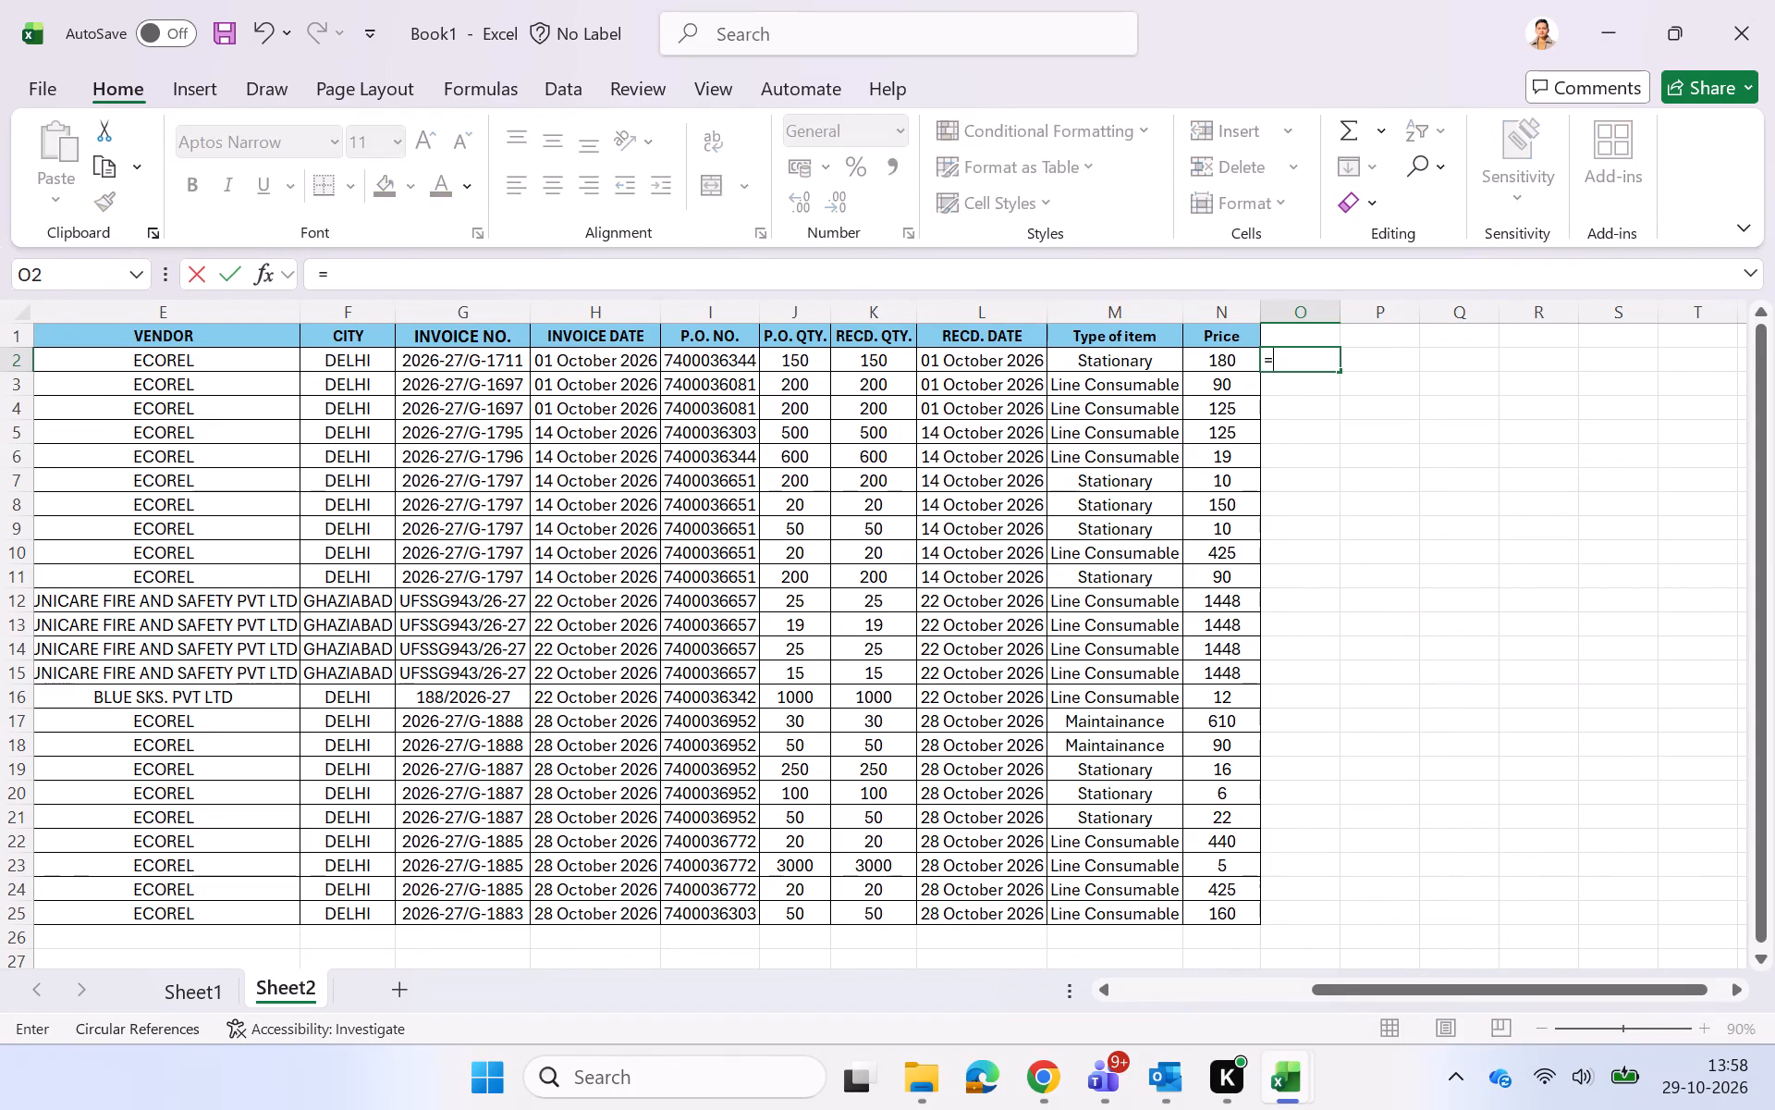
pyautogui.click(1230, 362)
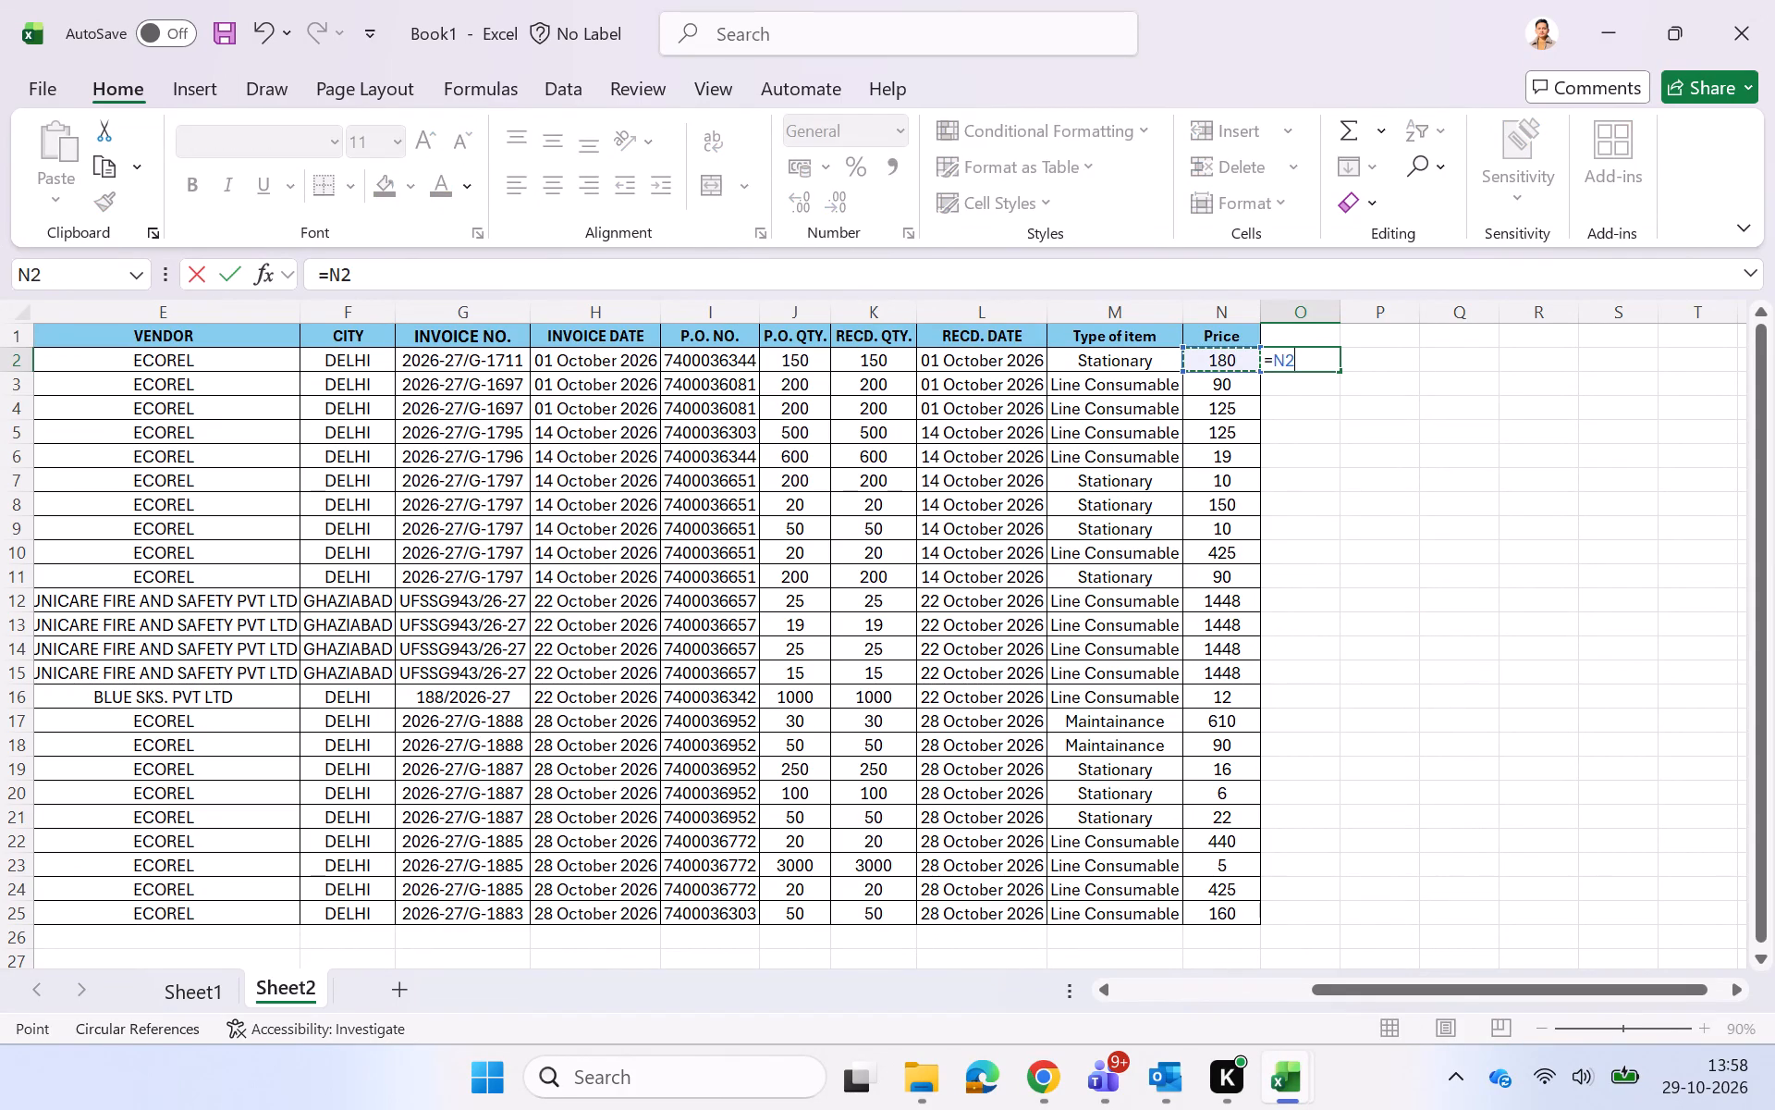
pyautogui.click(797, 363)
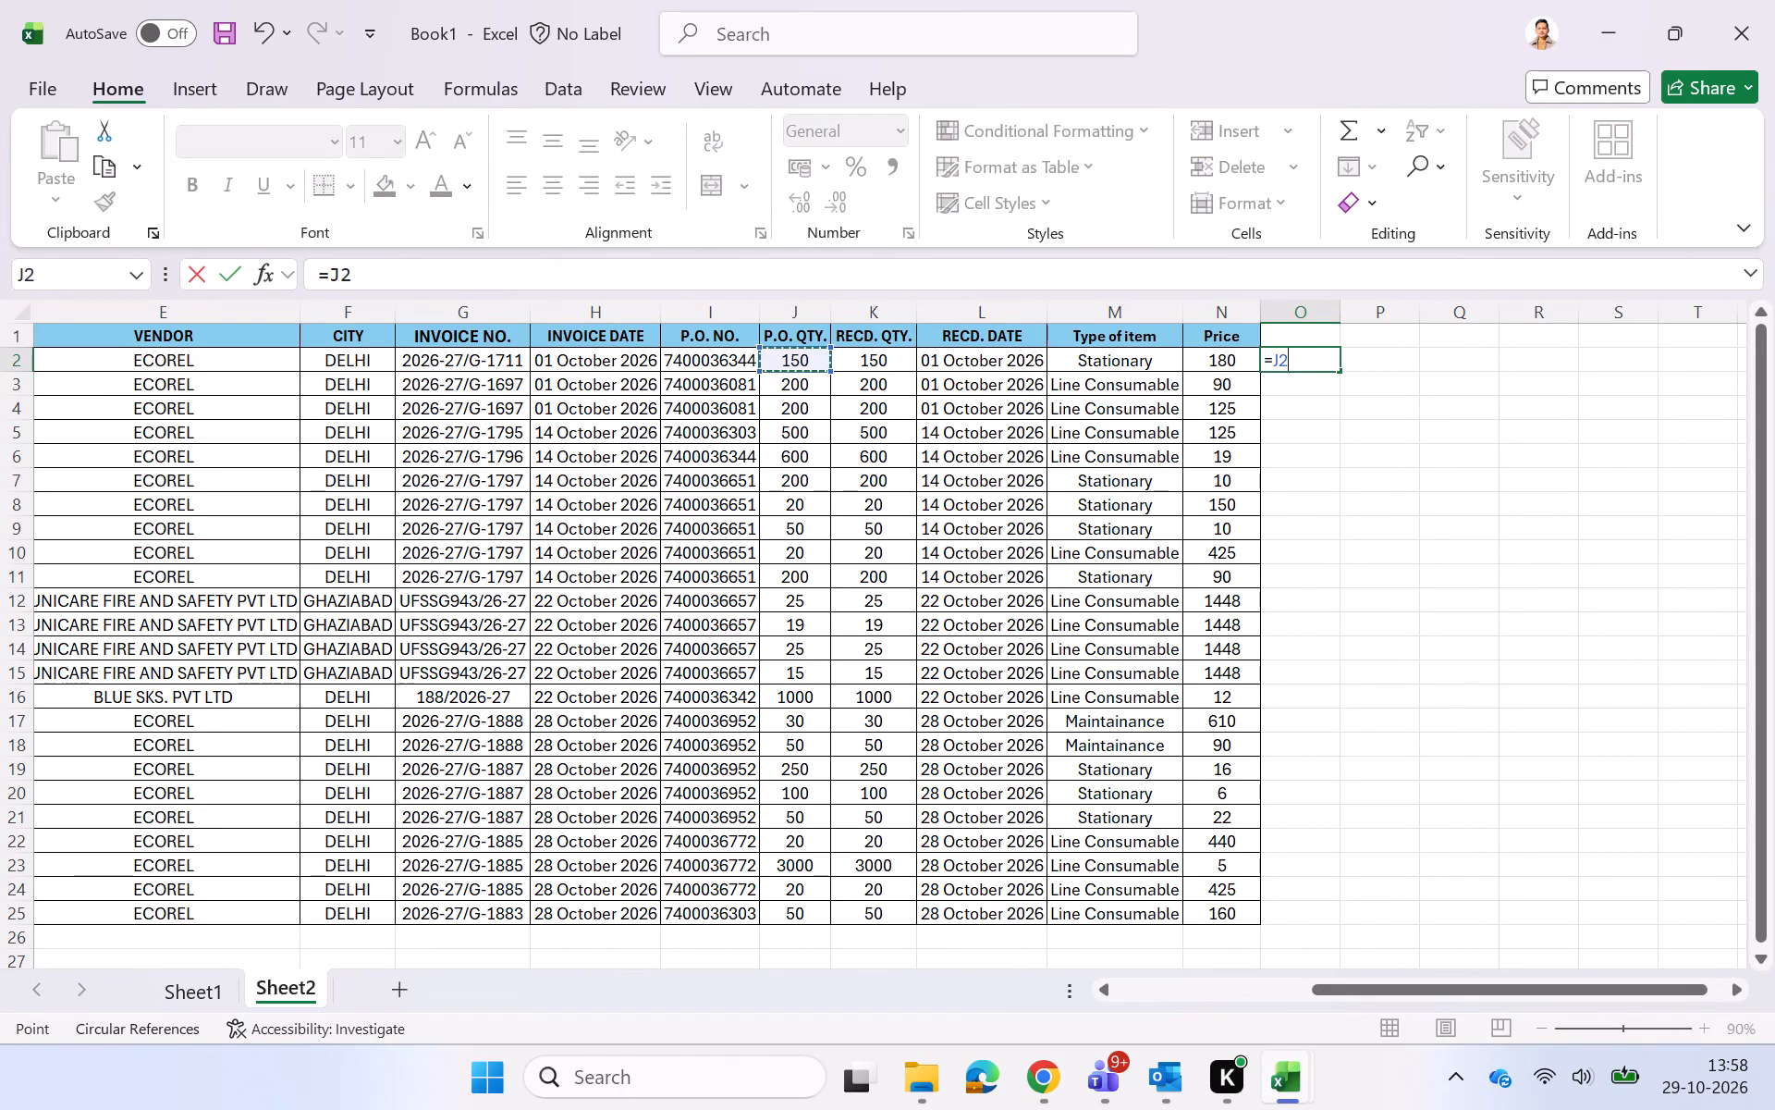
pyautogui.click(1212, 362)
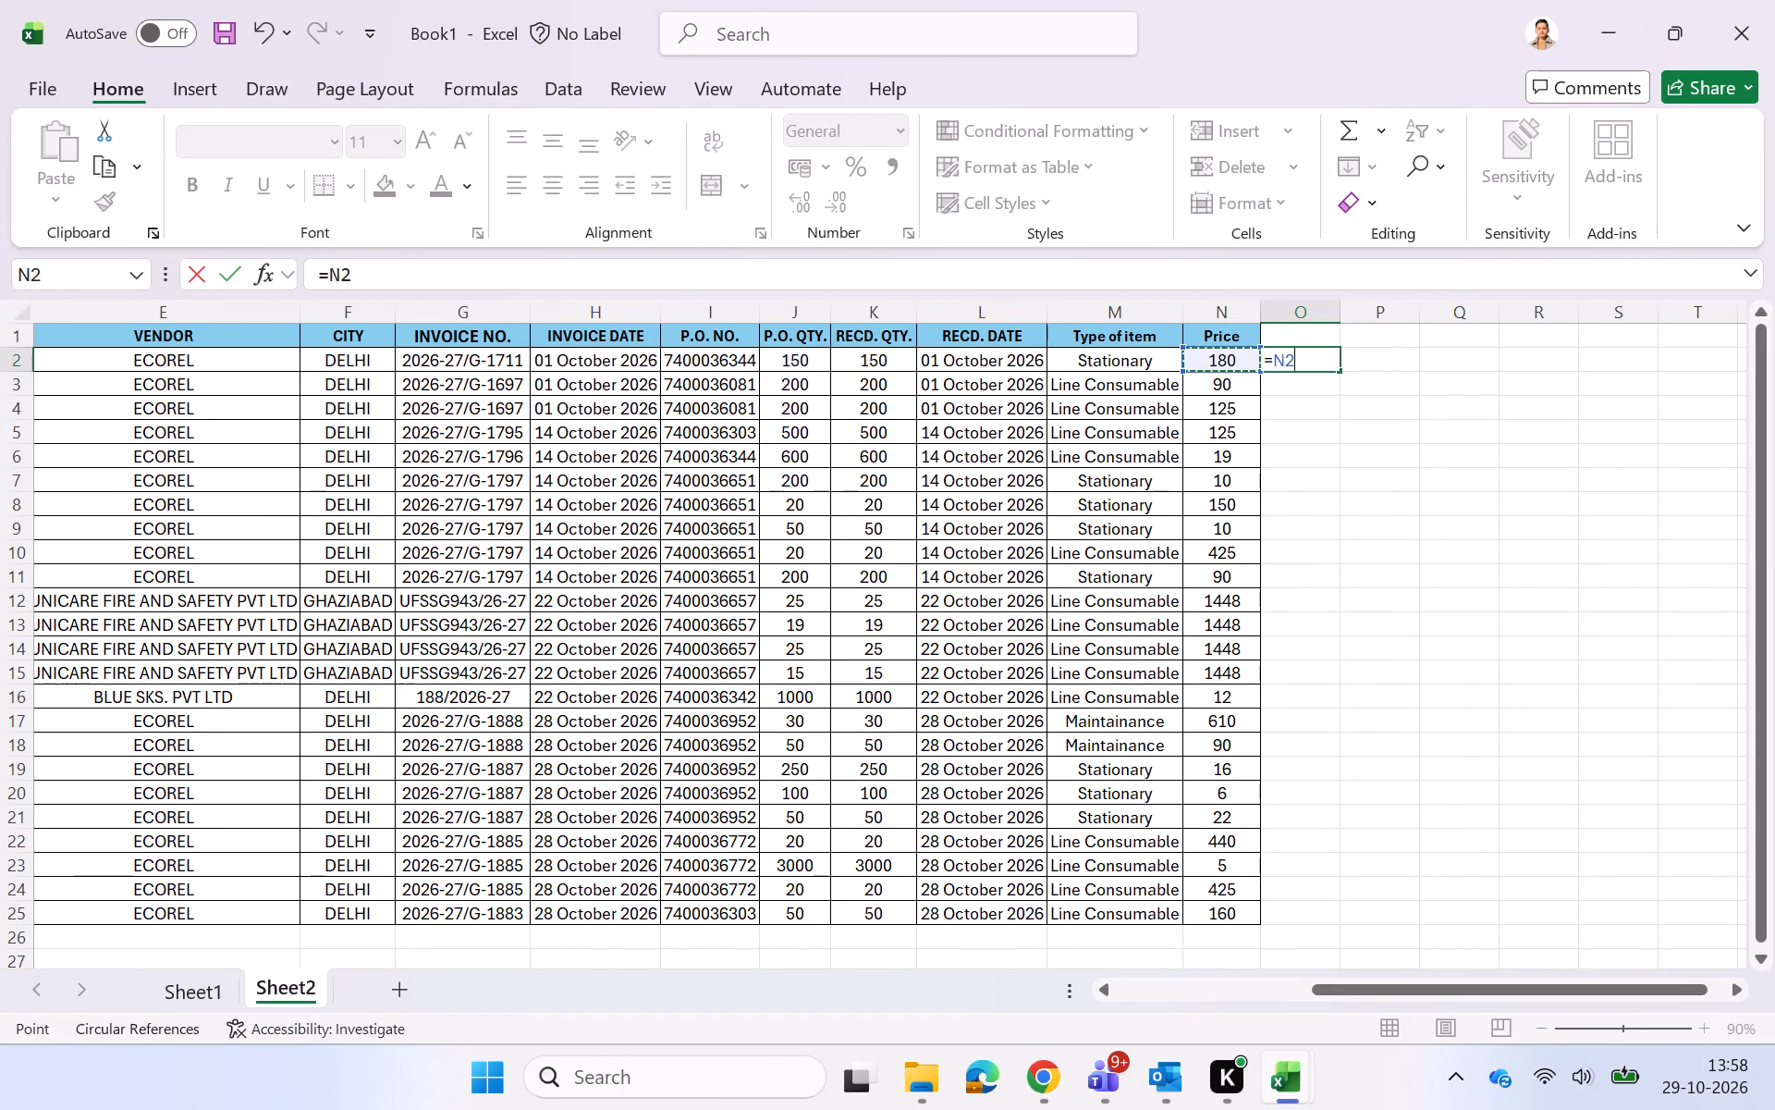
pyautogui.hotkey('shift', '*')
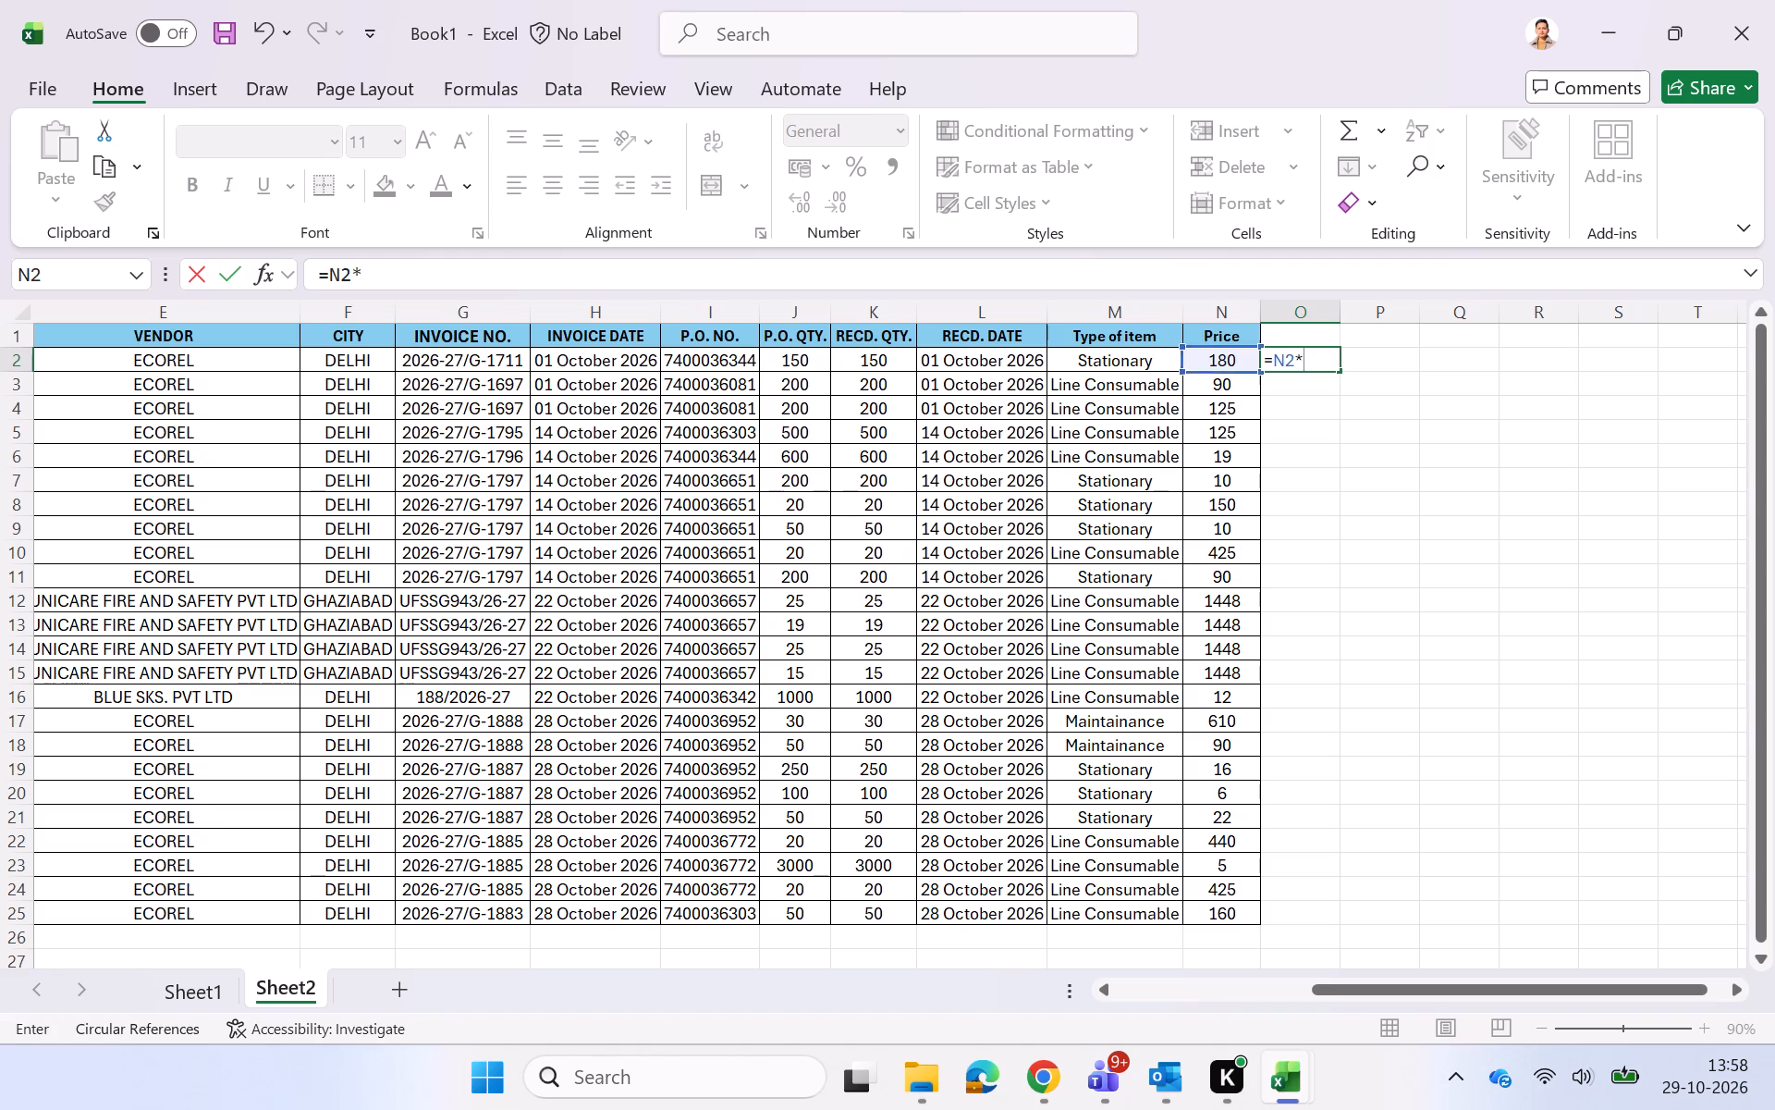
pyautogui.click(819, 360)
pyautogui.press('Return')
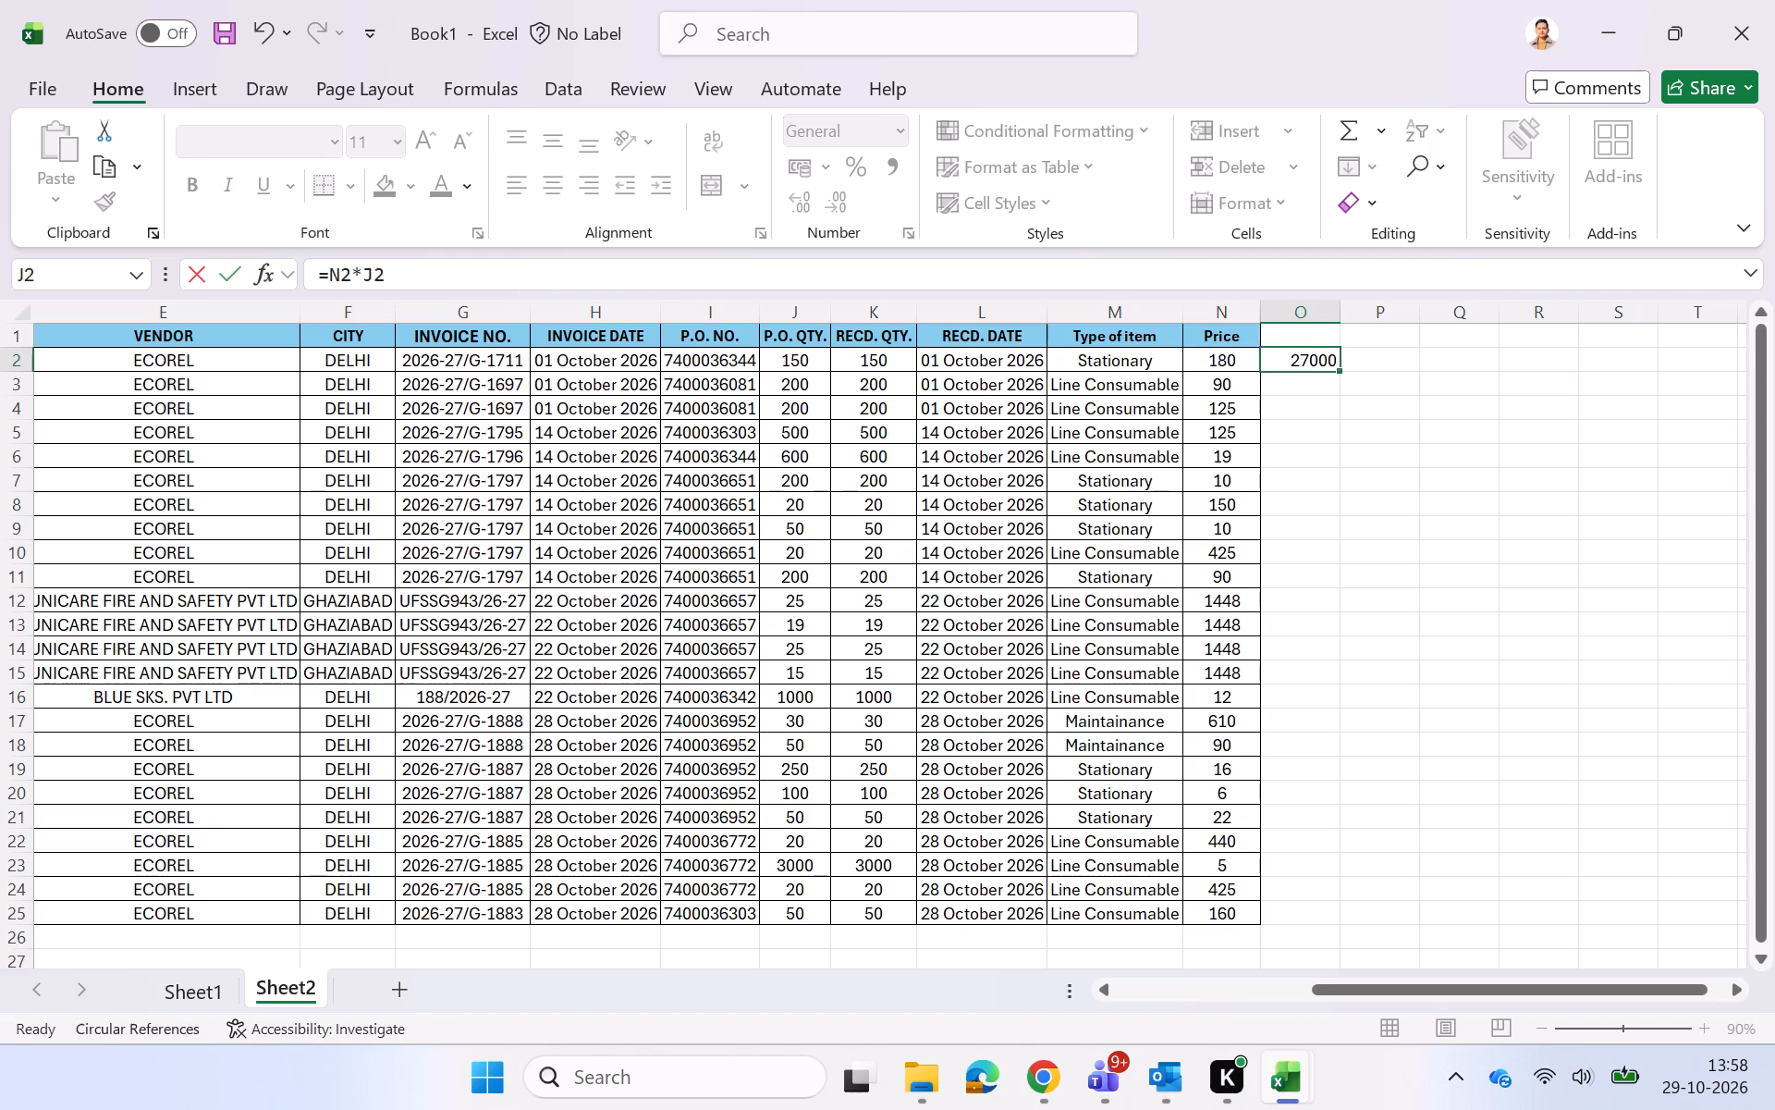
# Fill the O2 price-times-quantity formula down column O through row 25.
pyautogui.click(1279, 362)
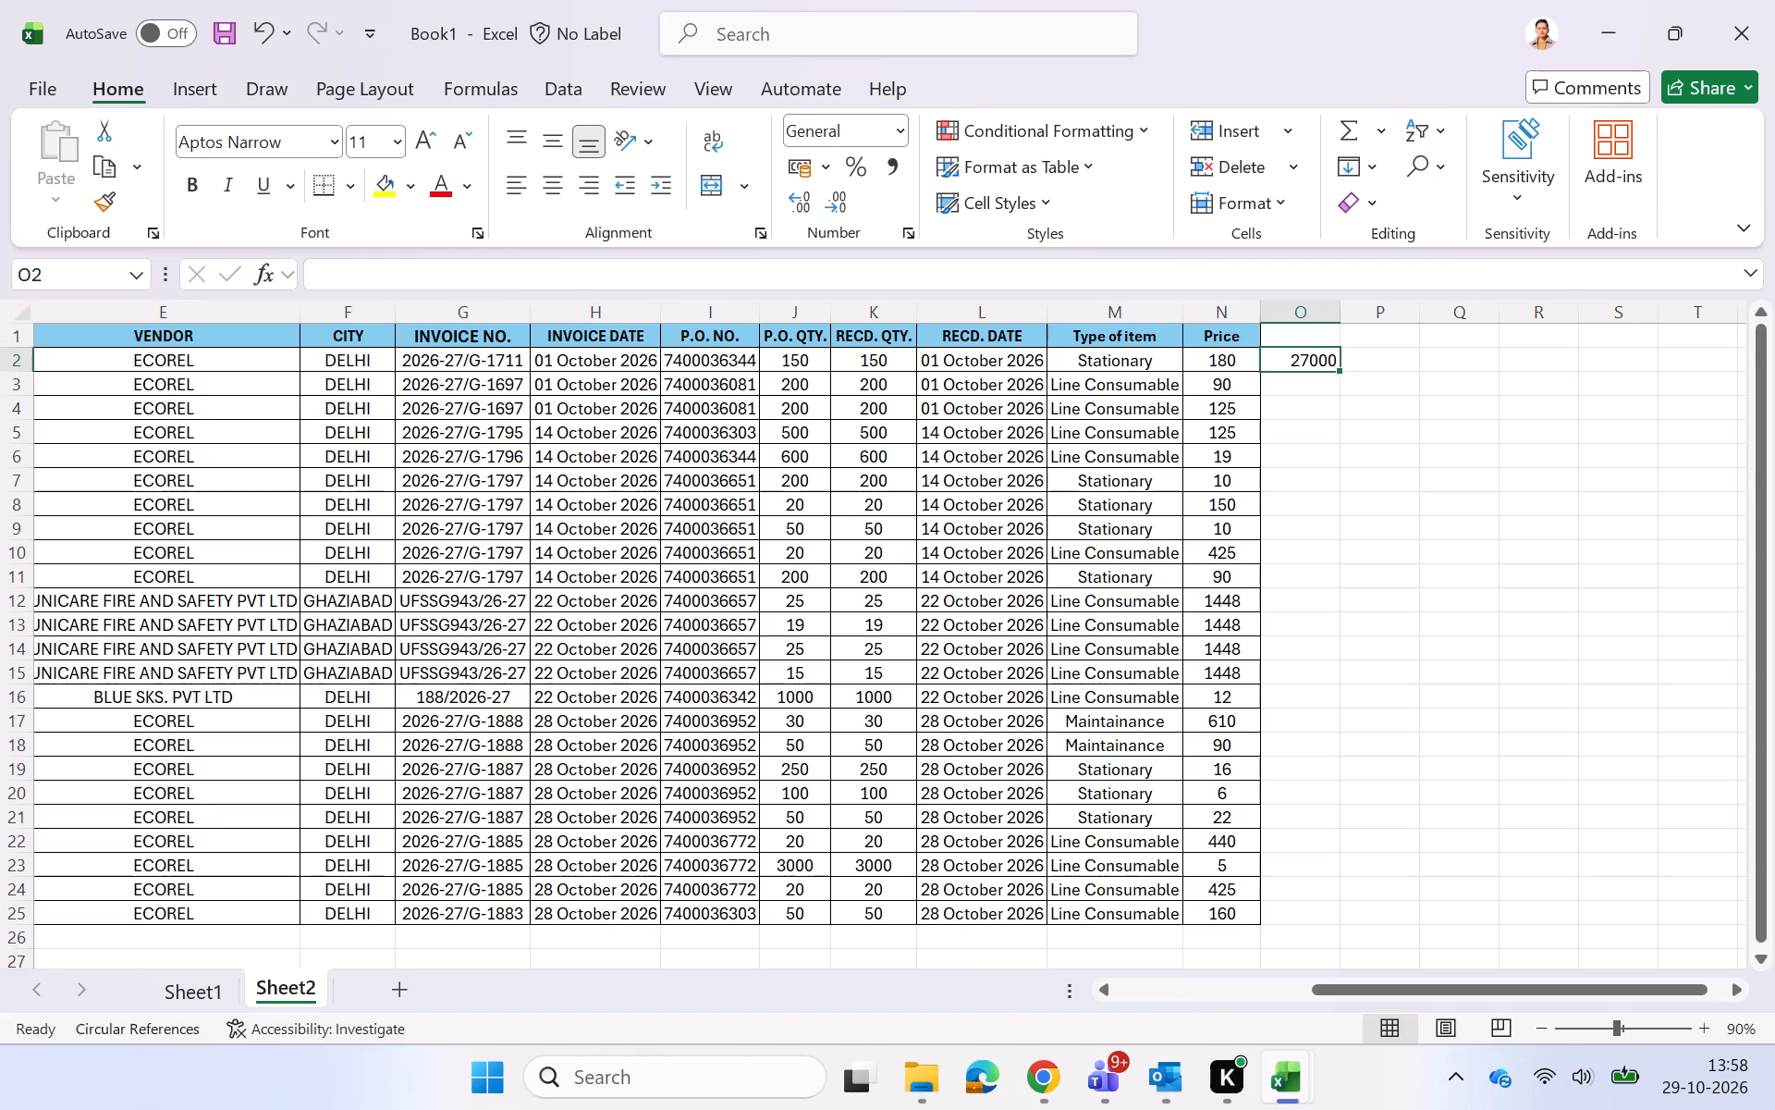
pyautogui.tripleClick(1336, 369)
pyautogui.click(1500, 563)
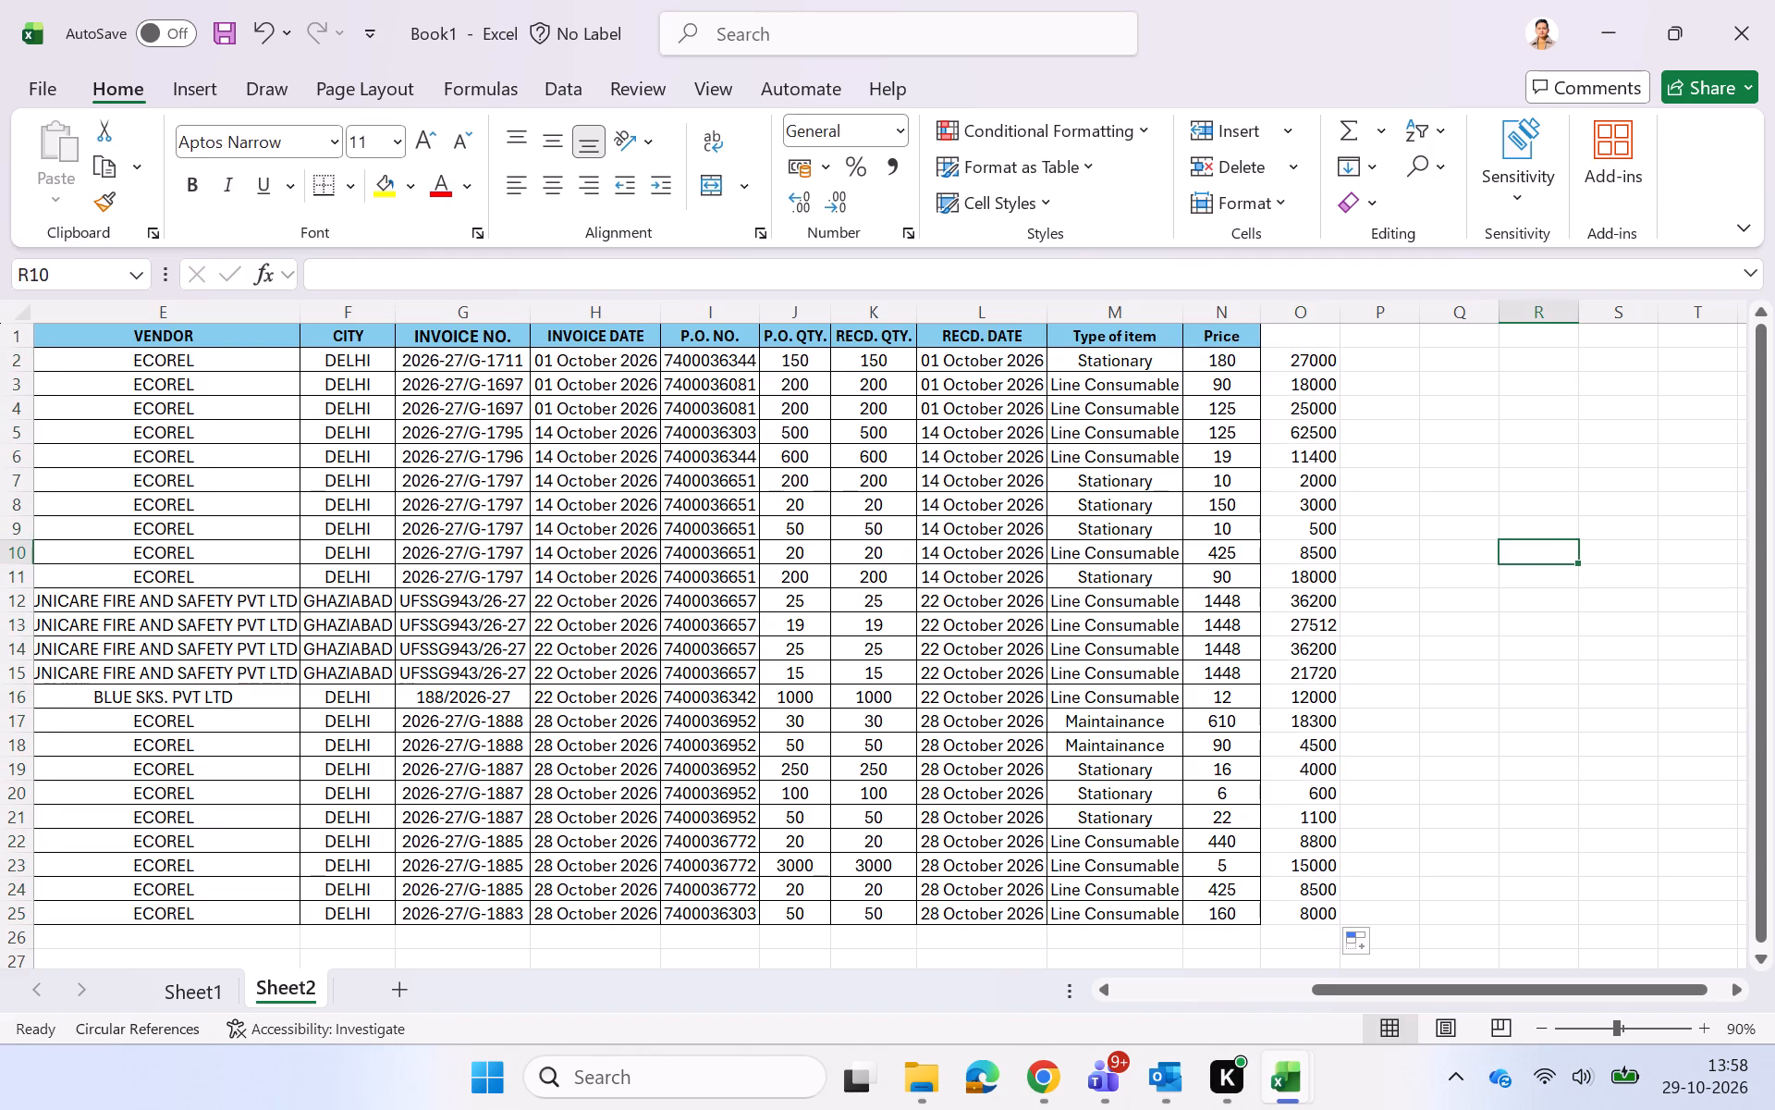
# Examine the calculated values in column O against the item details, vendors and quantities in Sheet2.
pyautogui.hscroll(4, 1453, 536)
pyautogui.hscroll(-4, 1453, 536)
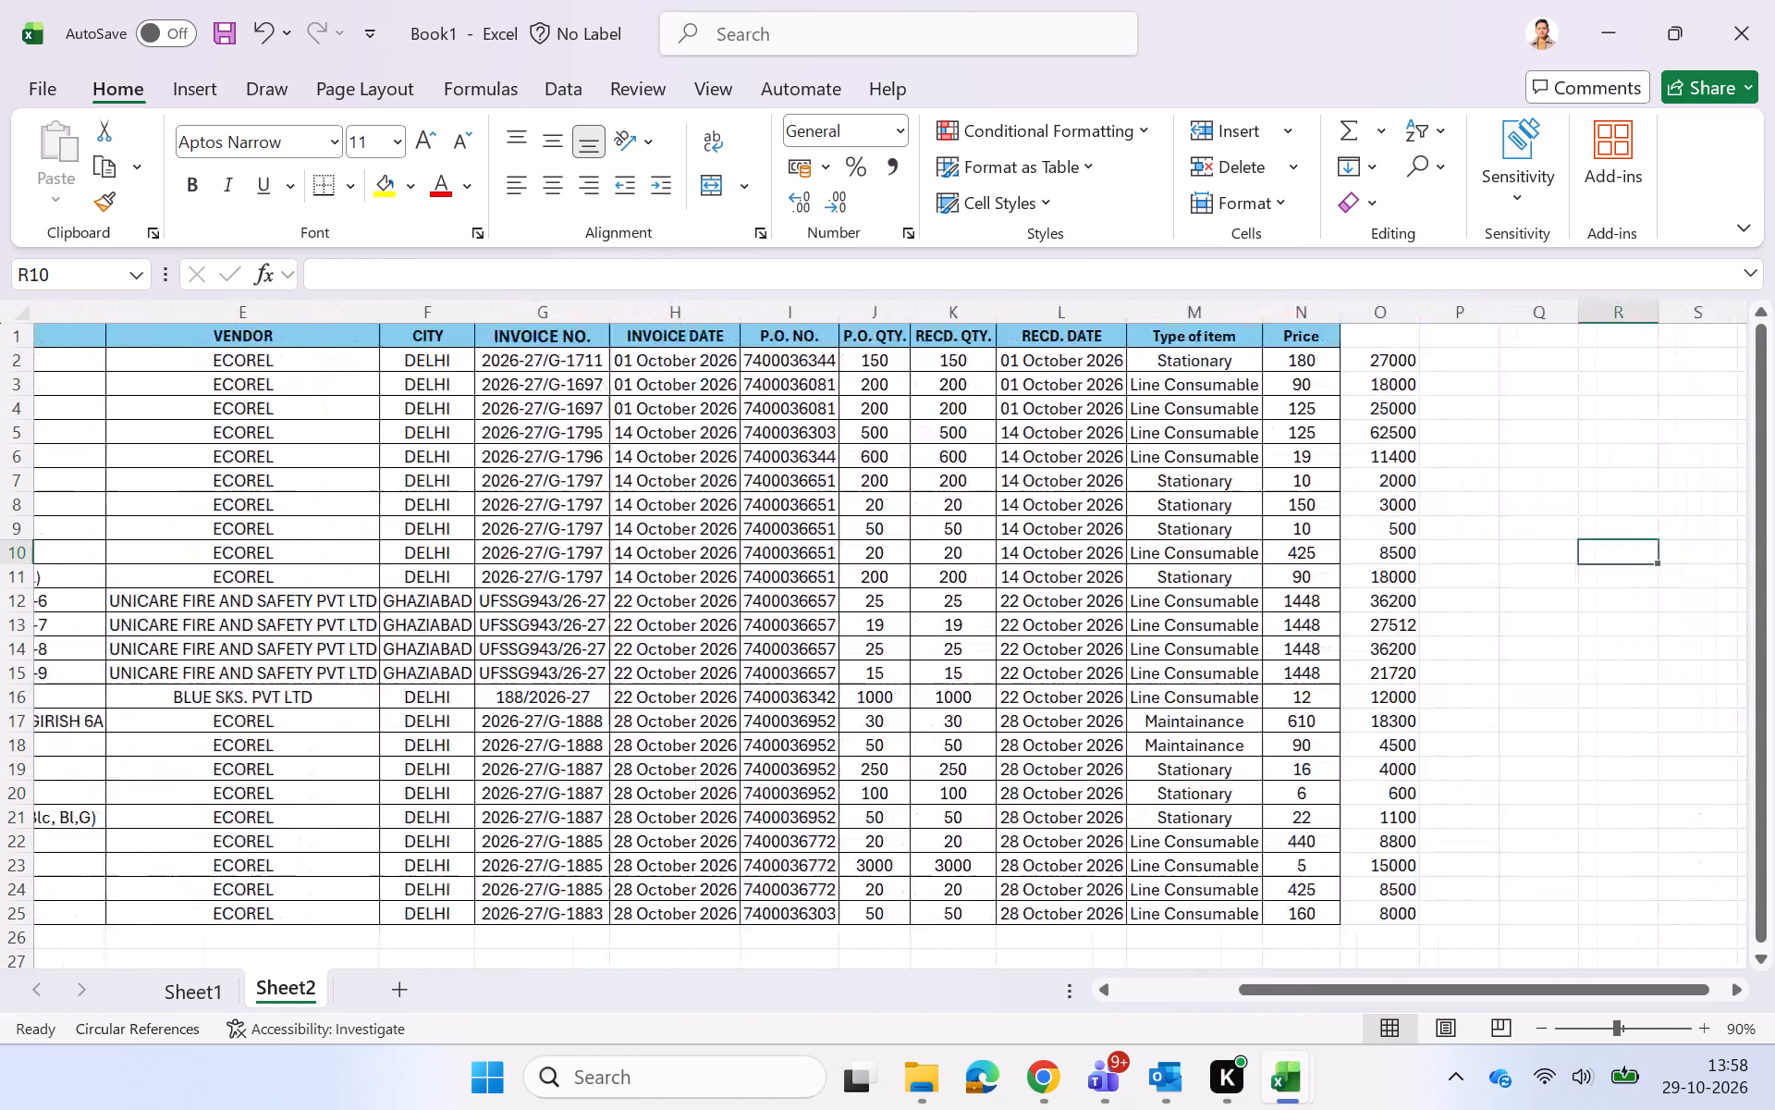
pyautogui.hscroll(-1, 1453, 536)
pyautogui.click(1445, 444)
pyautogui.hscroll(6, 1445, 444)
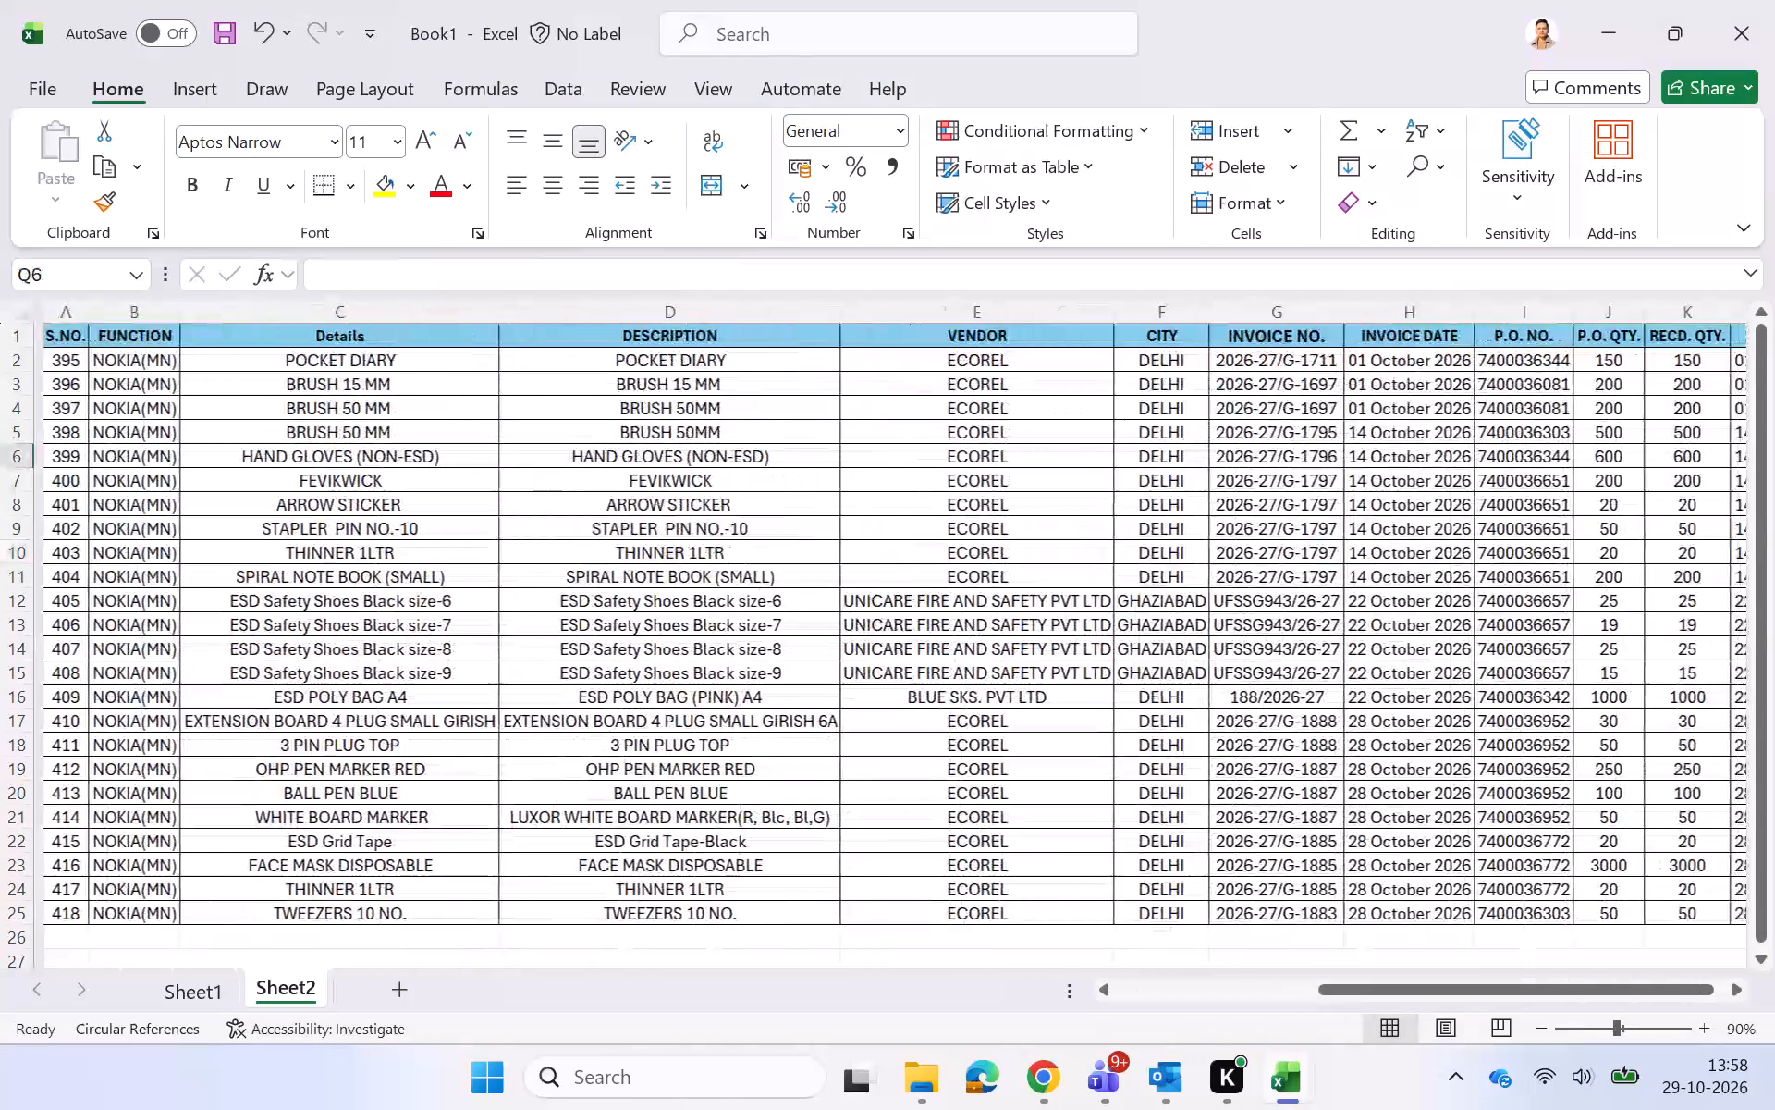
pyautogui.hscroll(-3, 1445, 444)
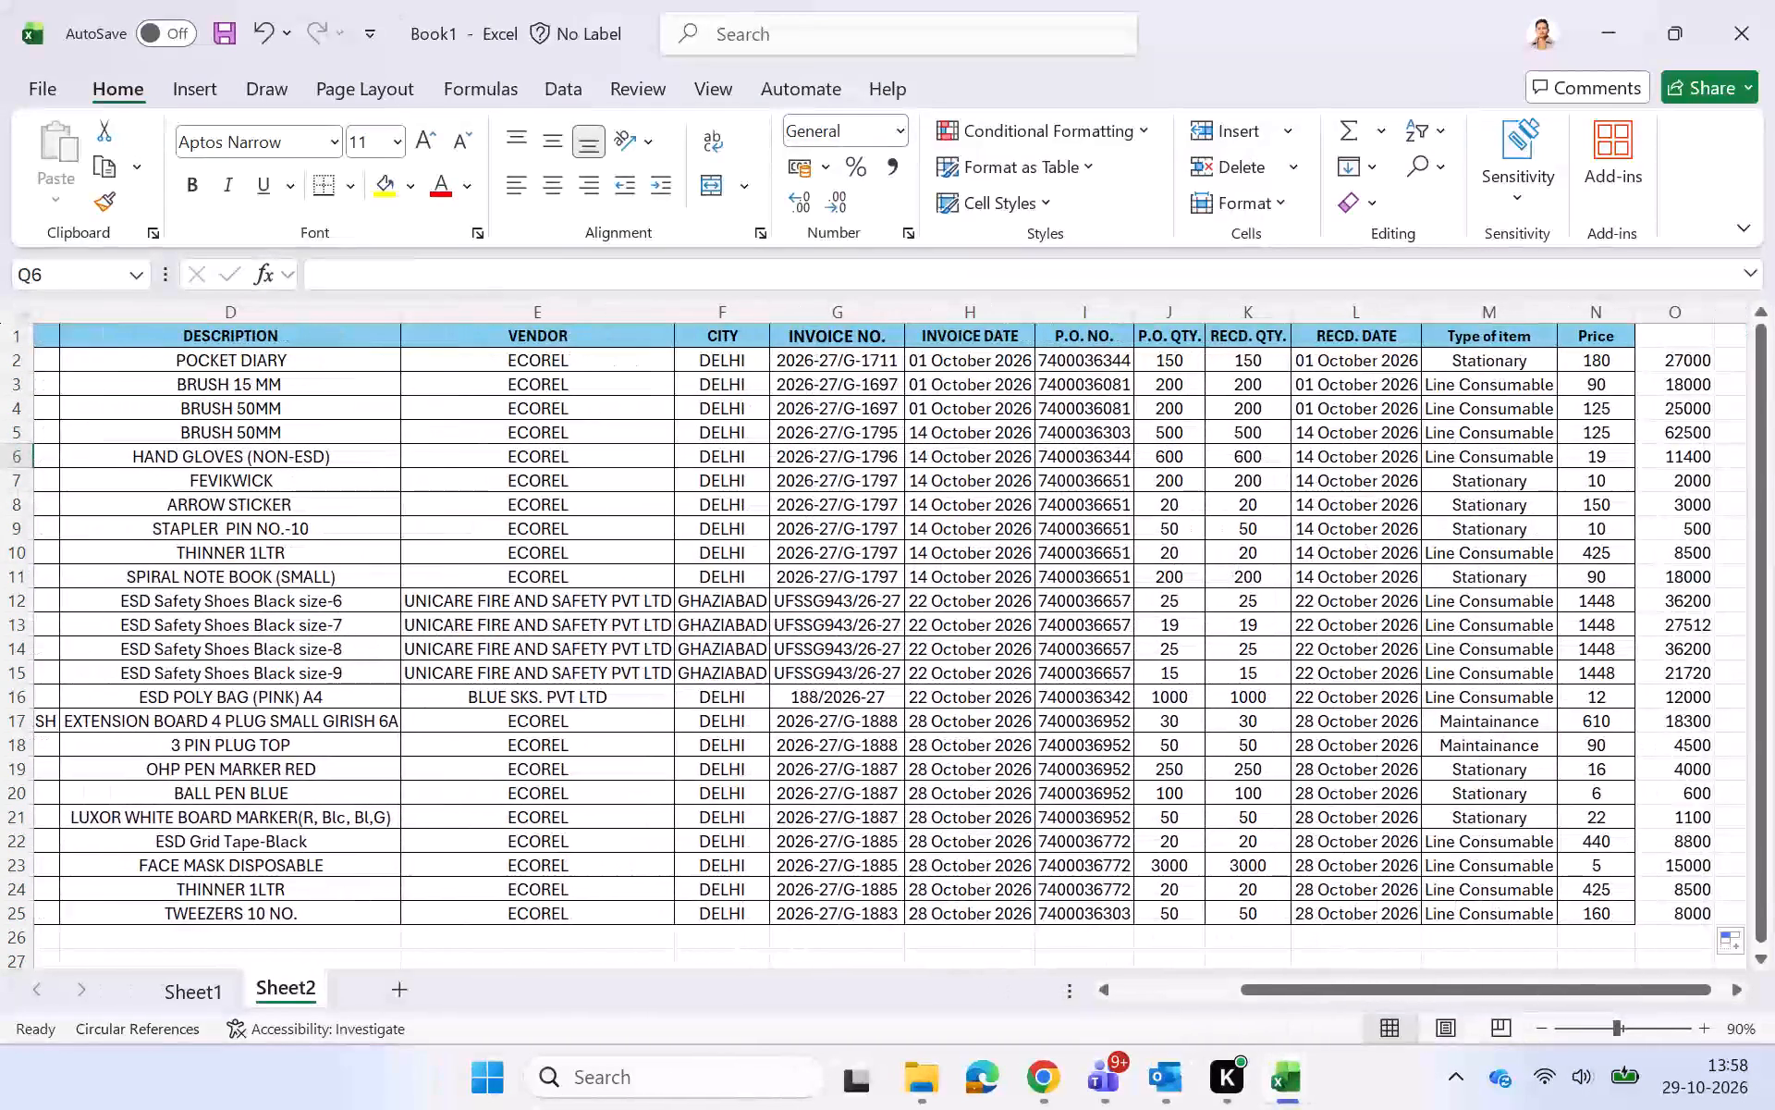
pyautogui.hscroll(-1, 1445, 444)
# Add filters to the Sheet2 header row and filter Type of item to Line Consumable only.
pyautogui.click(1201, 341)
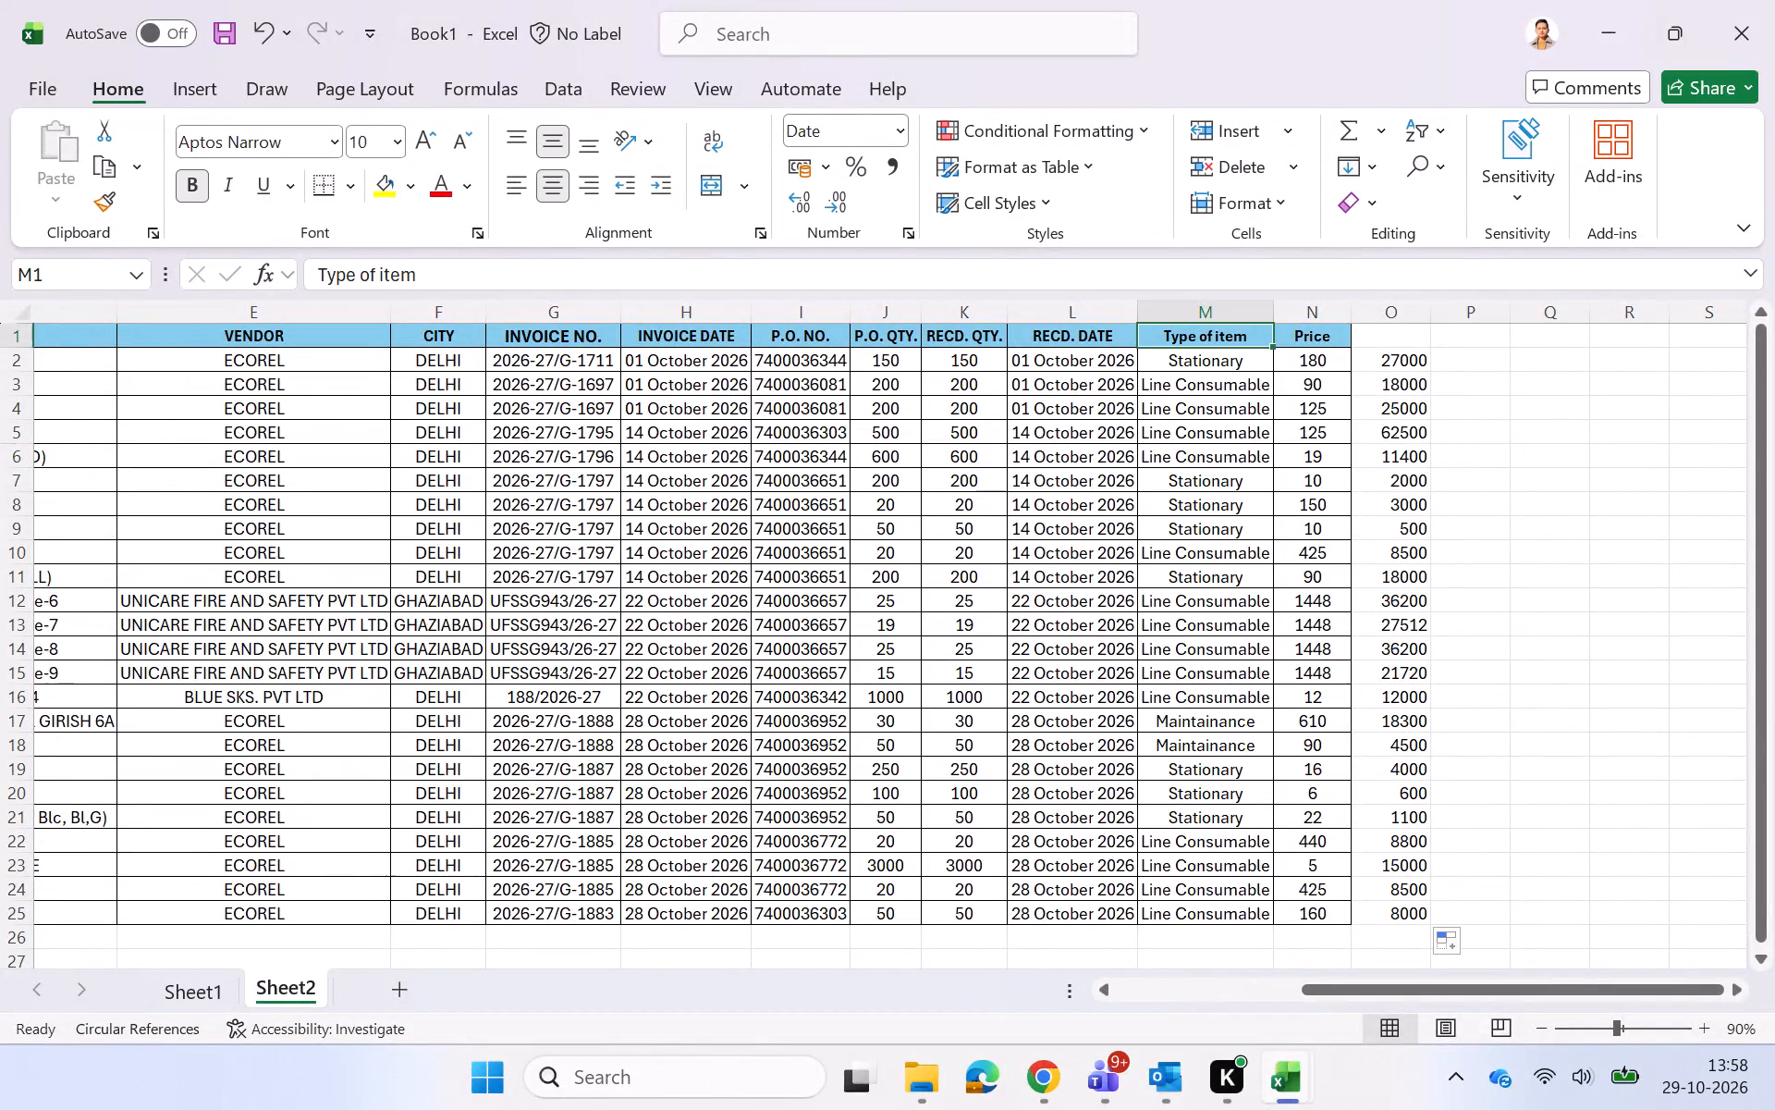
pyautogui.hotkey('ctrl', 'shift', 'l')
pyautogui.click(1257, 341)
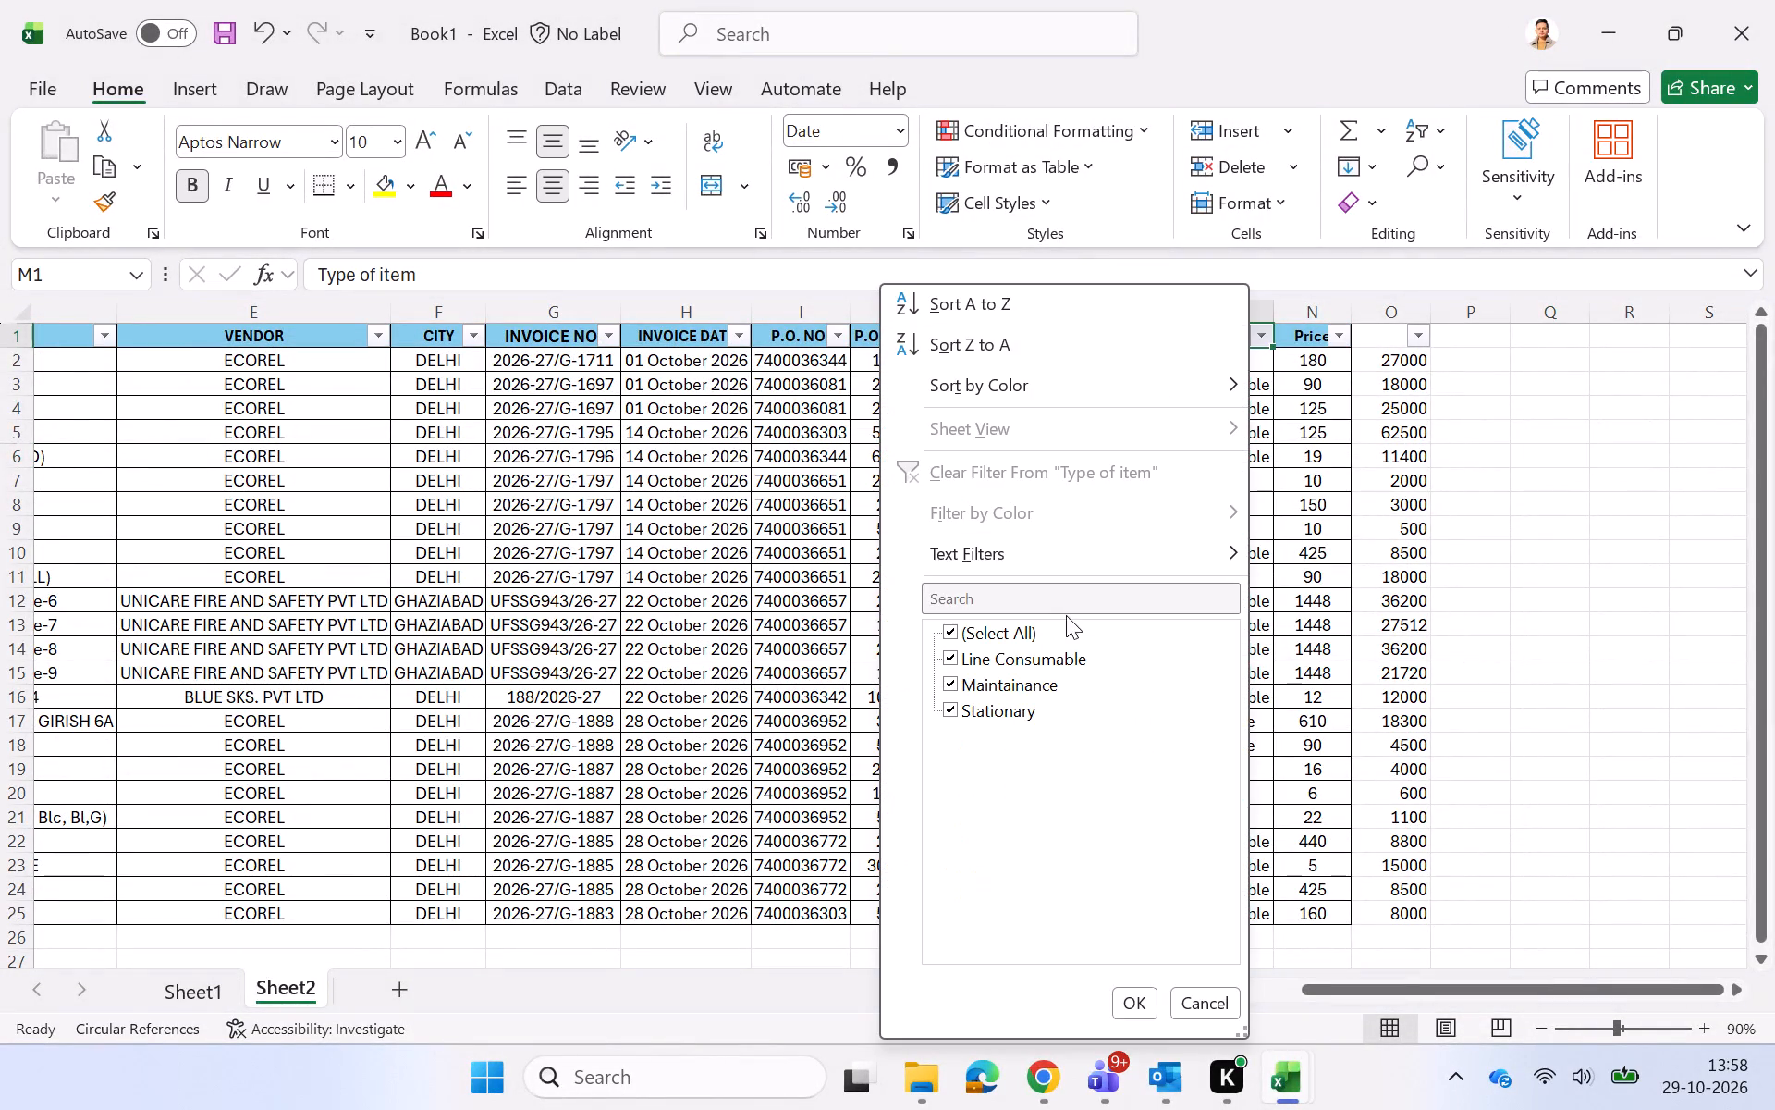
pyautogui.click(1024, 623)
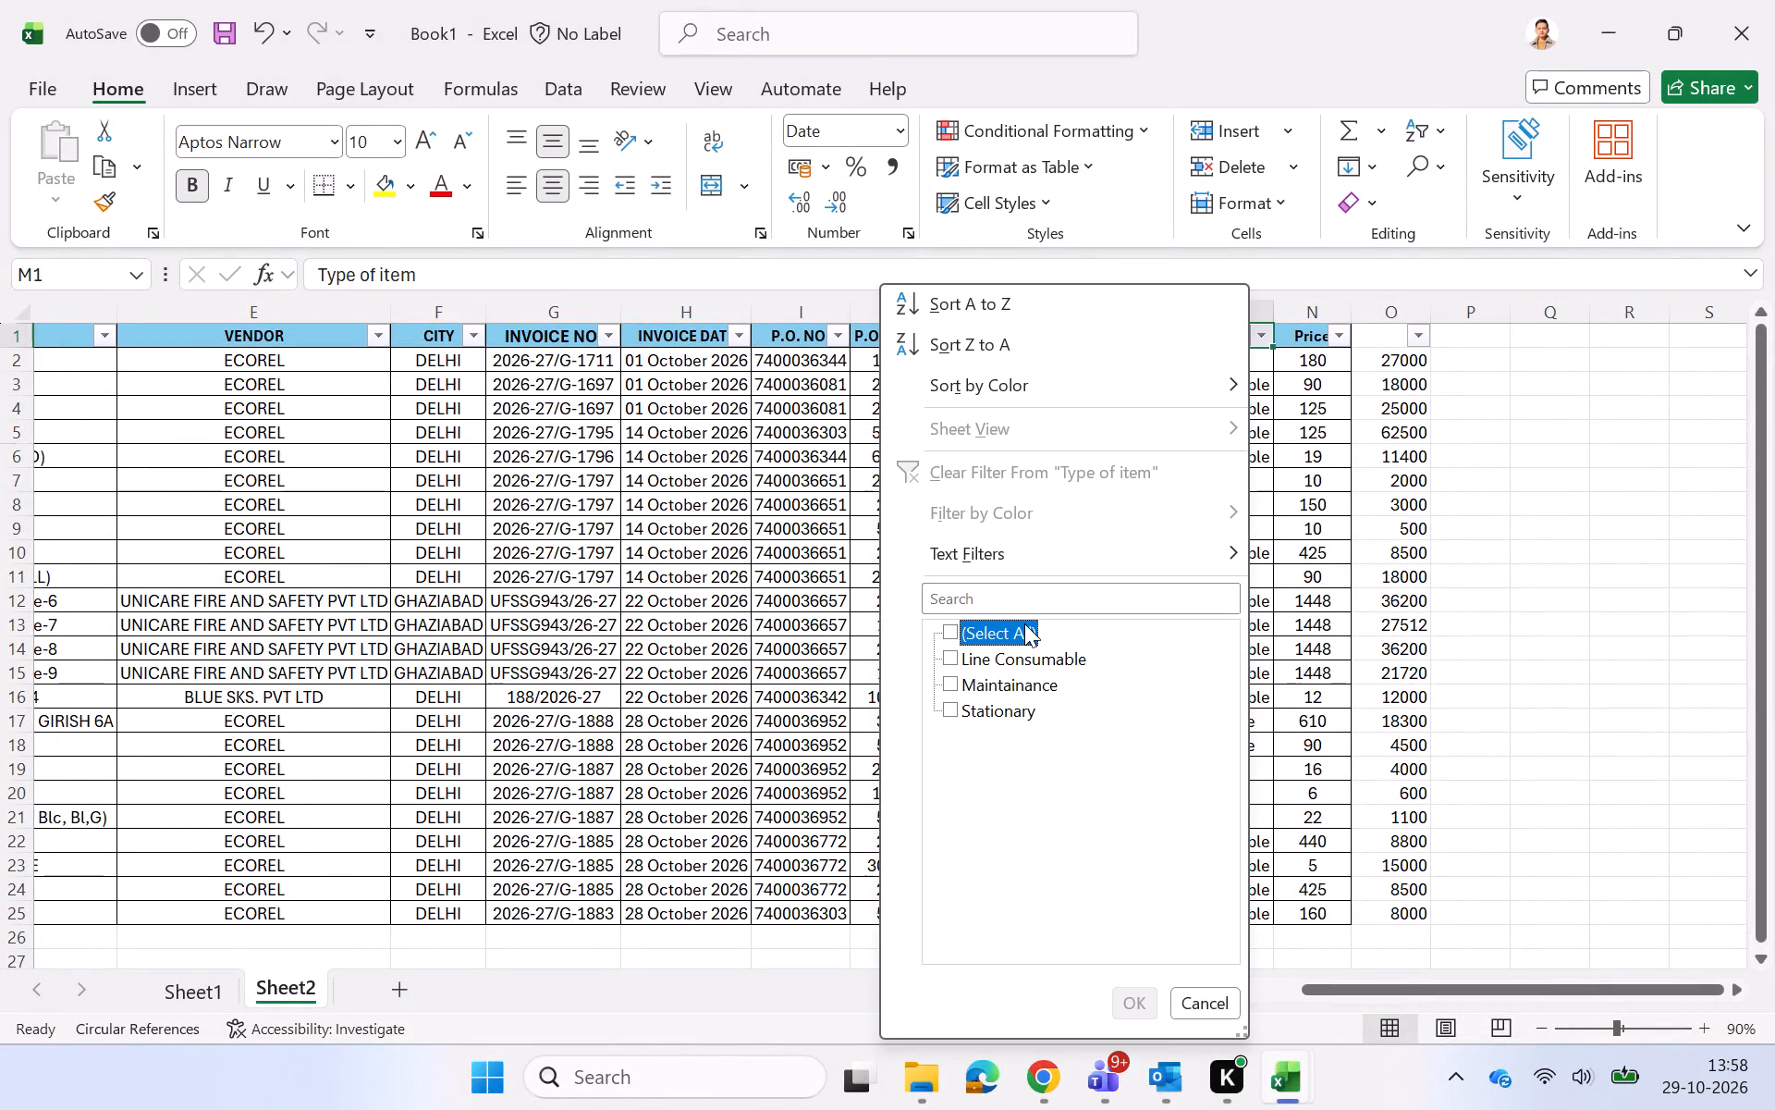
pyautogui.click(1024, 623)
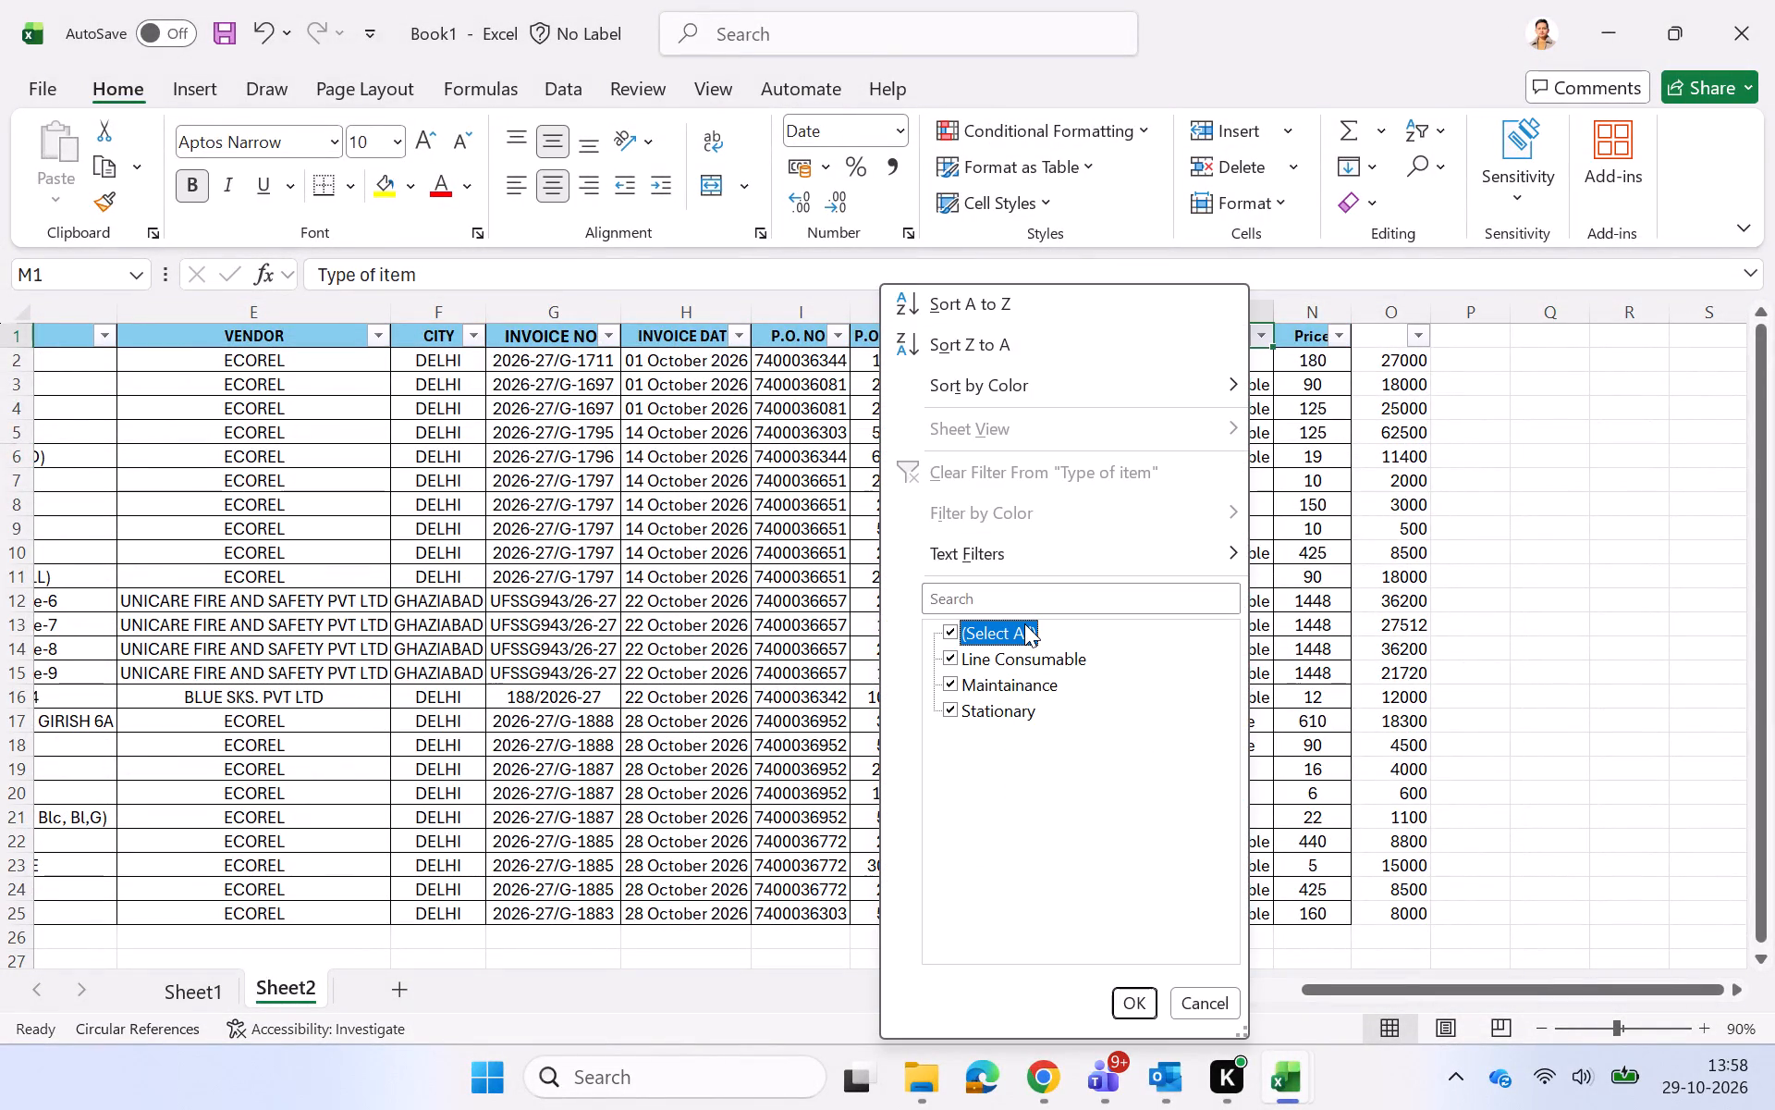
pyautogui.click(1024, 623)
pyautogui.click(987, 668)
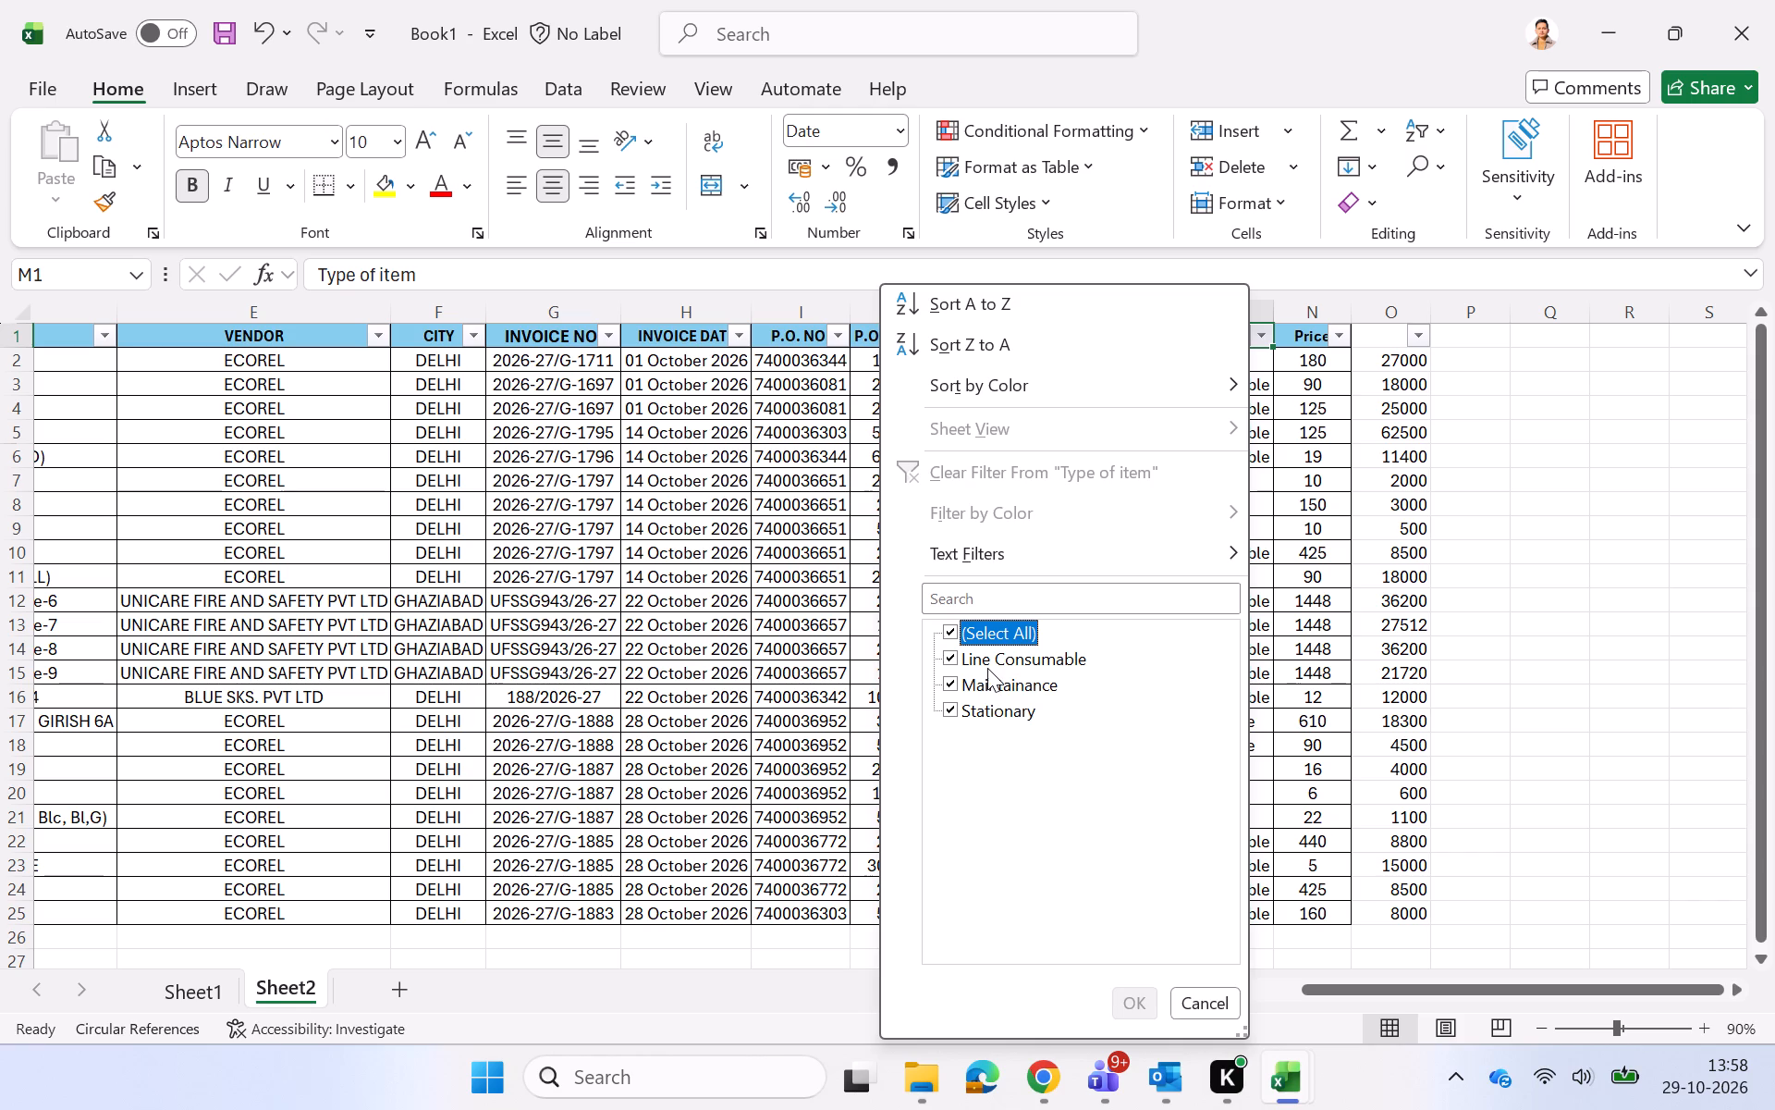
pyautogui.click(1139, 1001)
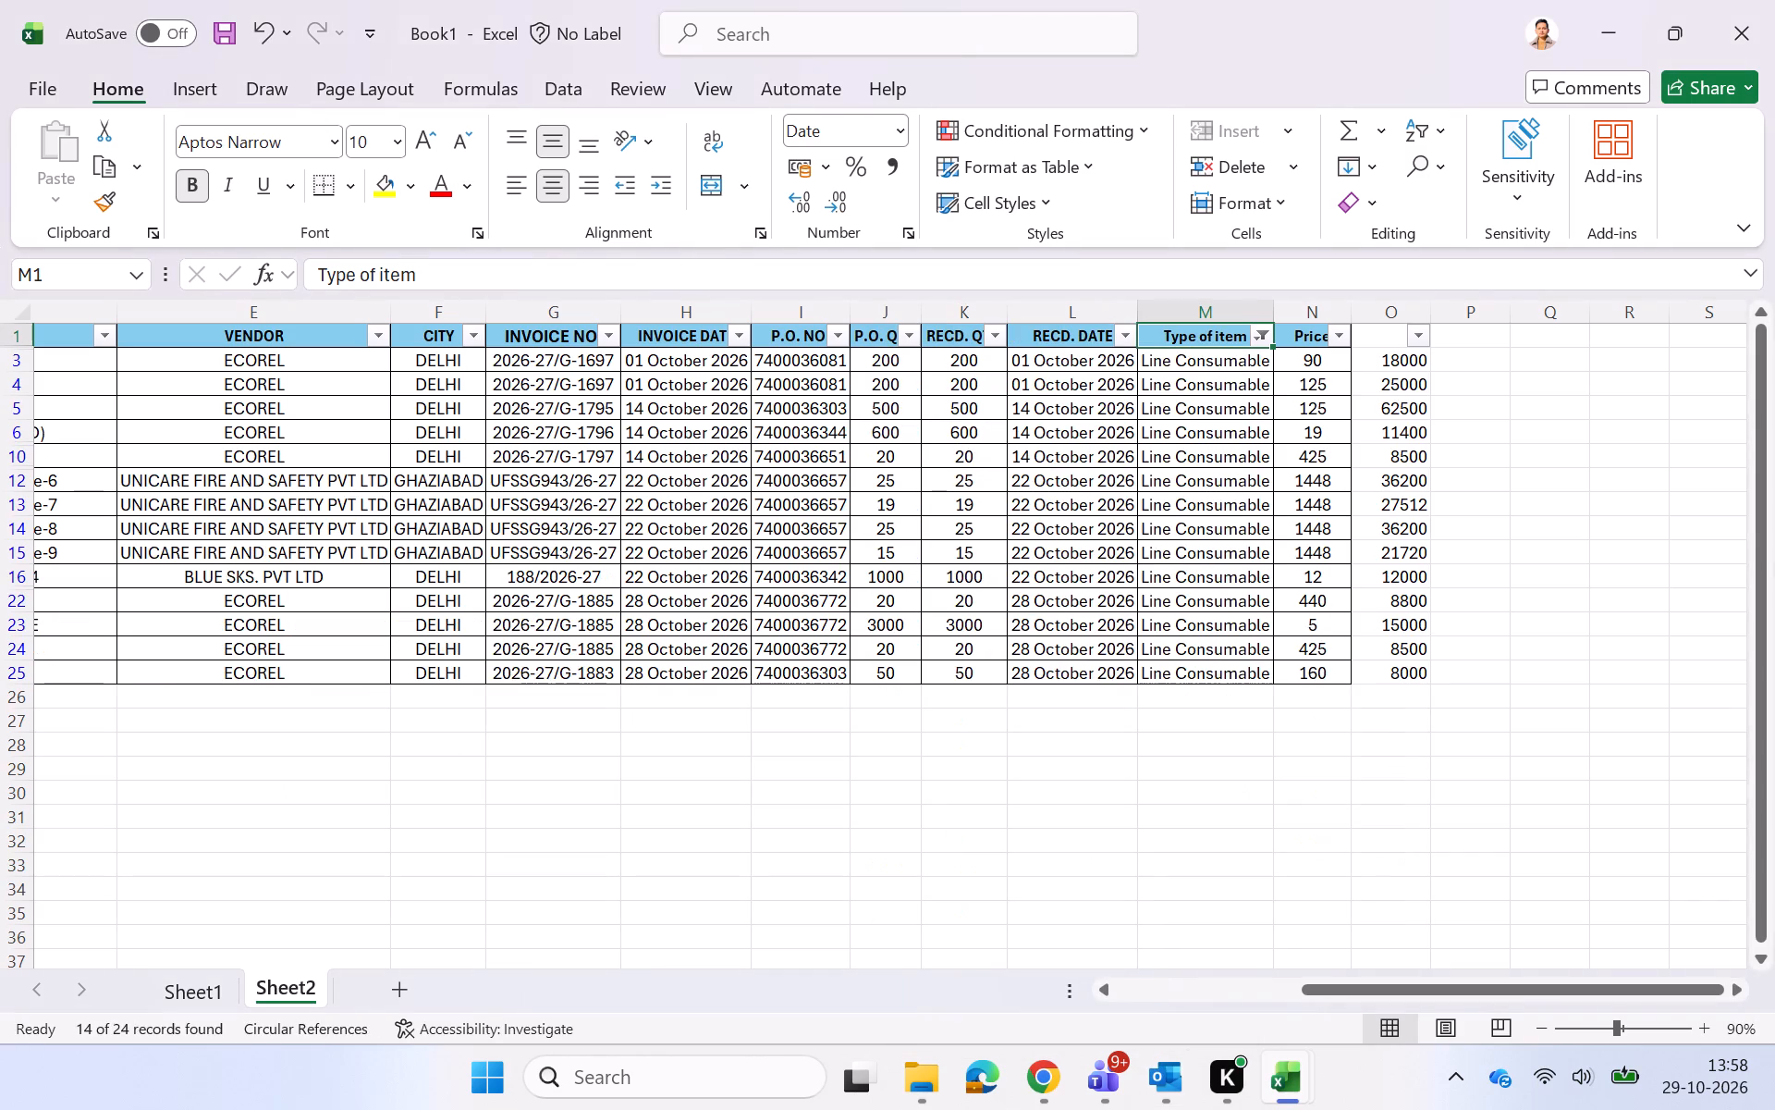
# Select column O to read the sum of the filtered Line Consumable values.
pyautogui.click(1291, 781)
pyautogui.scroll(1, 1291, 781)
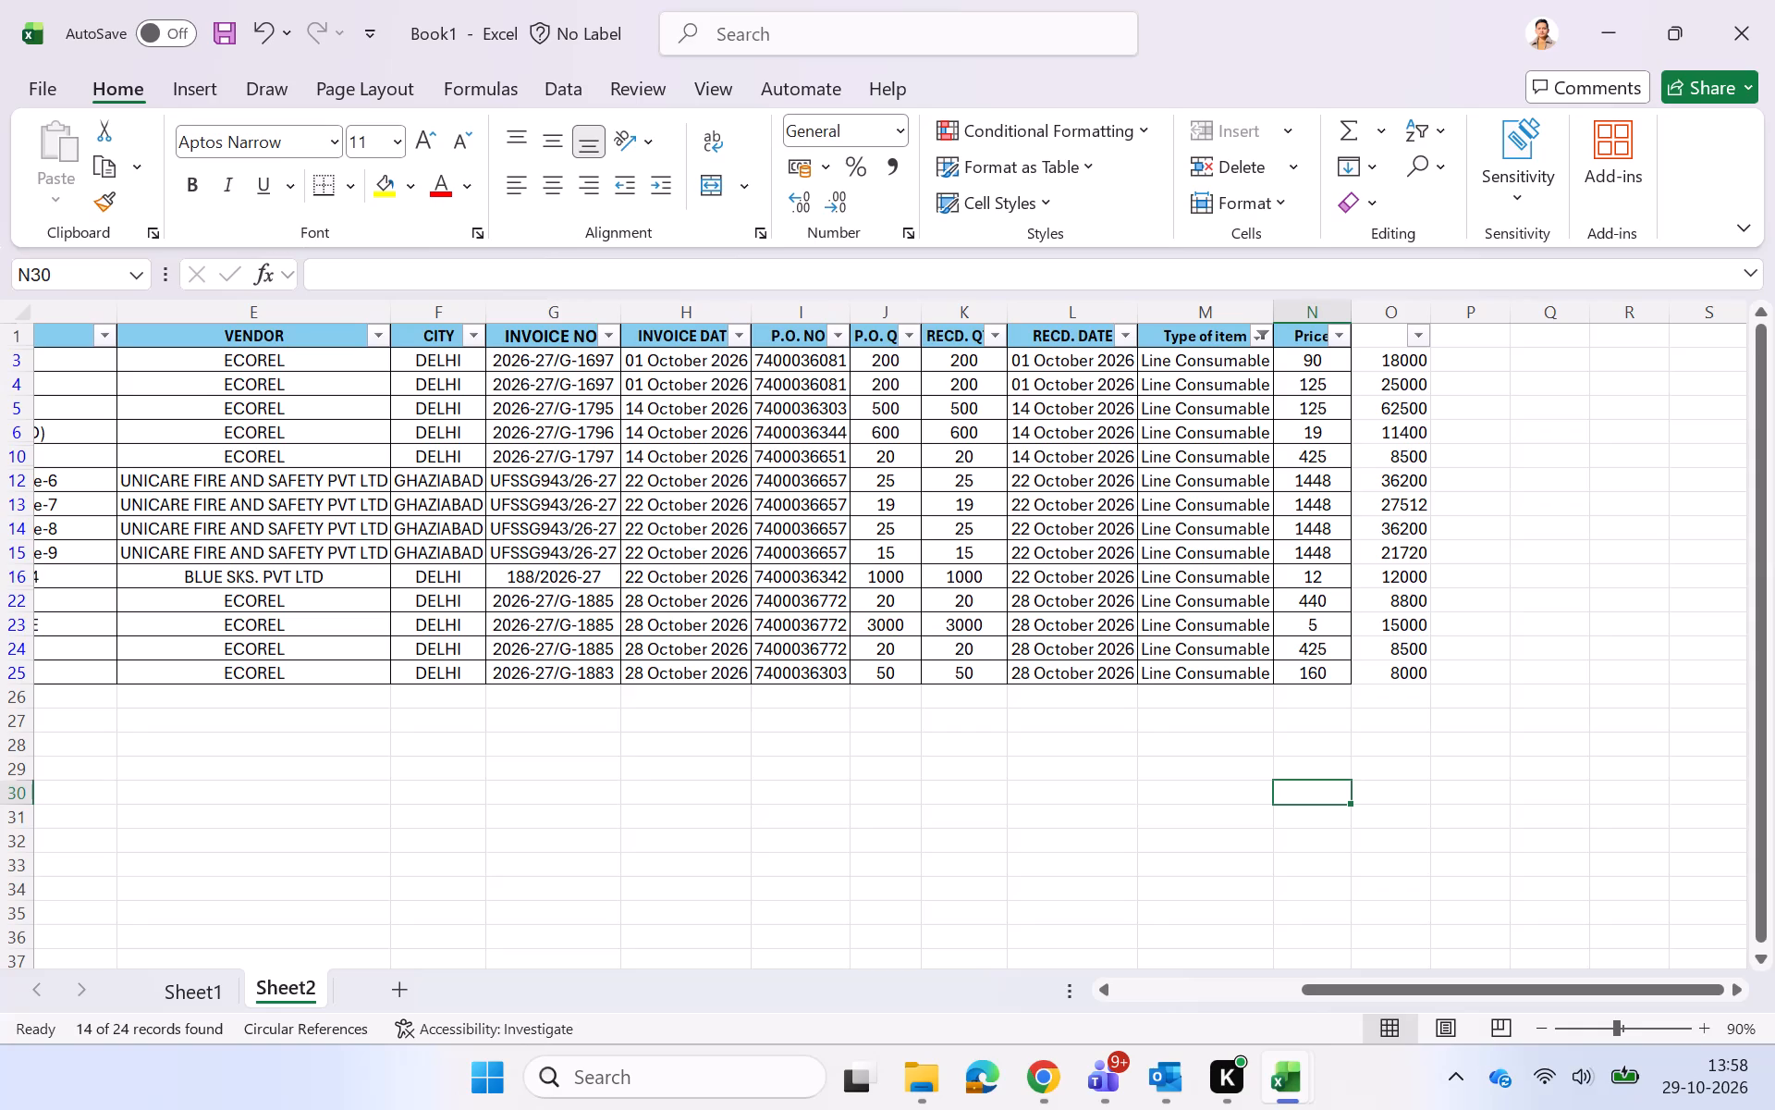
pyautogui.click(1399, 310)
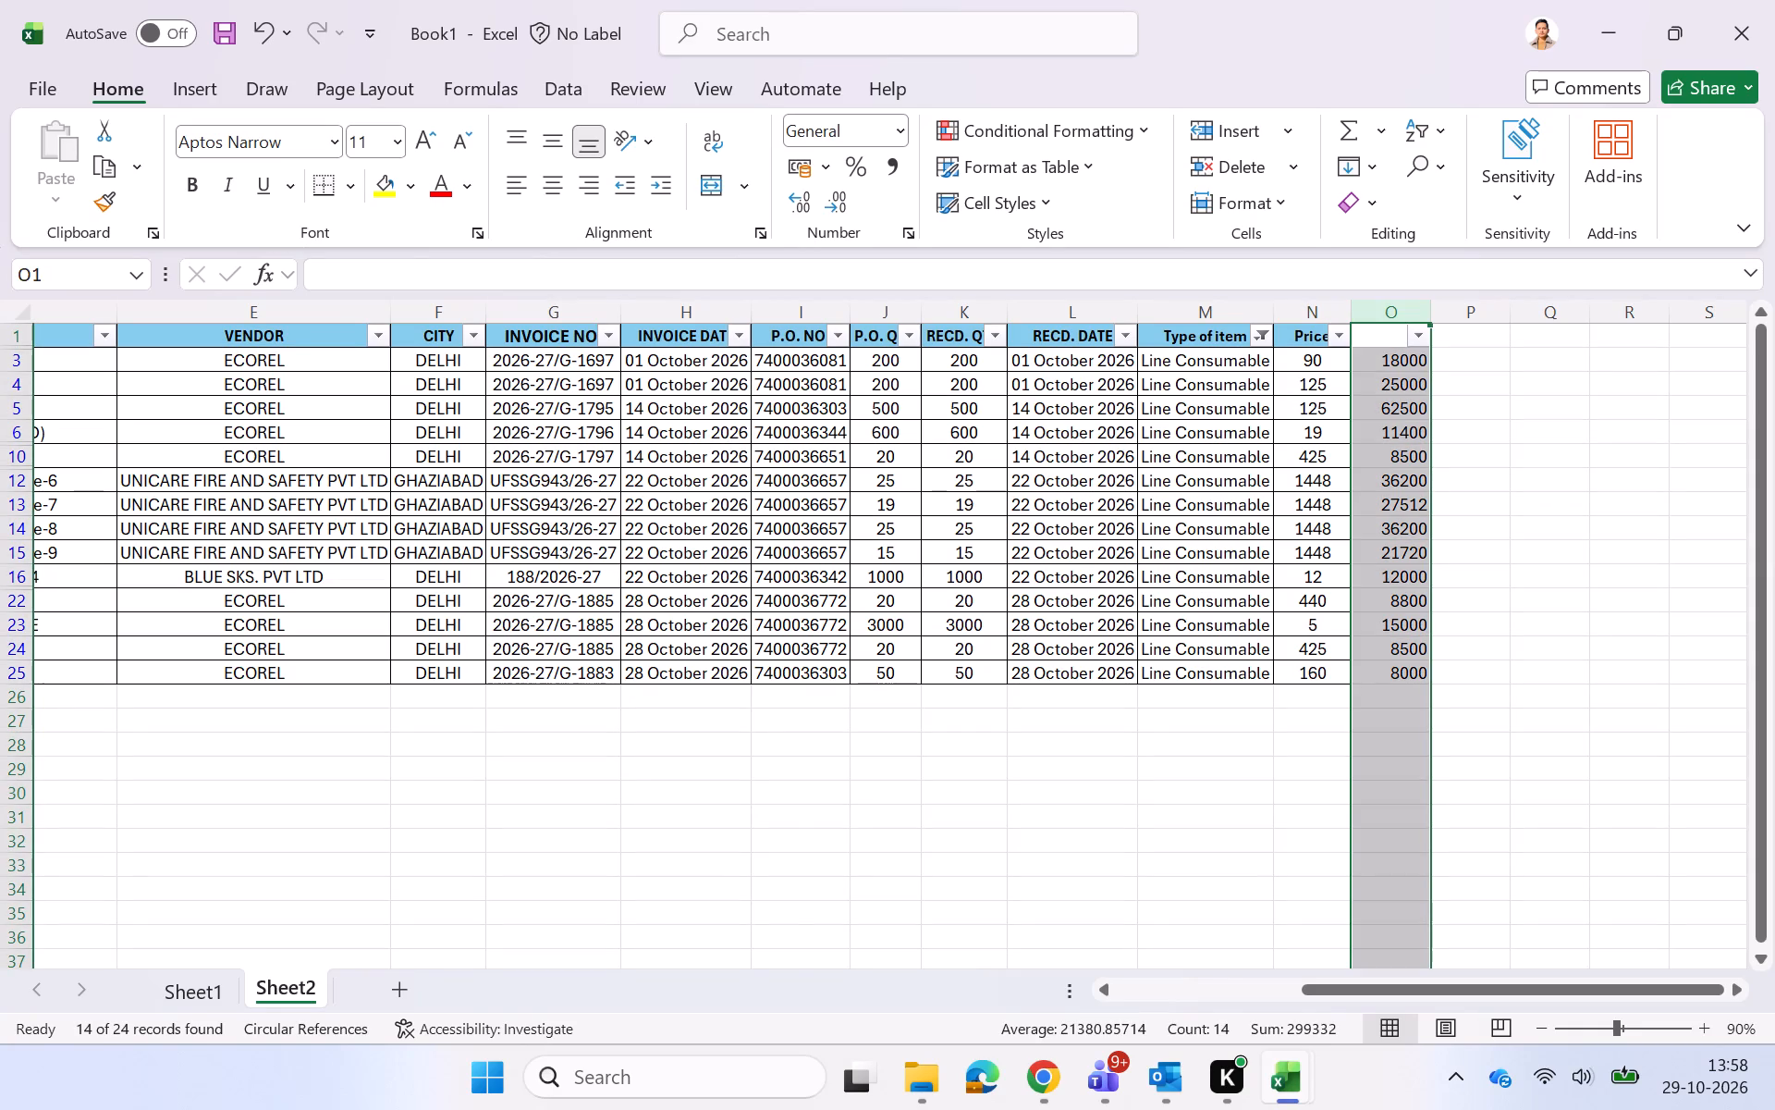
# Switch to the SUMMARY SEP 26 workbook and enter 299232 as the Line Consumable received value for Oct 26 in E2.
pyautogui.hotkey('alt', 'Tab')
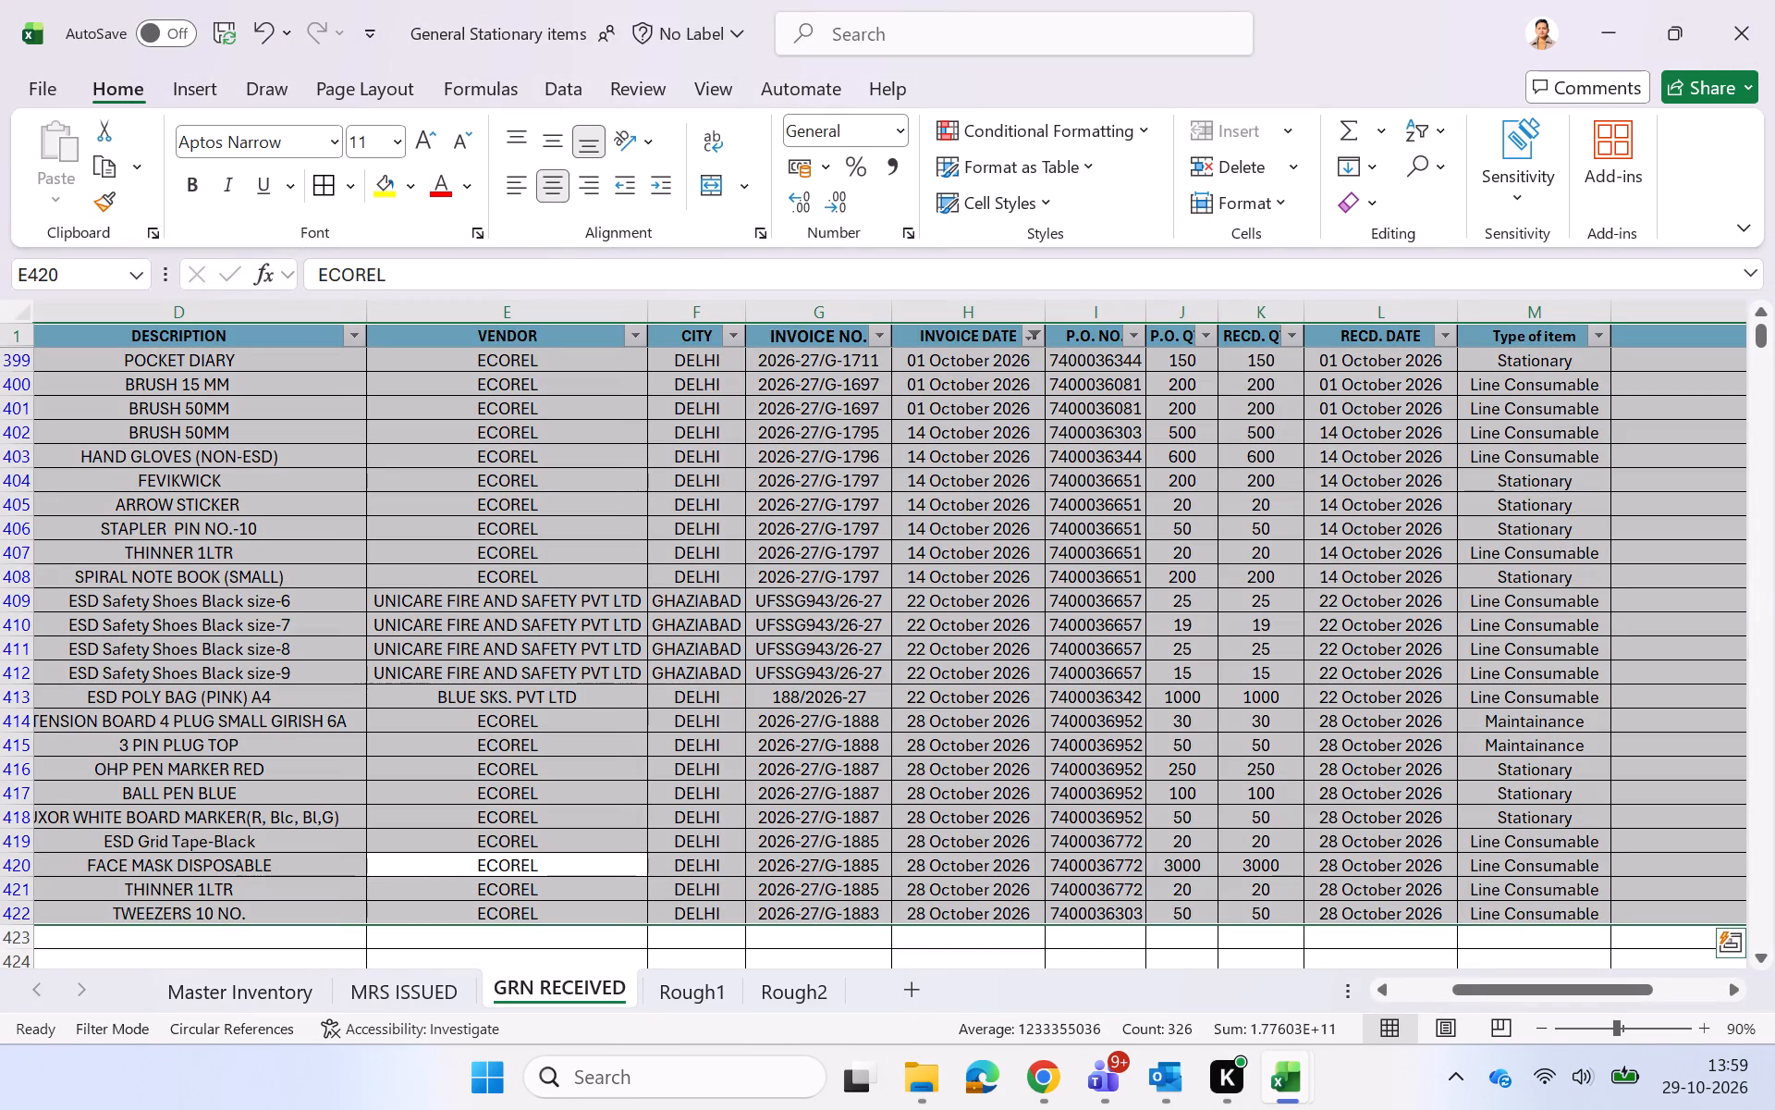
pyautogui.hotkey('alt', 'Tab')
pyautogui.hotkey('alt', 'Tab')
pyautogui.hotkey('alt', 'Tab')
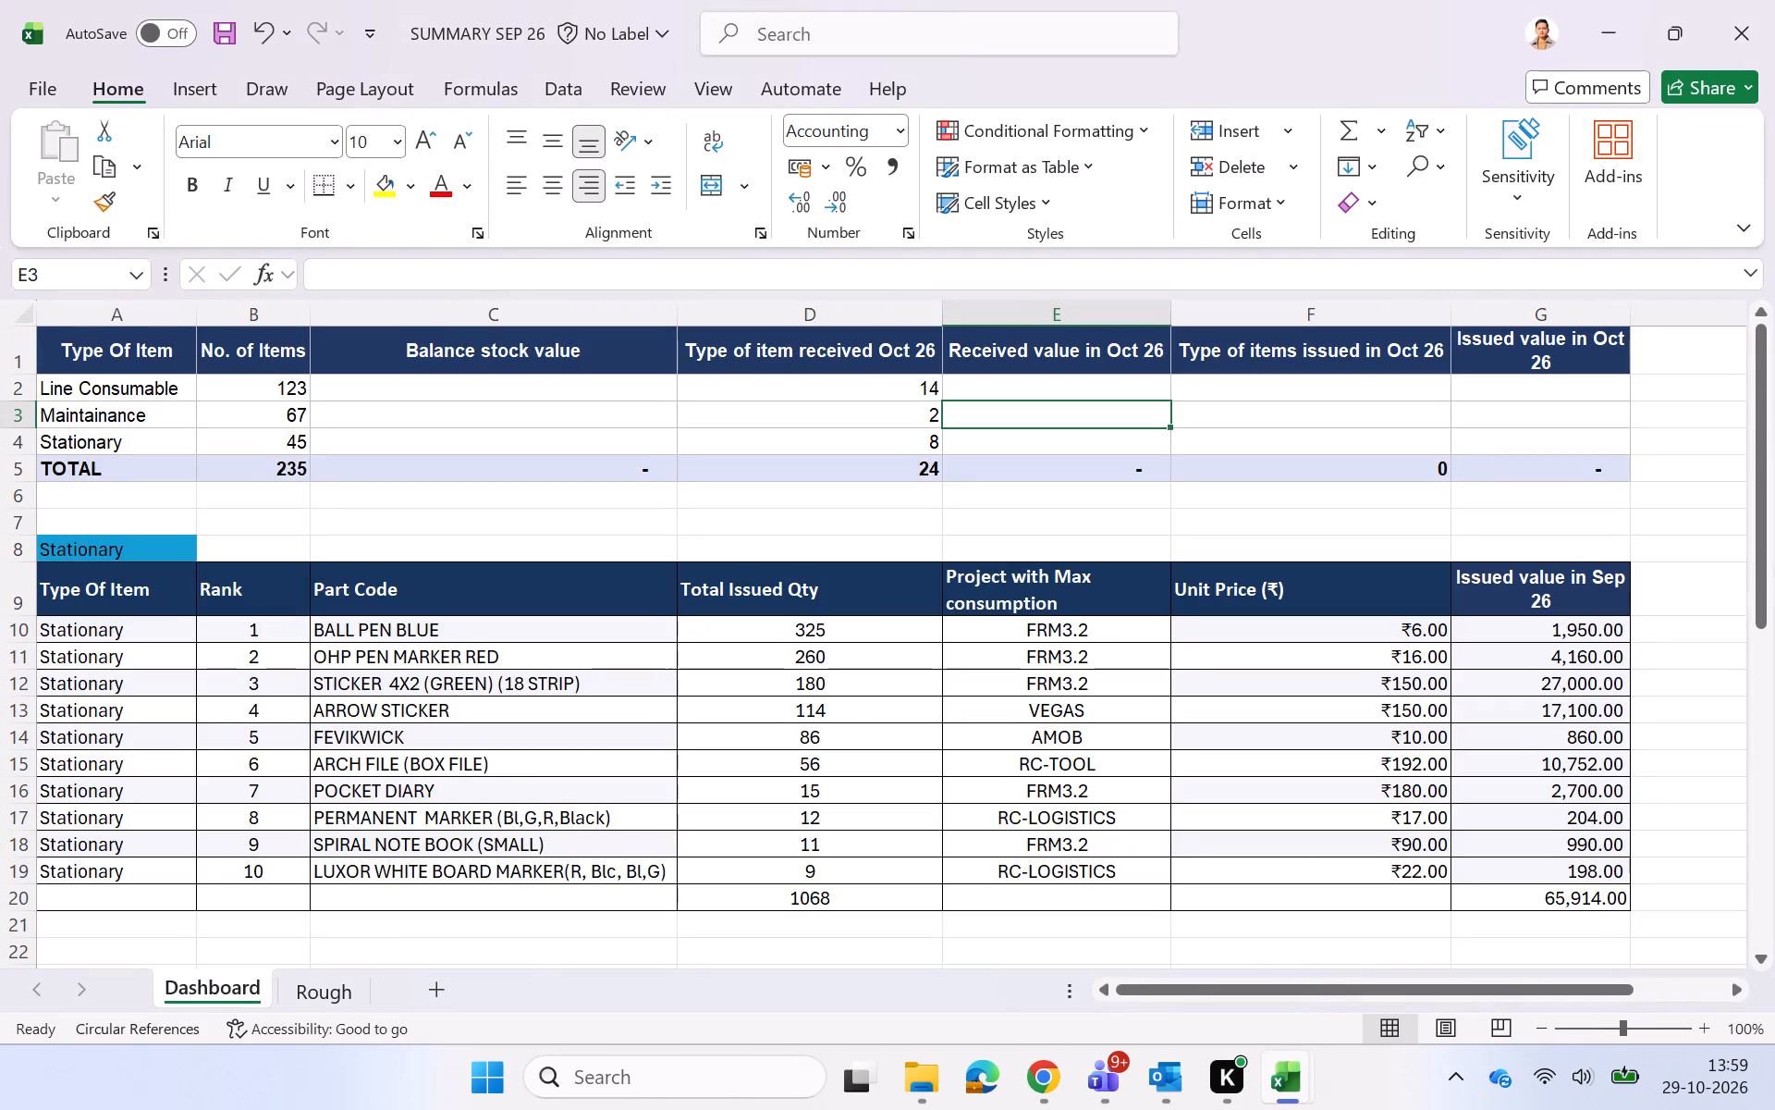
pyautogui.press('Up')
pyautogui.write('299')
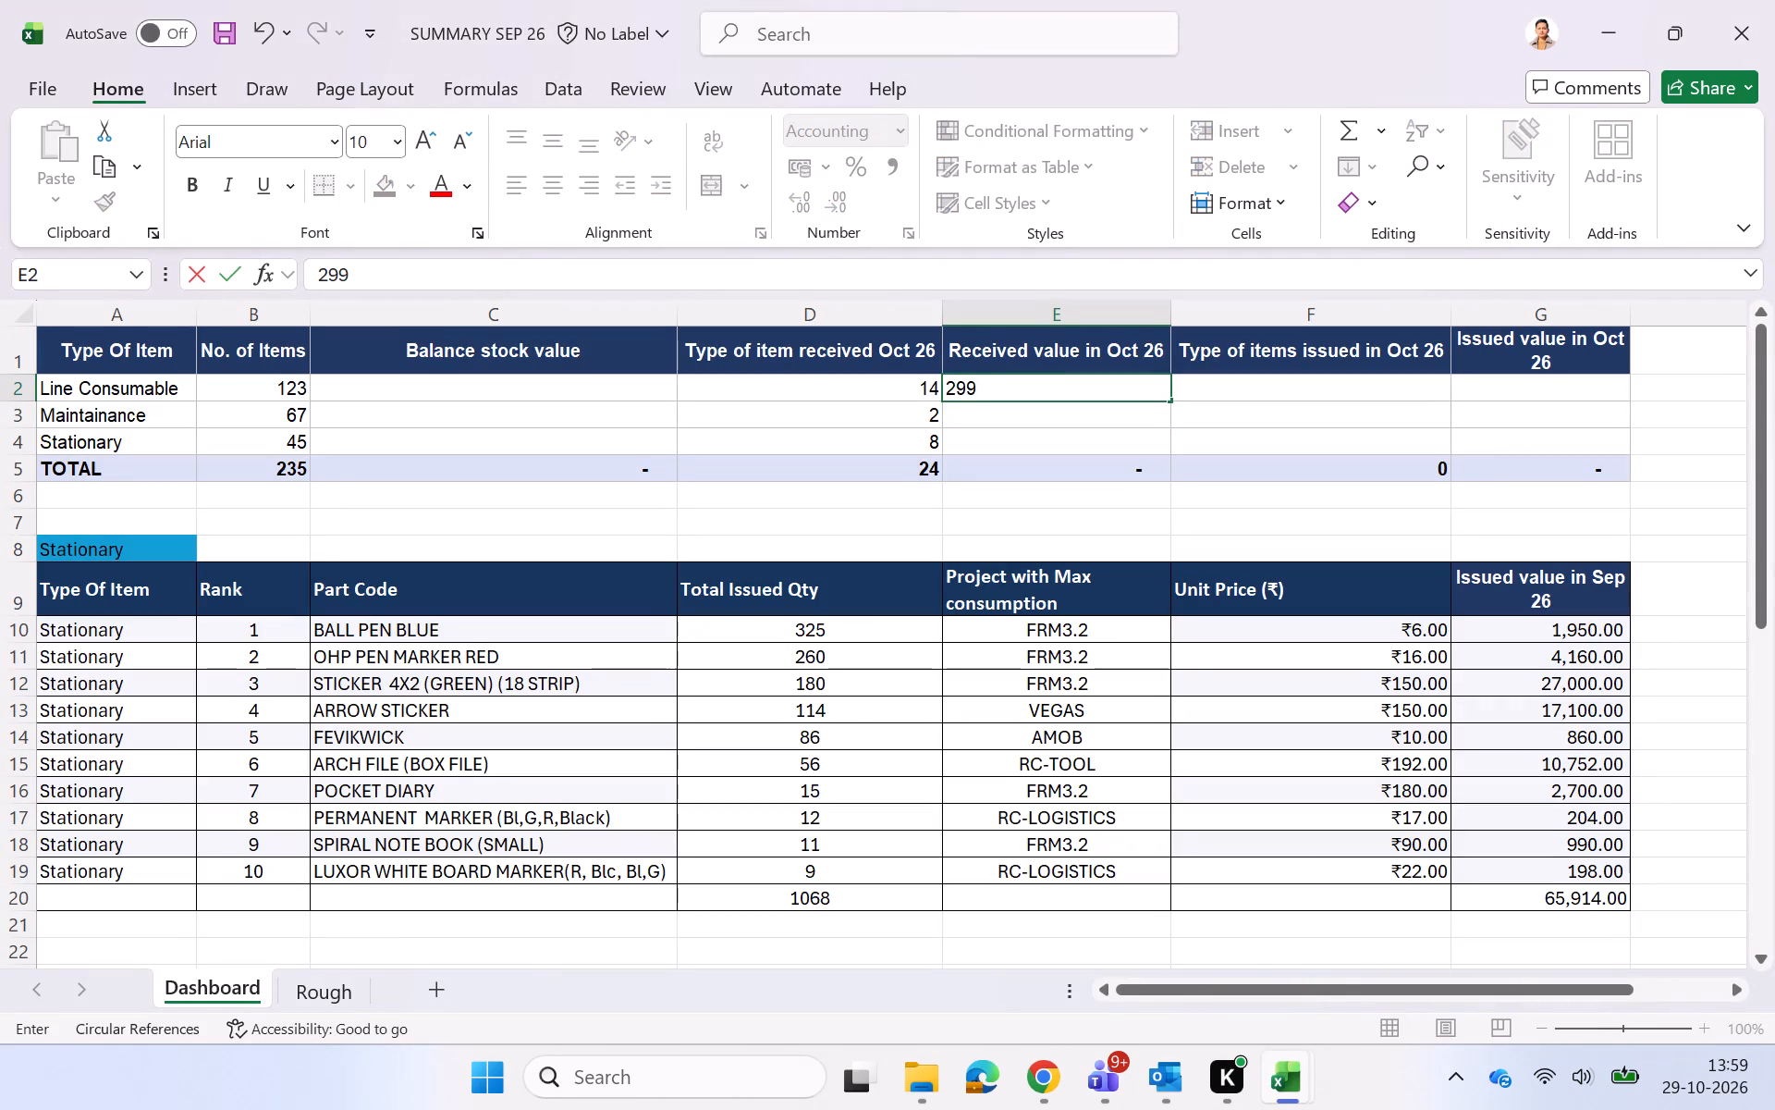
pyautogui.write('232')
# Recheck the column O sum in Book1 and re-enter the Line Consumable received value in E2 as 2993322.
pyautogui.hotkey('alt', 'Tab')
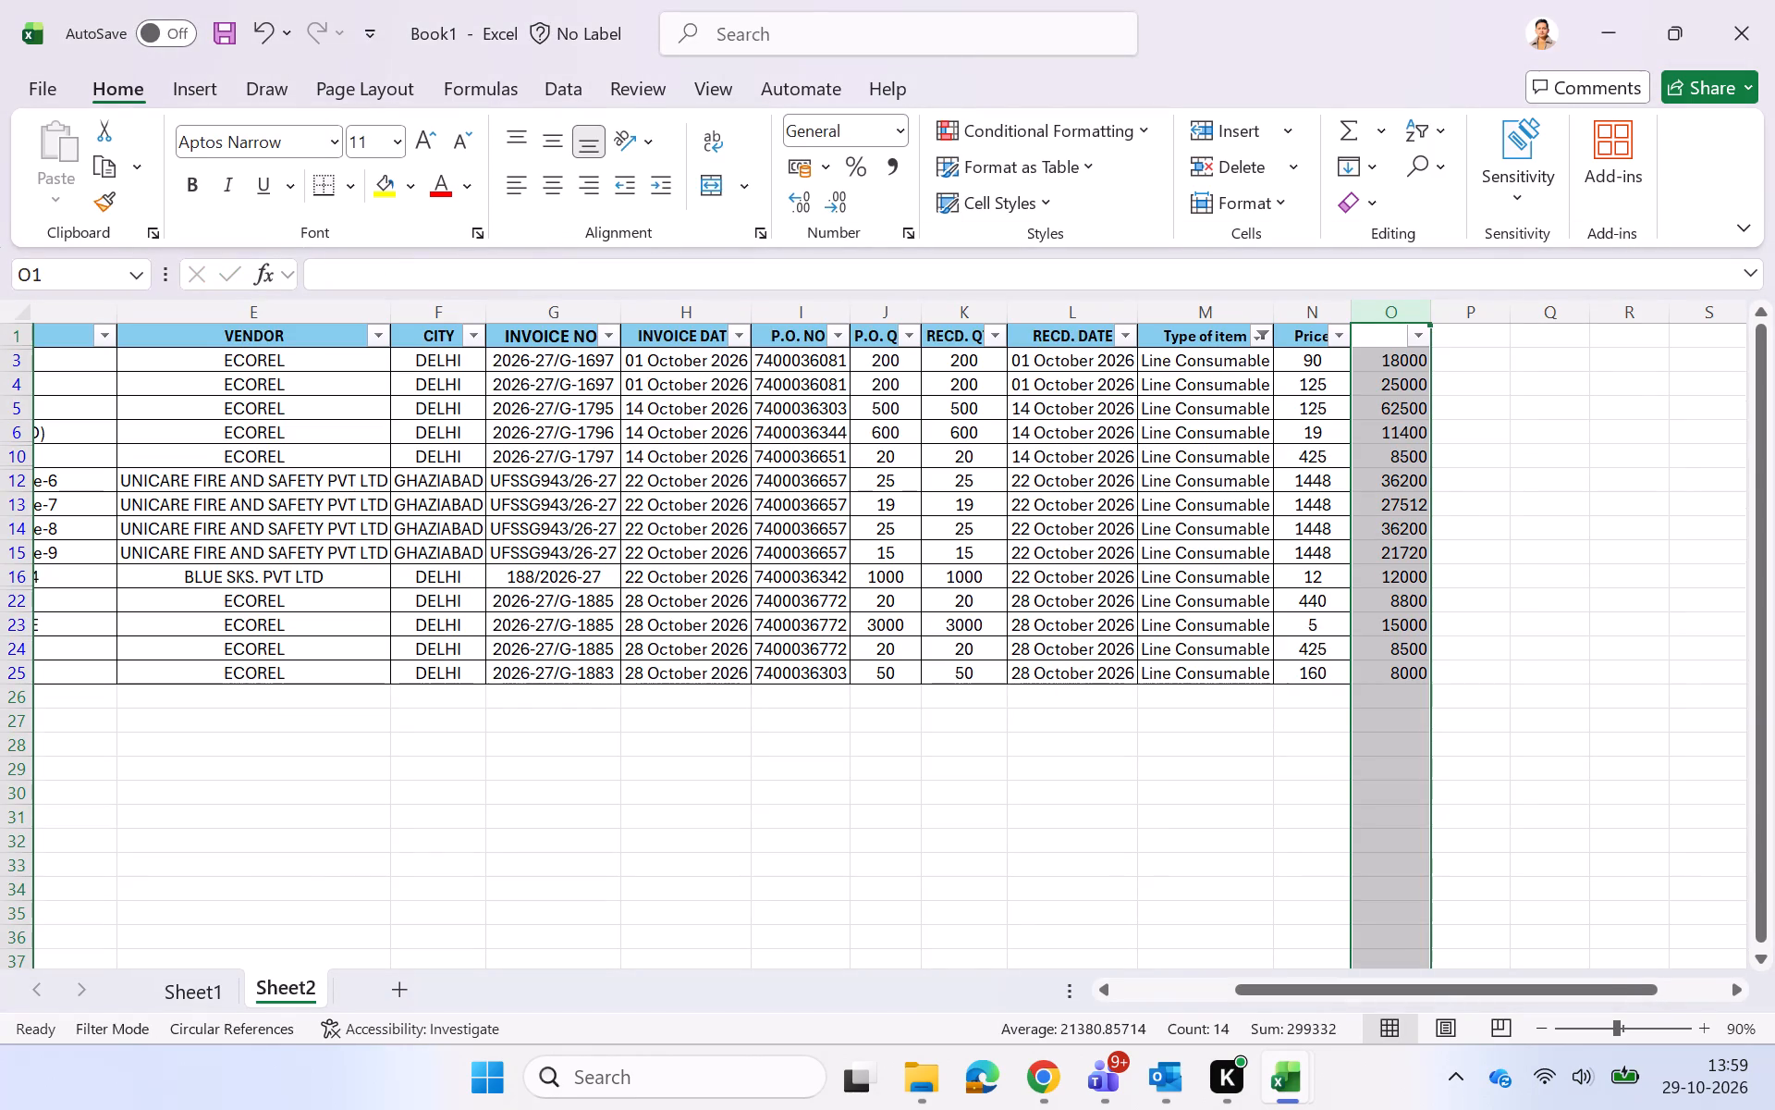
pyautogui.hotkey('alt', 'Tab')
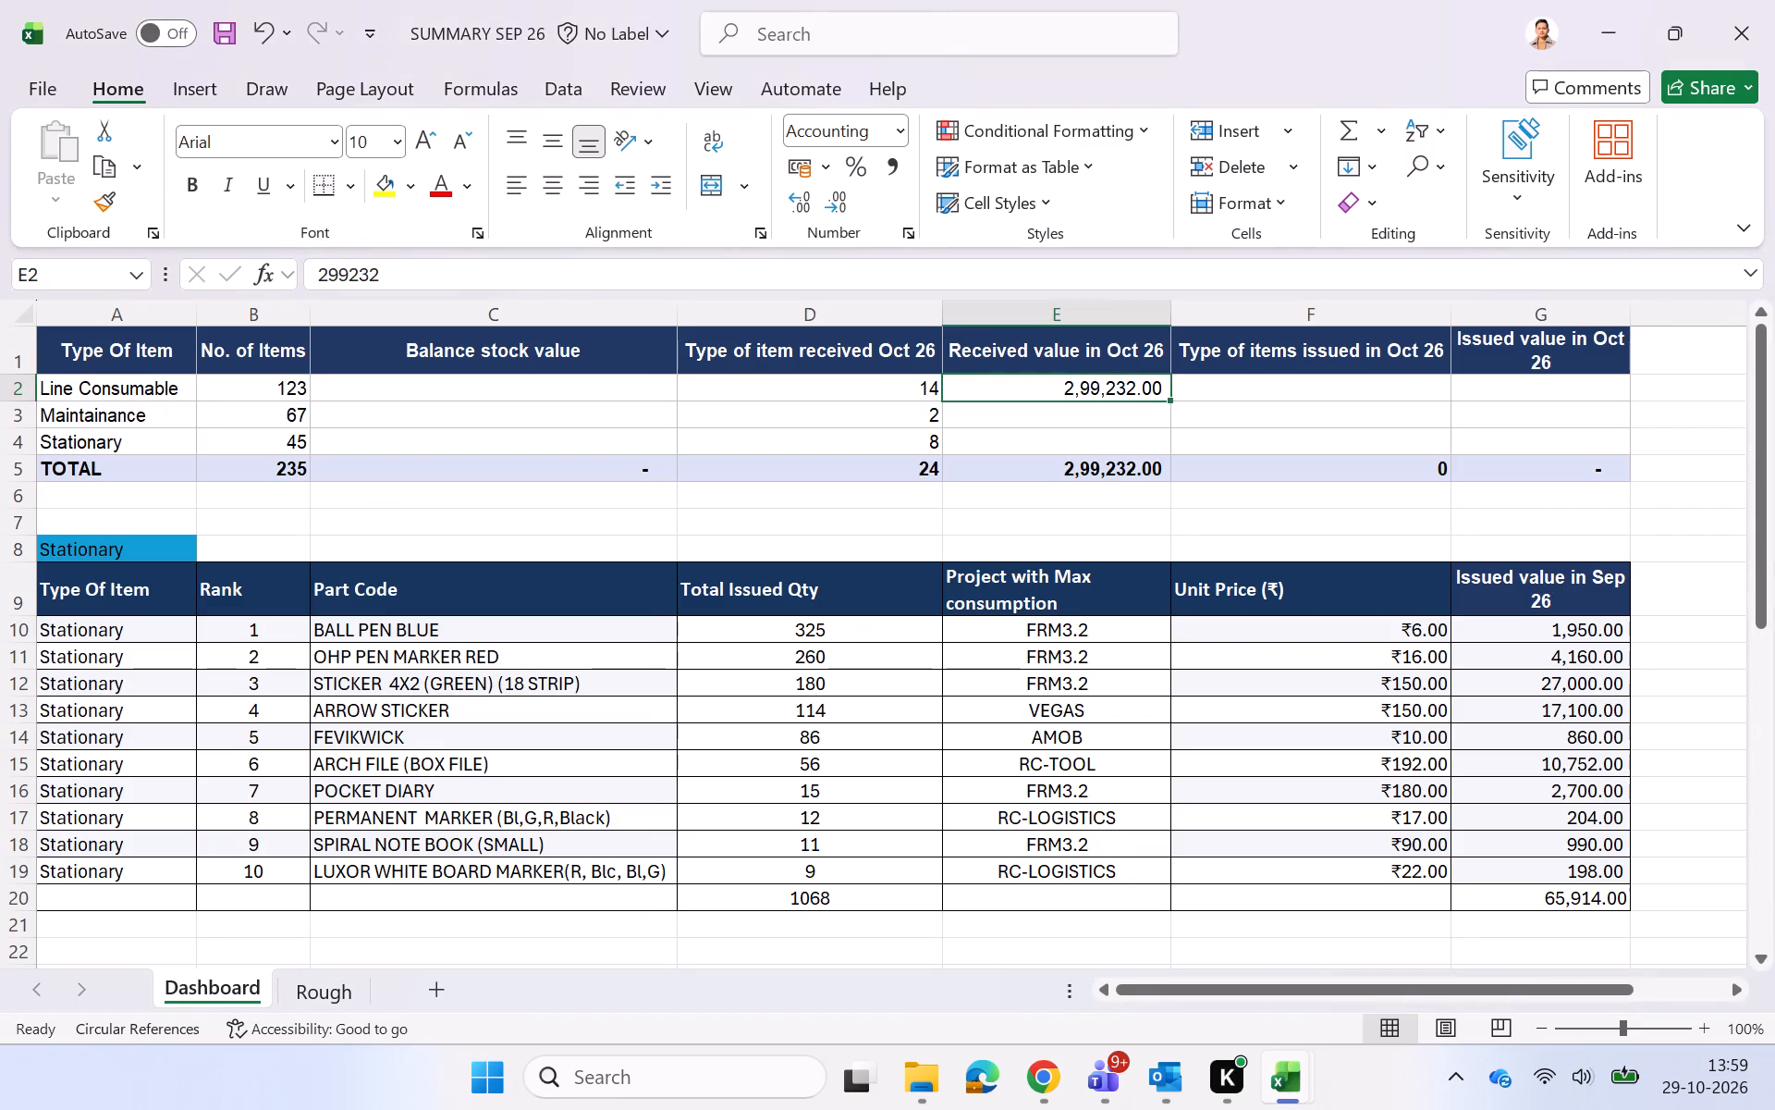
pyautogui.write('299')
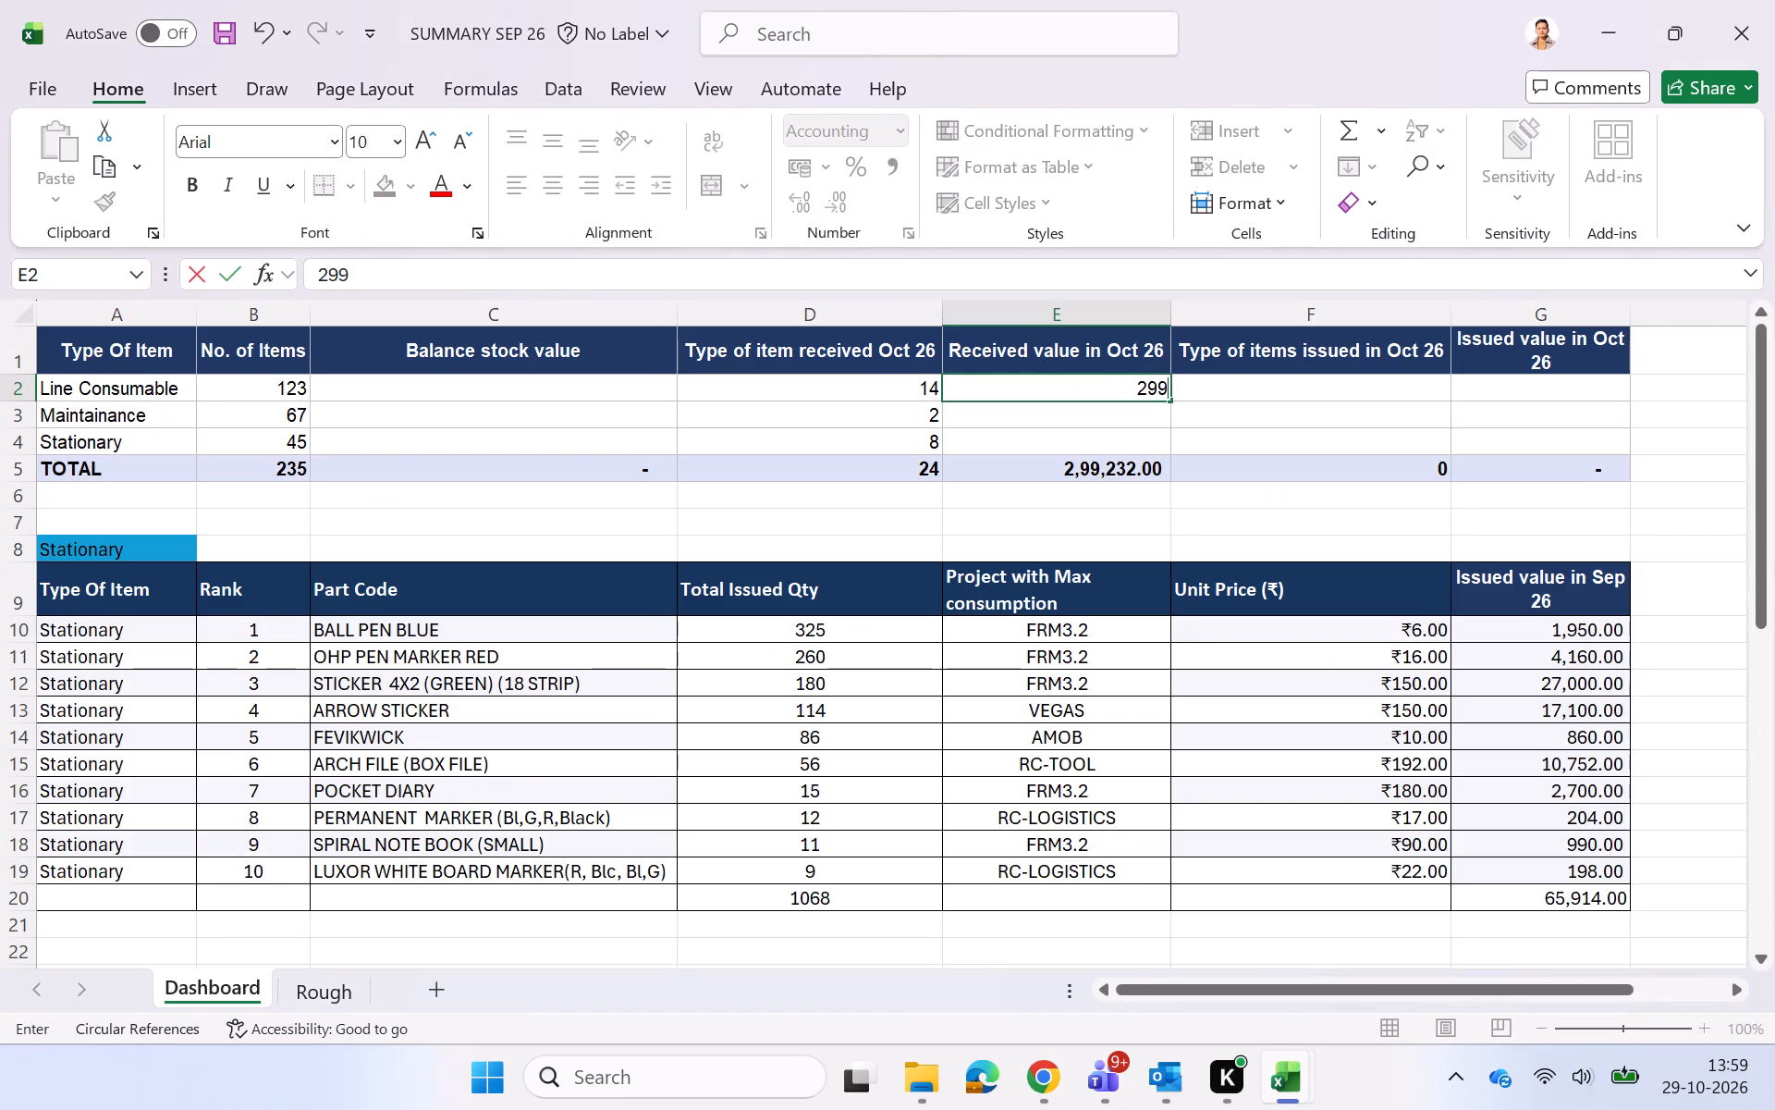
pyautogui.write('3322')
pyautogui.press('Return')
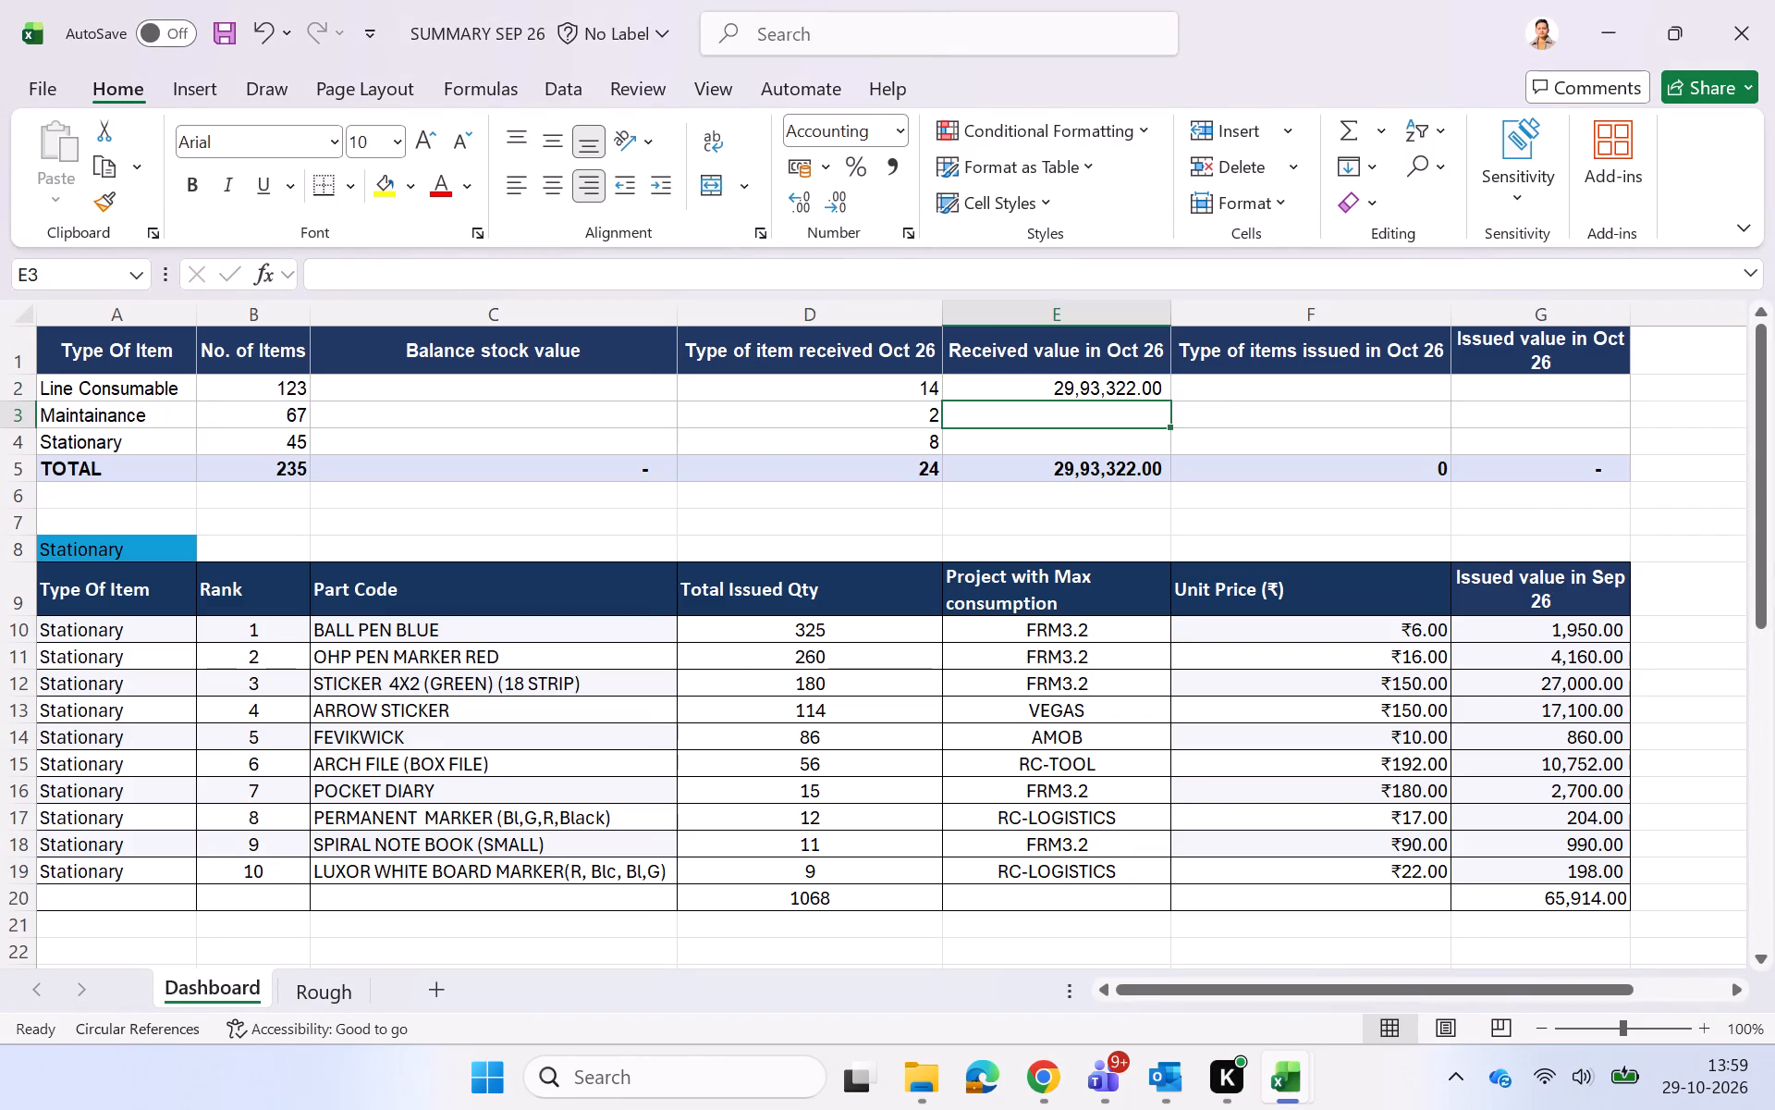
# Compare the dashboard's Line Consumable received value and total with the column O sum in Book1.
pyautogui.click(1272, 513)
pyautogui.hotkey('alt', 'Tab')
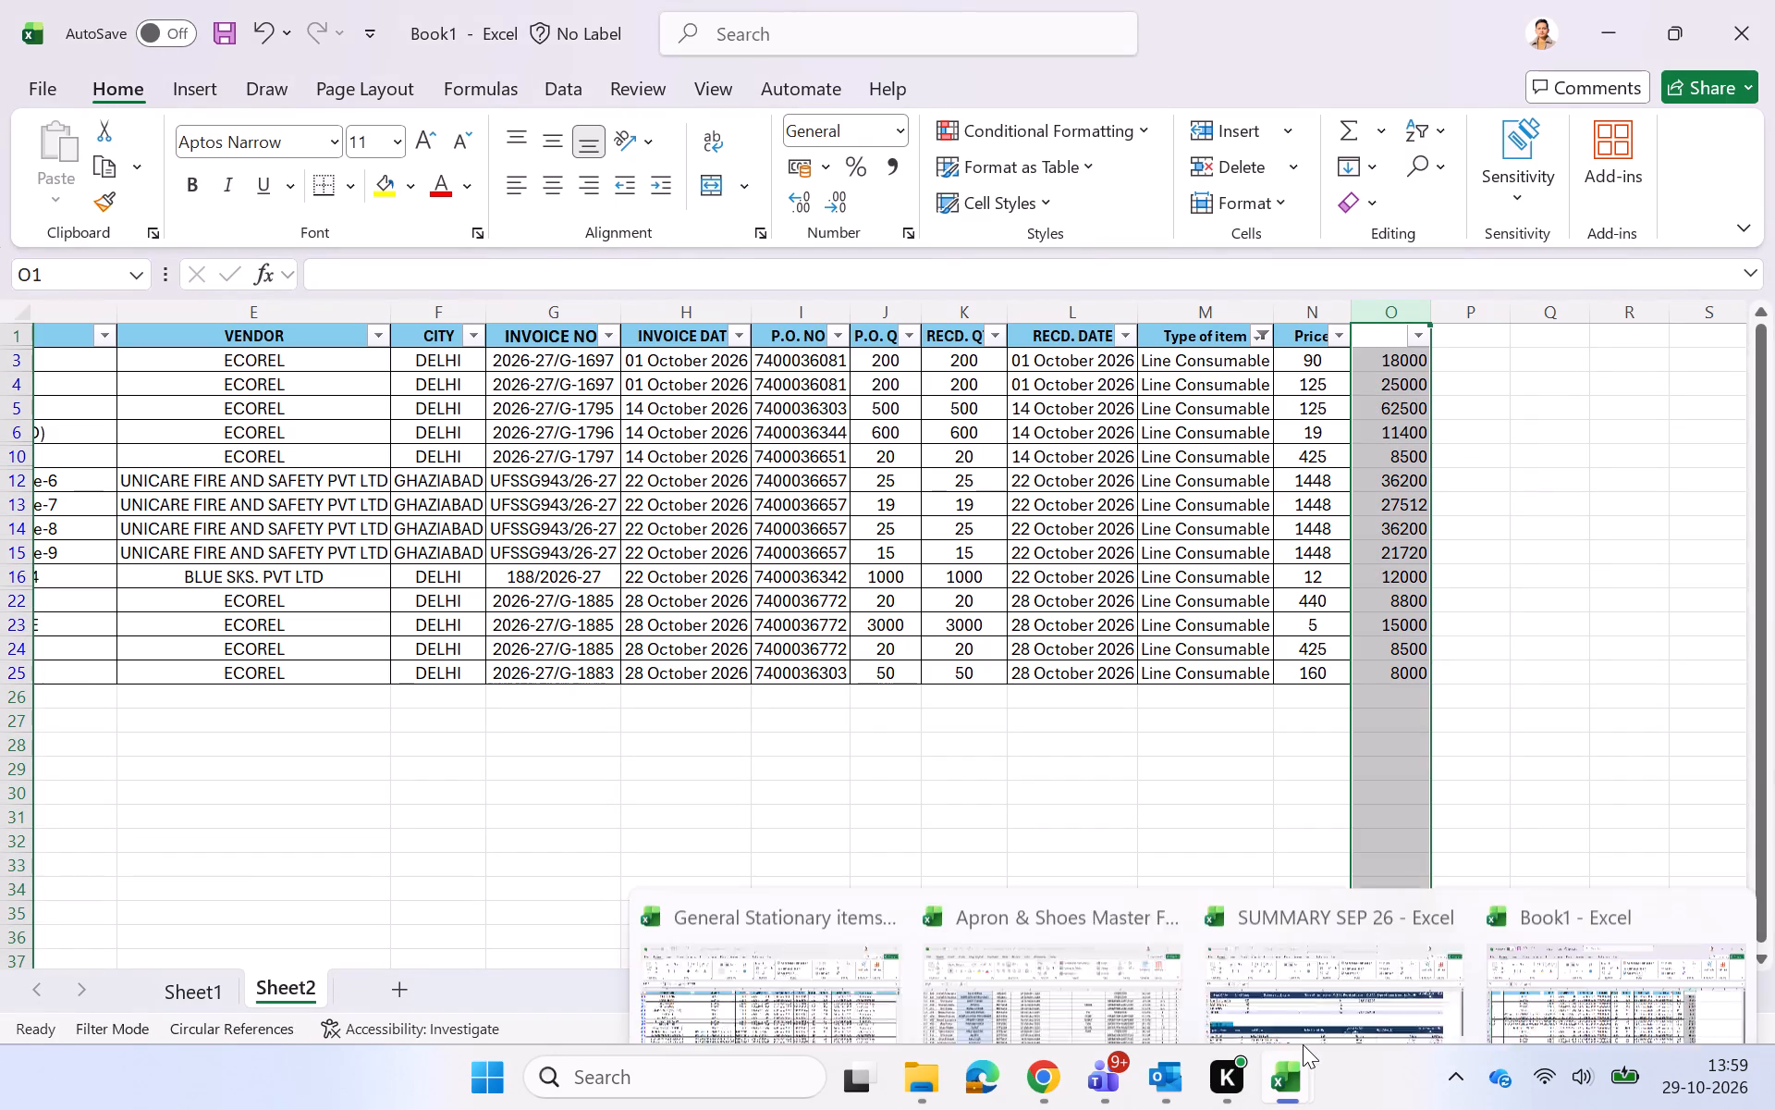
pyautogui.hotkey('alt', 'Tab')
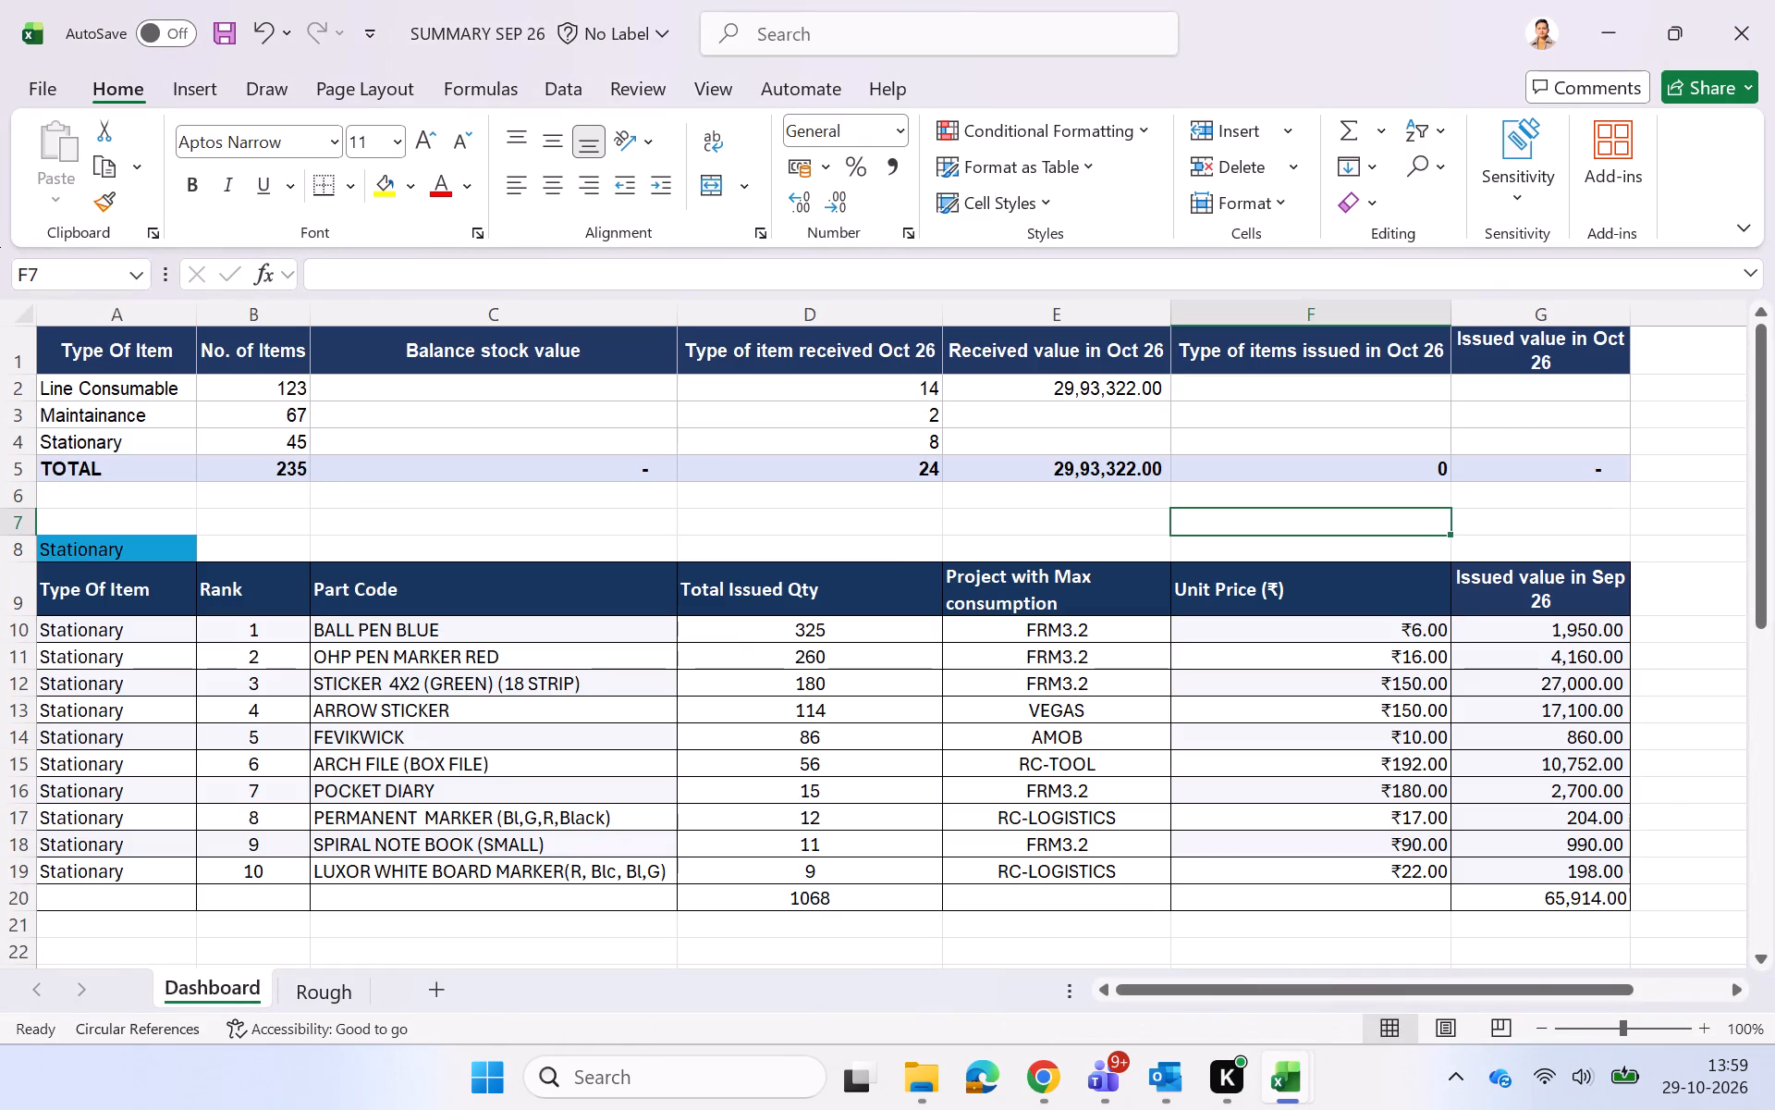
pyautogui.doubleClick(1103, 467)
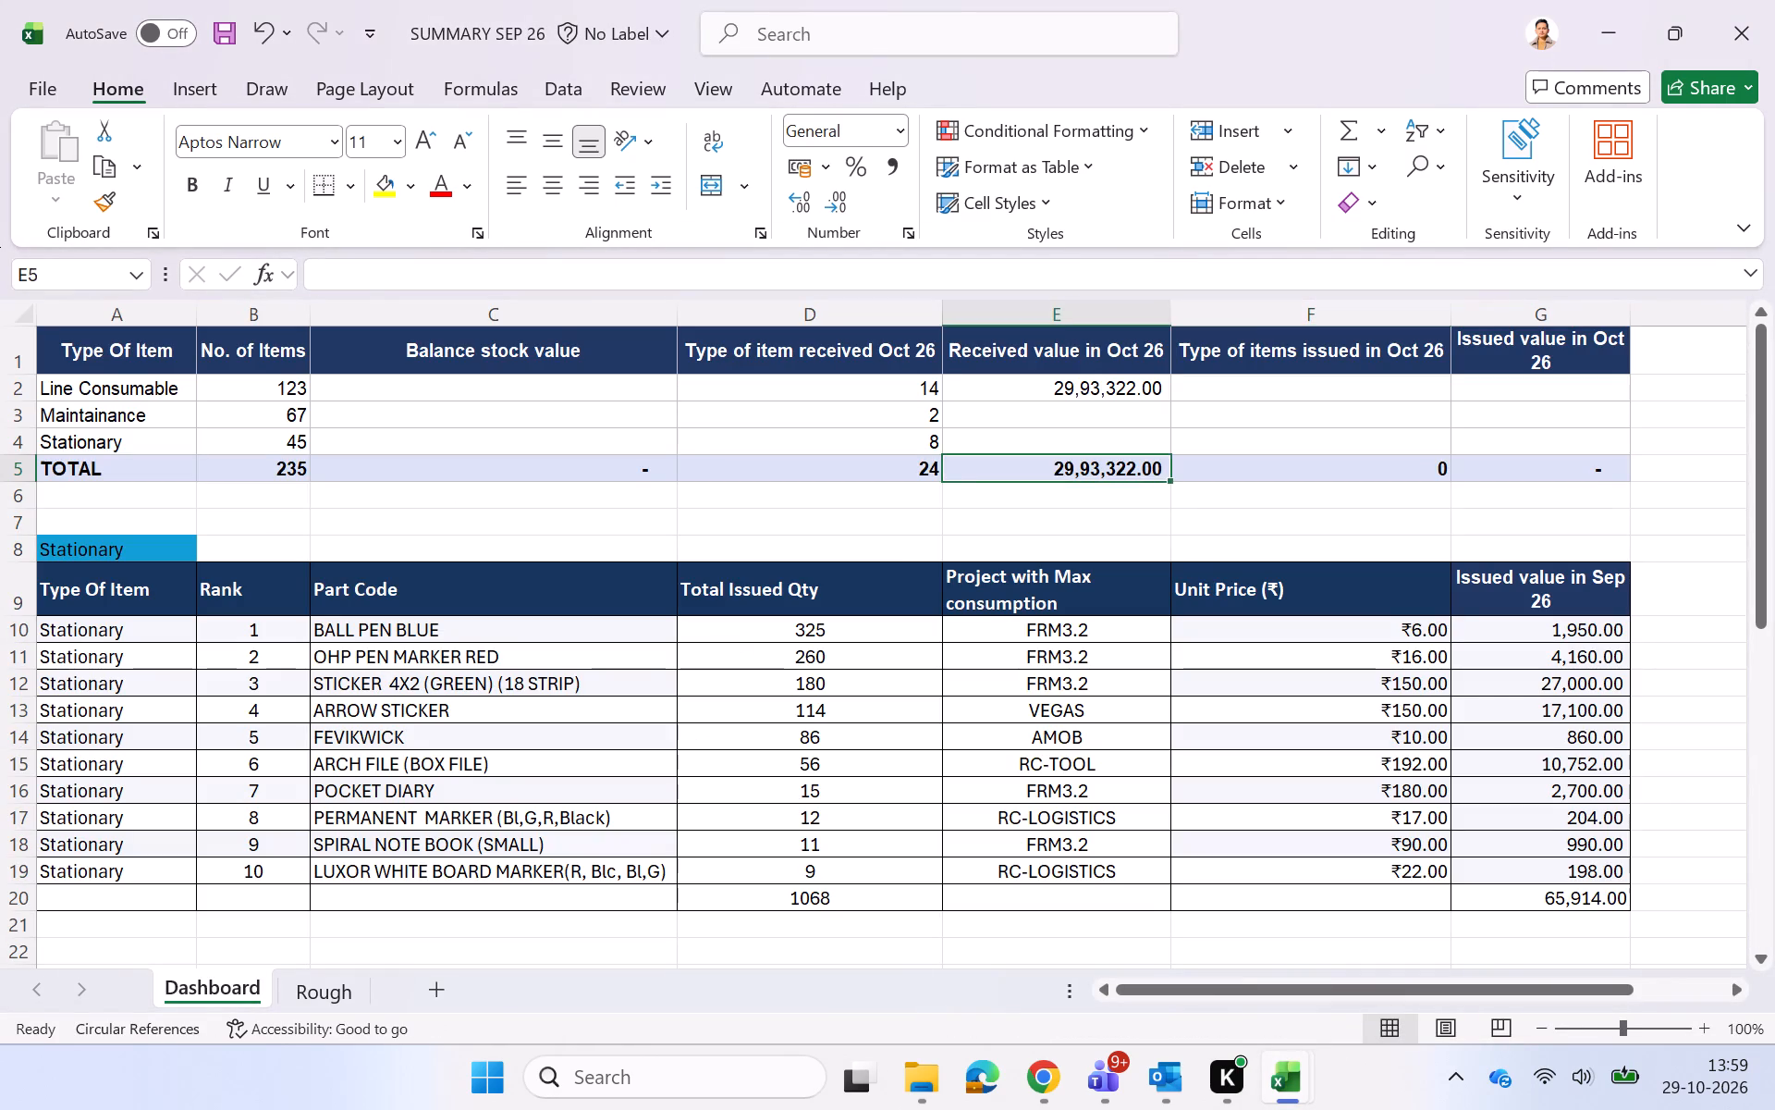
pyautogui.click(1223, 516)
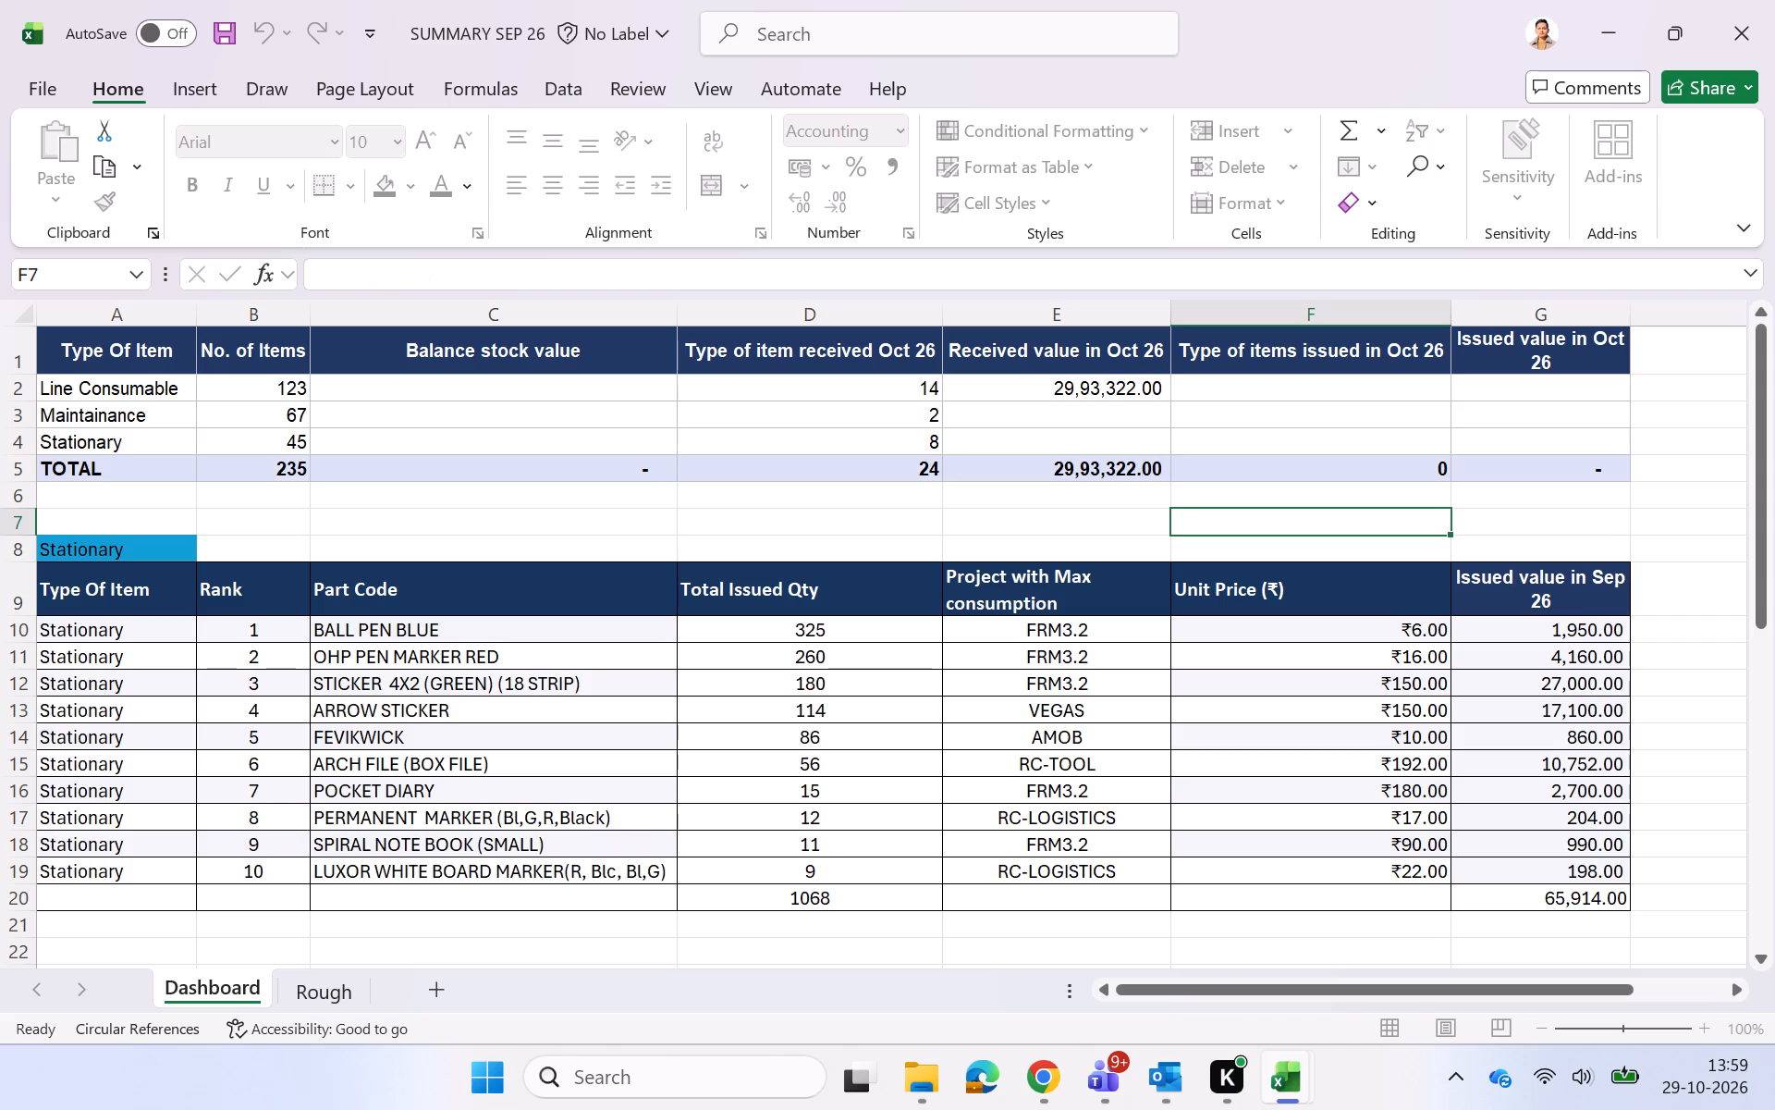
pyautogui.click(1094, 385)
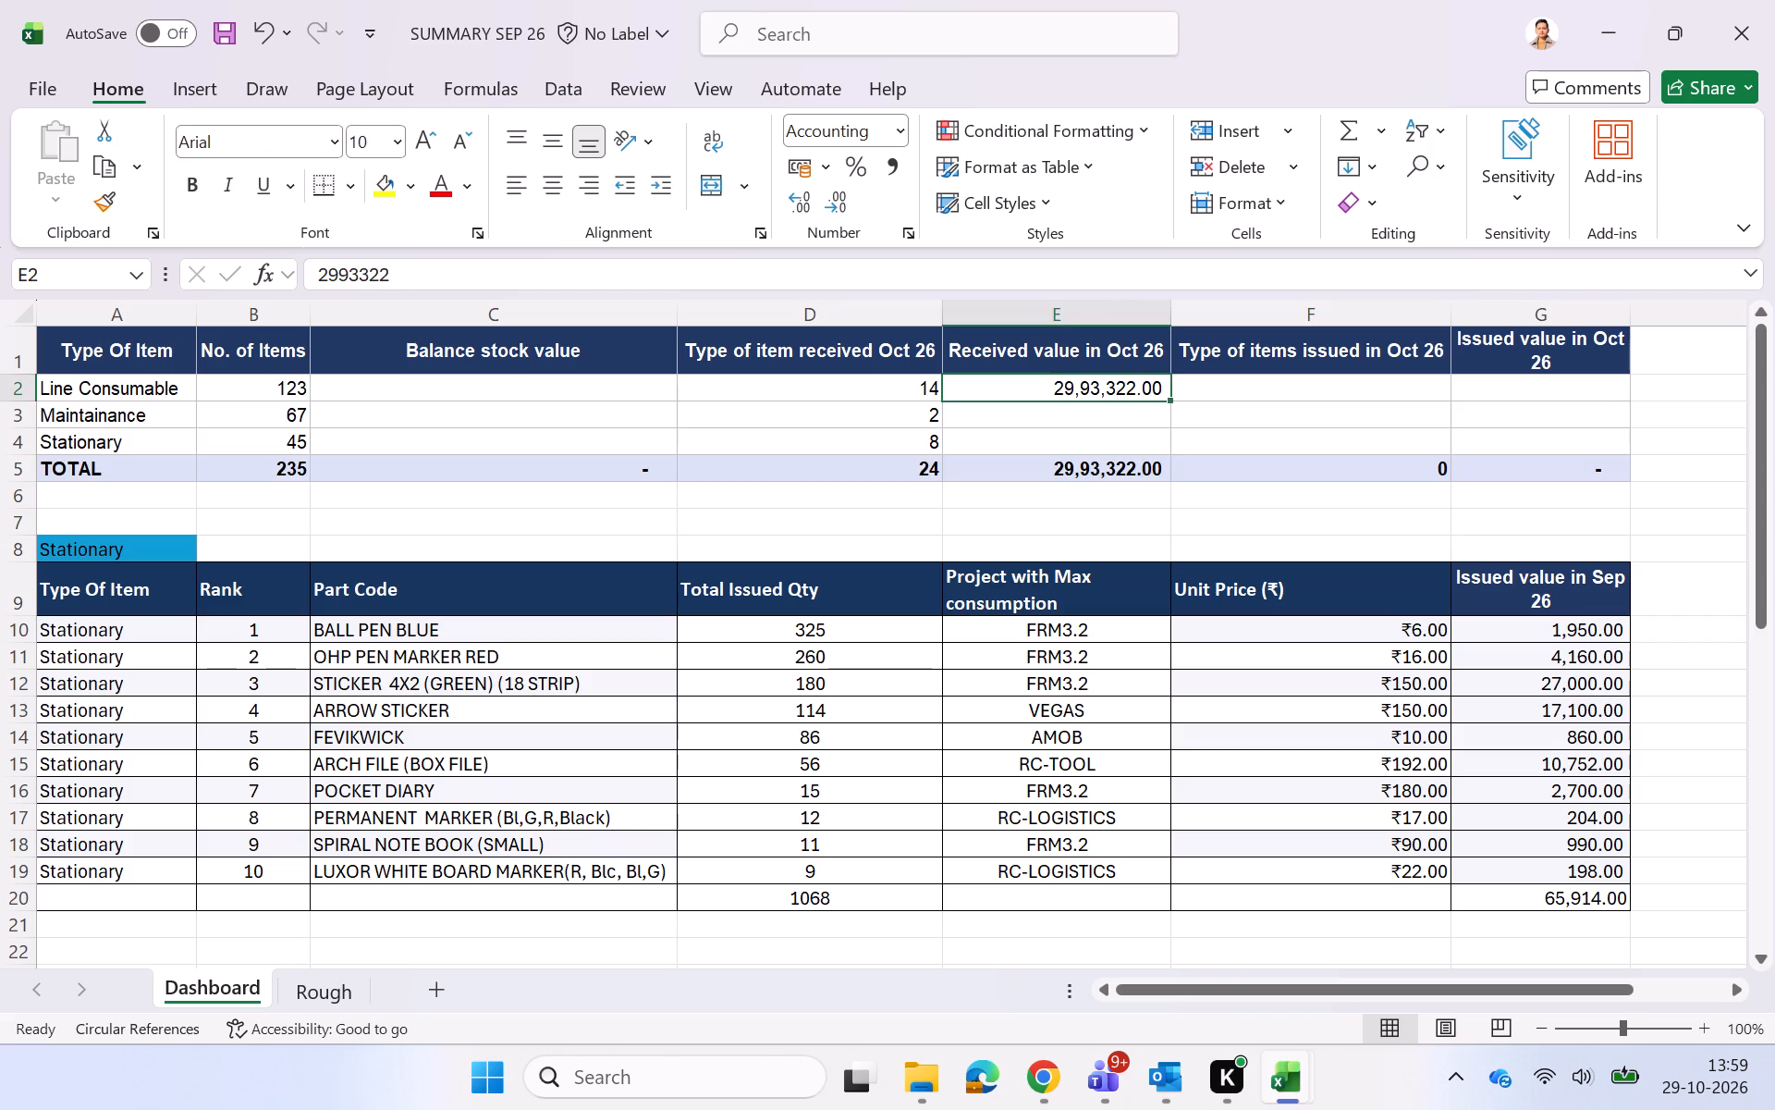
pyautogui.click(1164, 520)
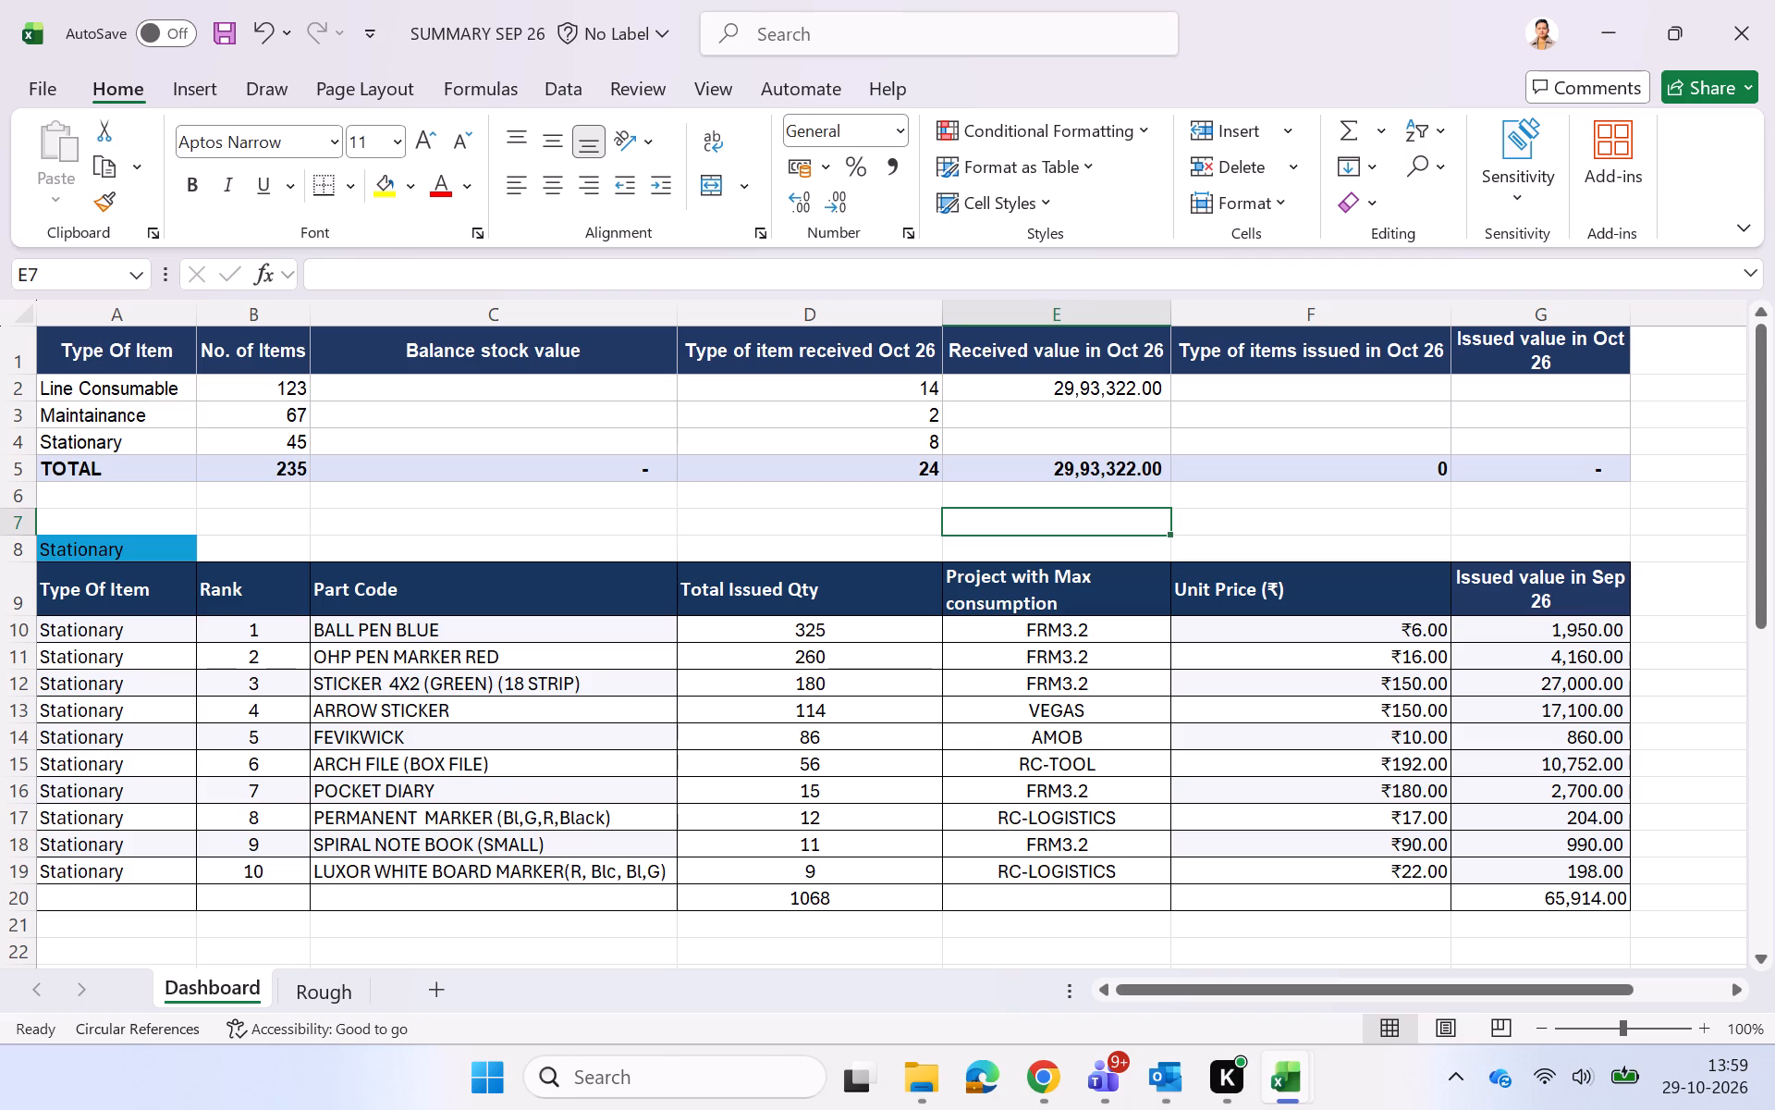
pyautogui.hotkey('alt', 'Tab')
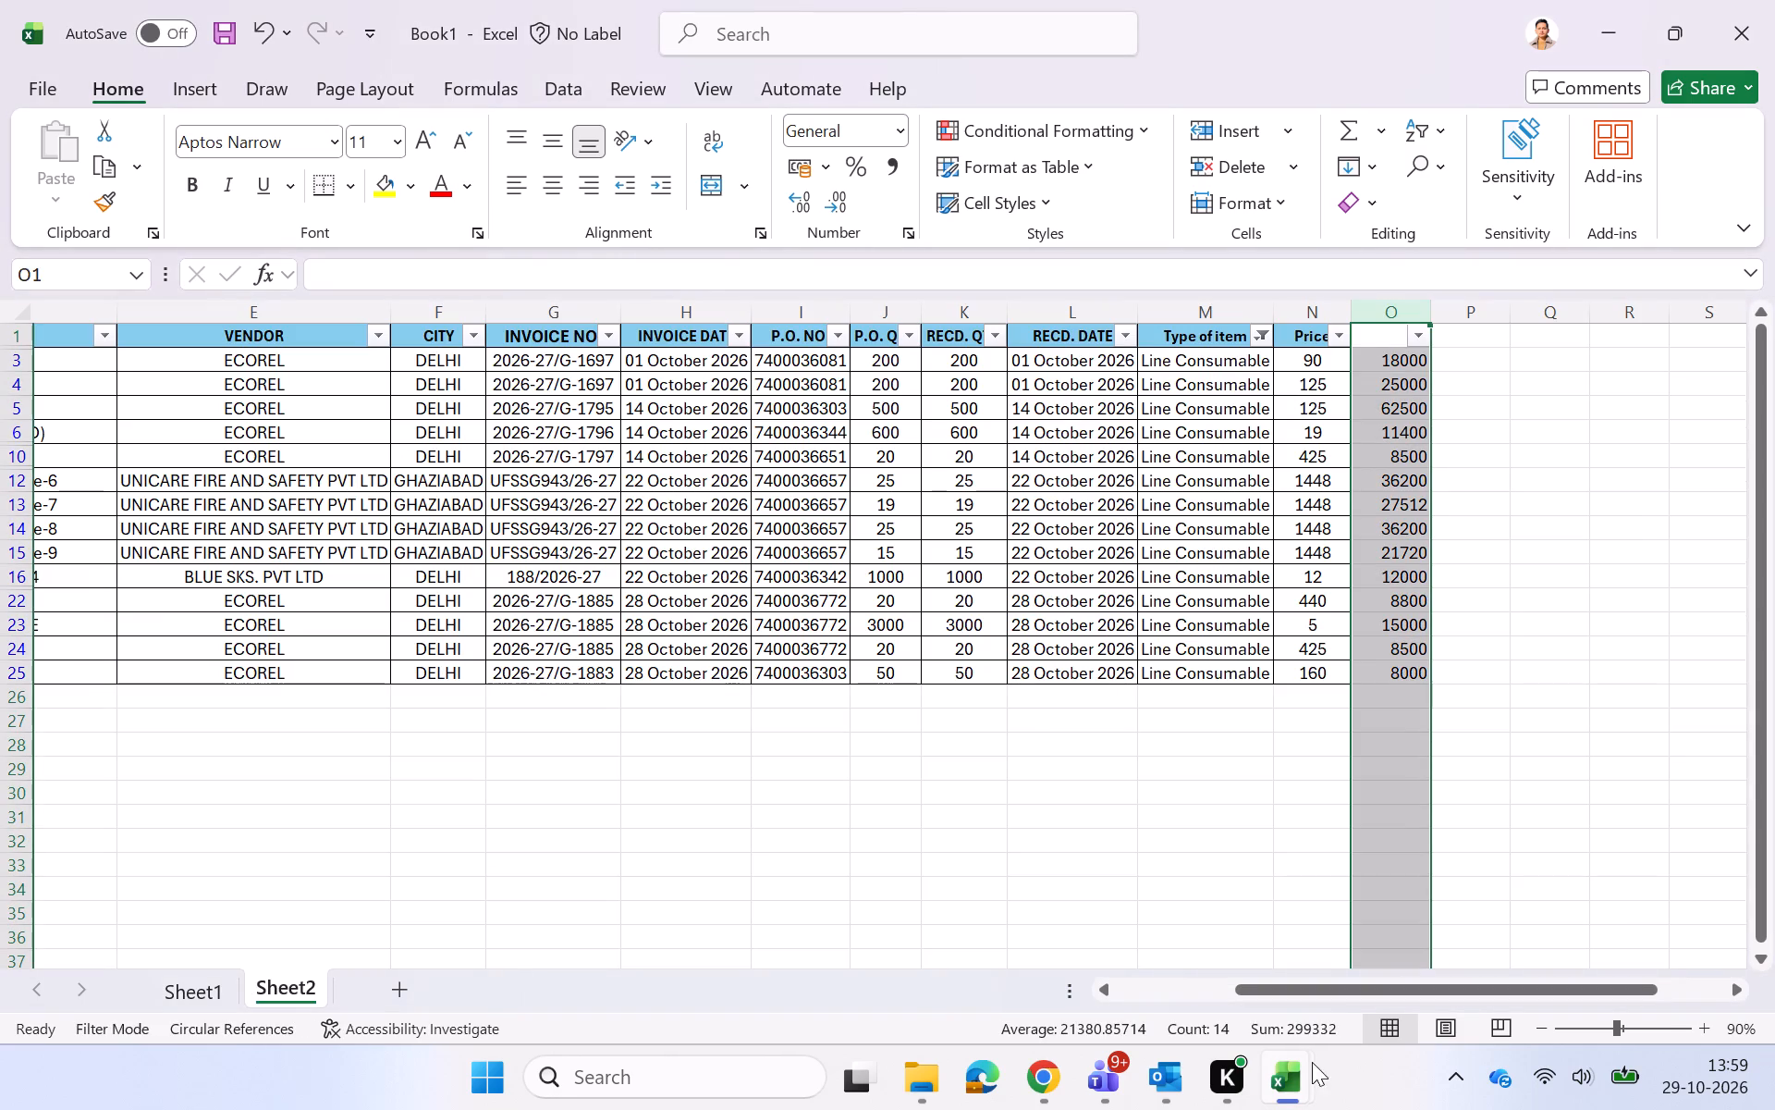
pyautogui.hotkey('alt', 'Tab')
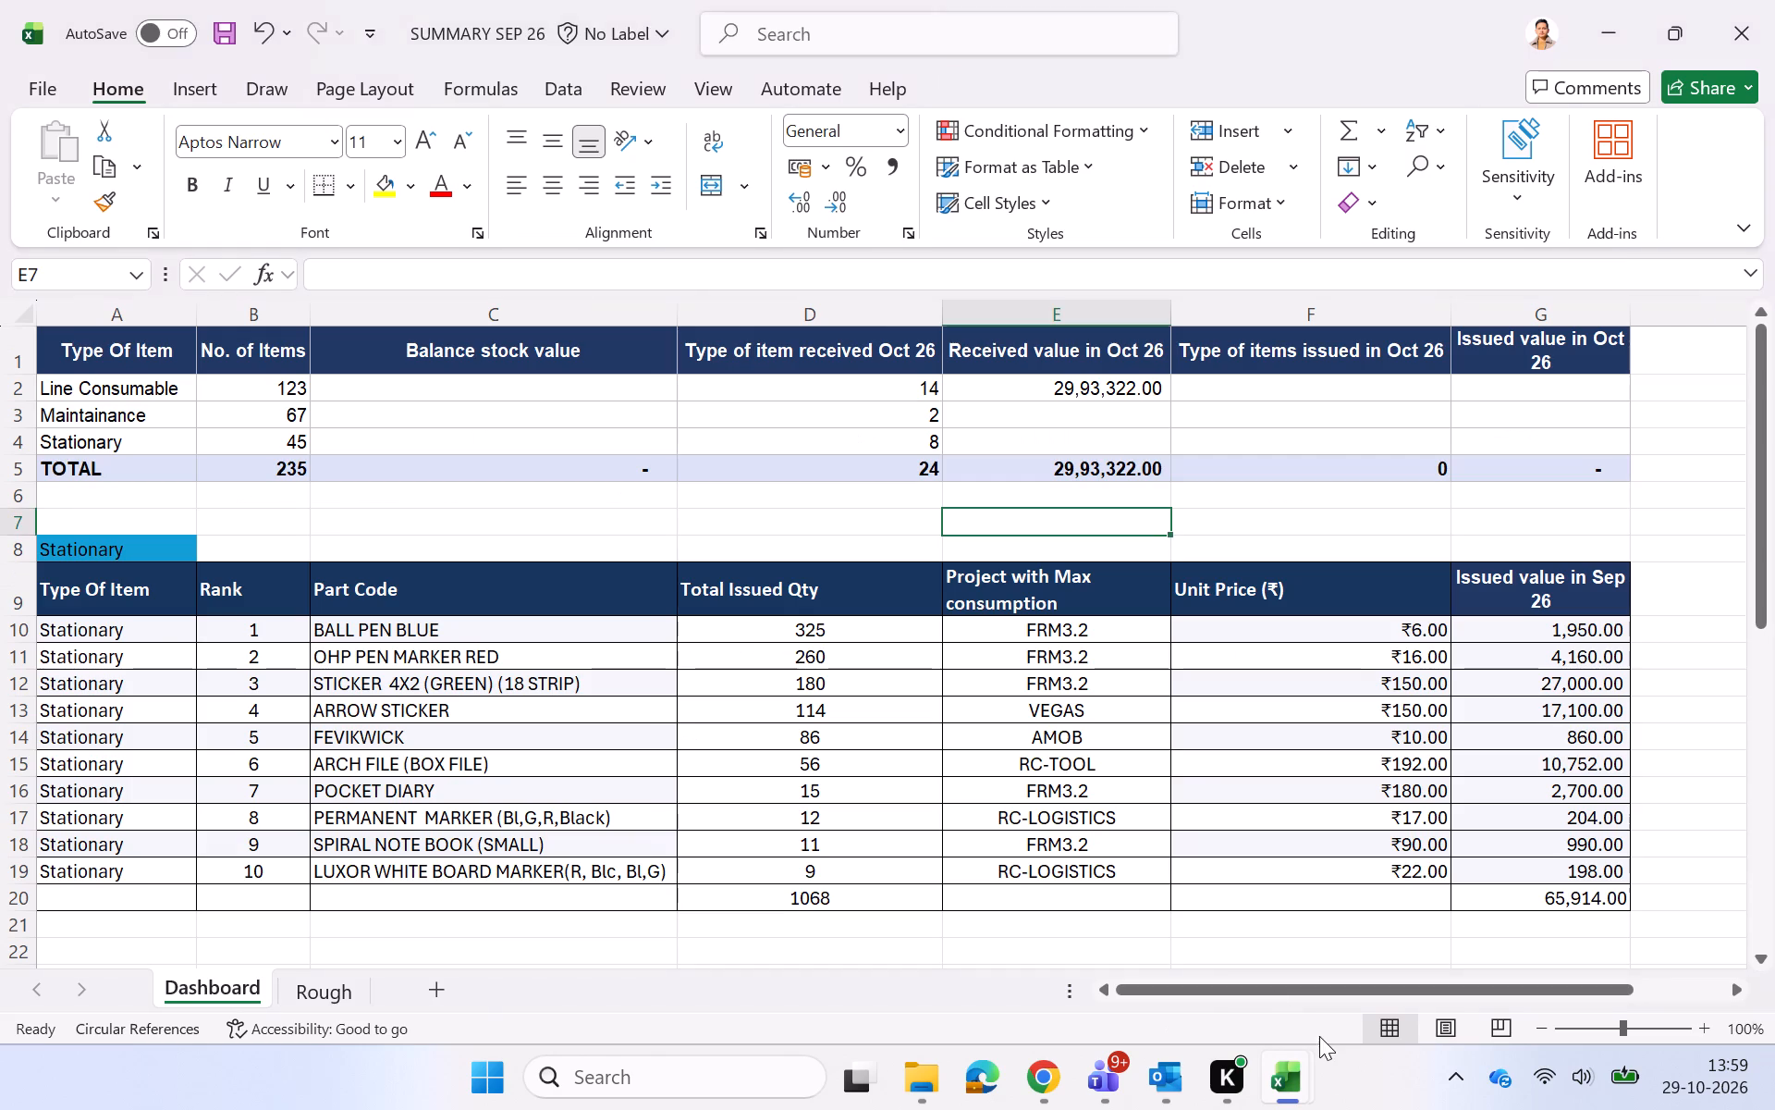
# Set the Line Consumable received value for Oct 26 in E2 of the Dashboard to 299332.
pyautogui.click(1108, 387)
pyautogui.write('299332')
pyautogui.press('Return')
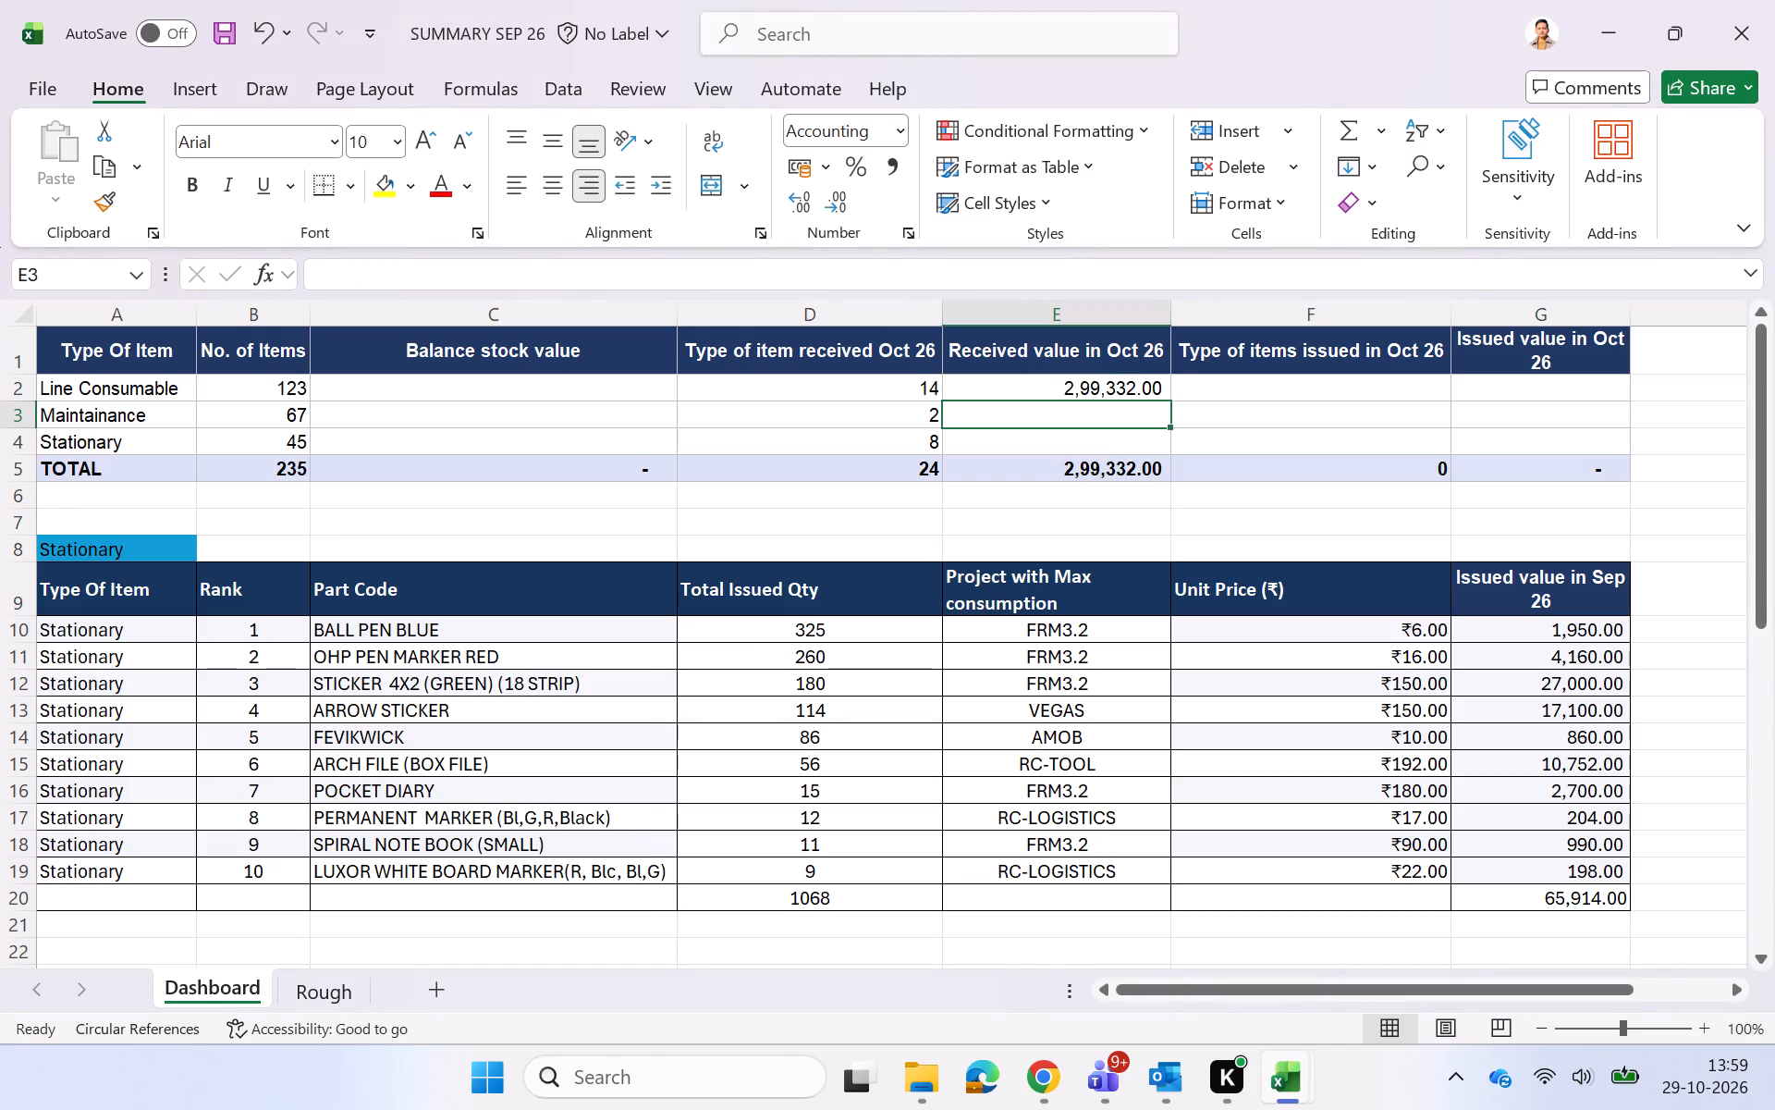
pyautogui.click(1206, 518)
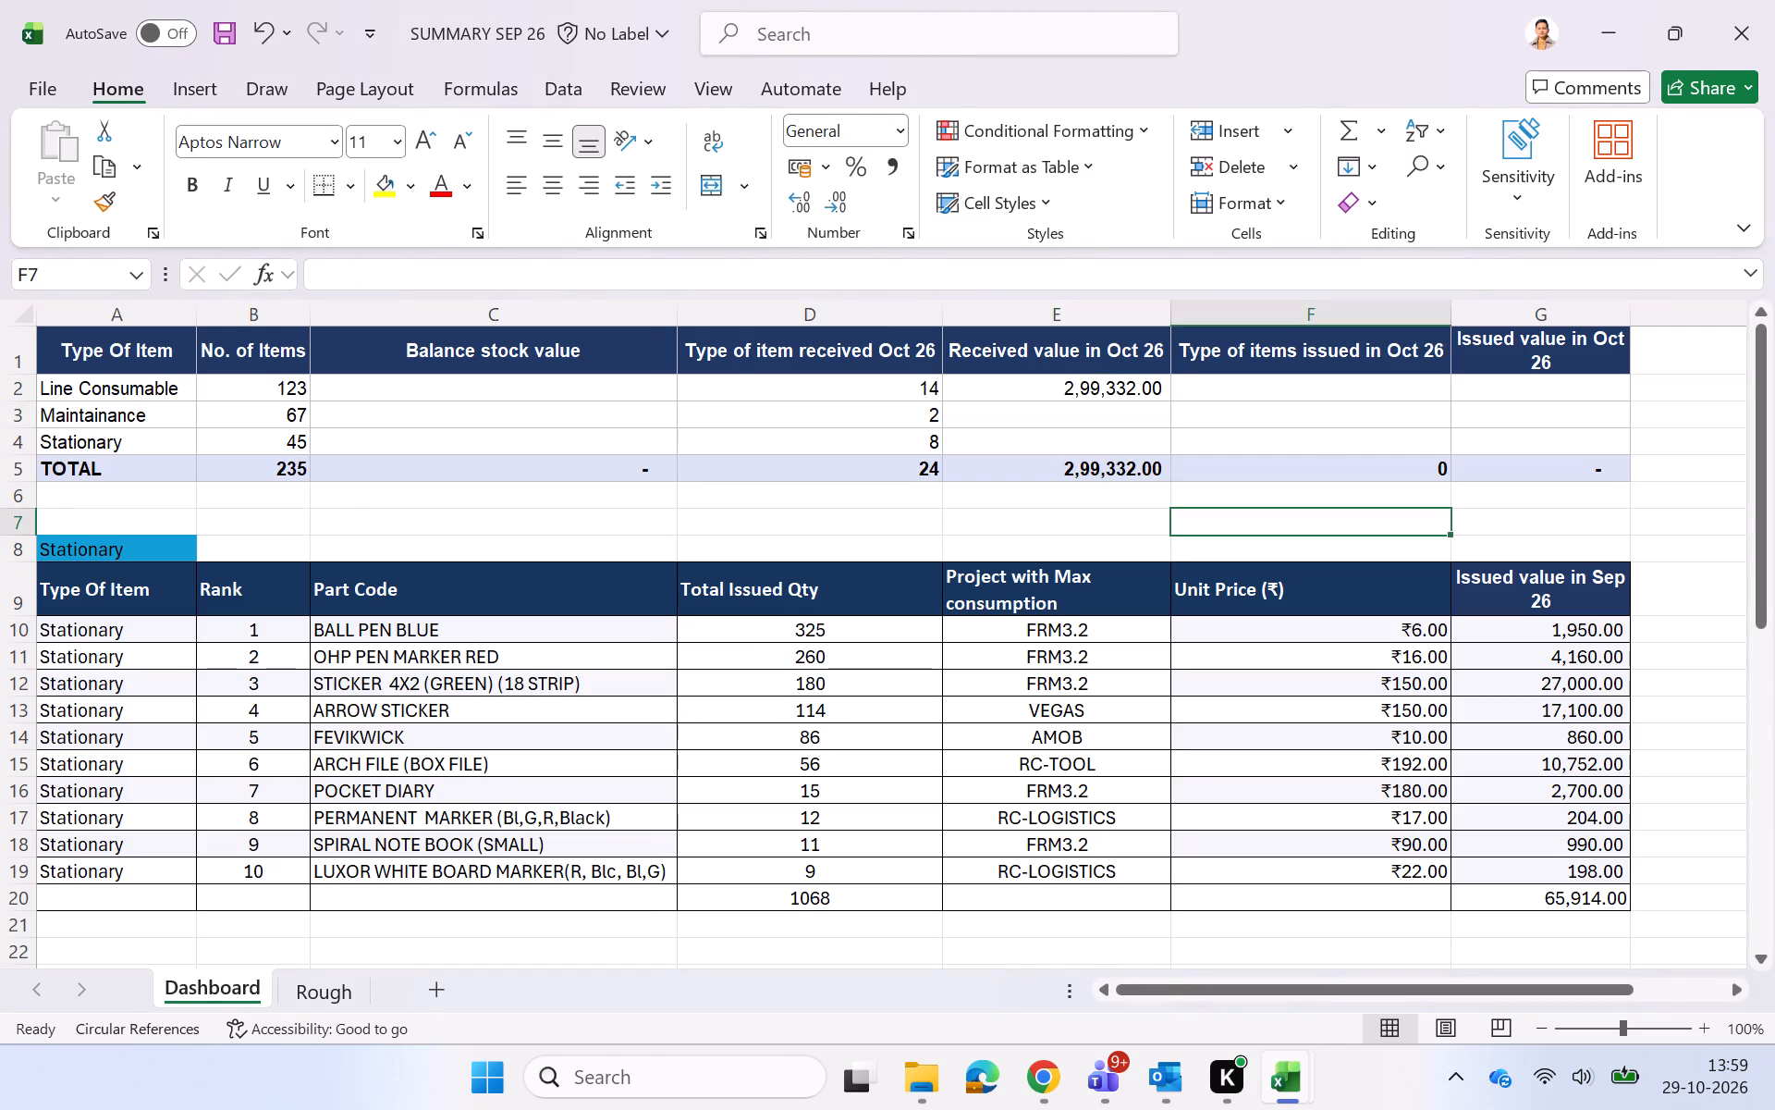